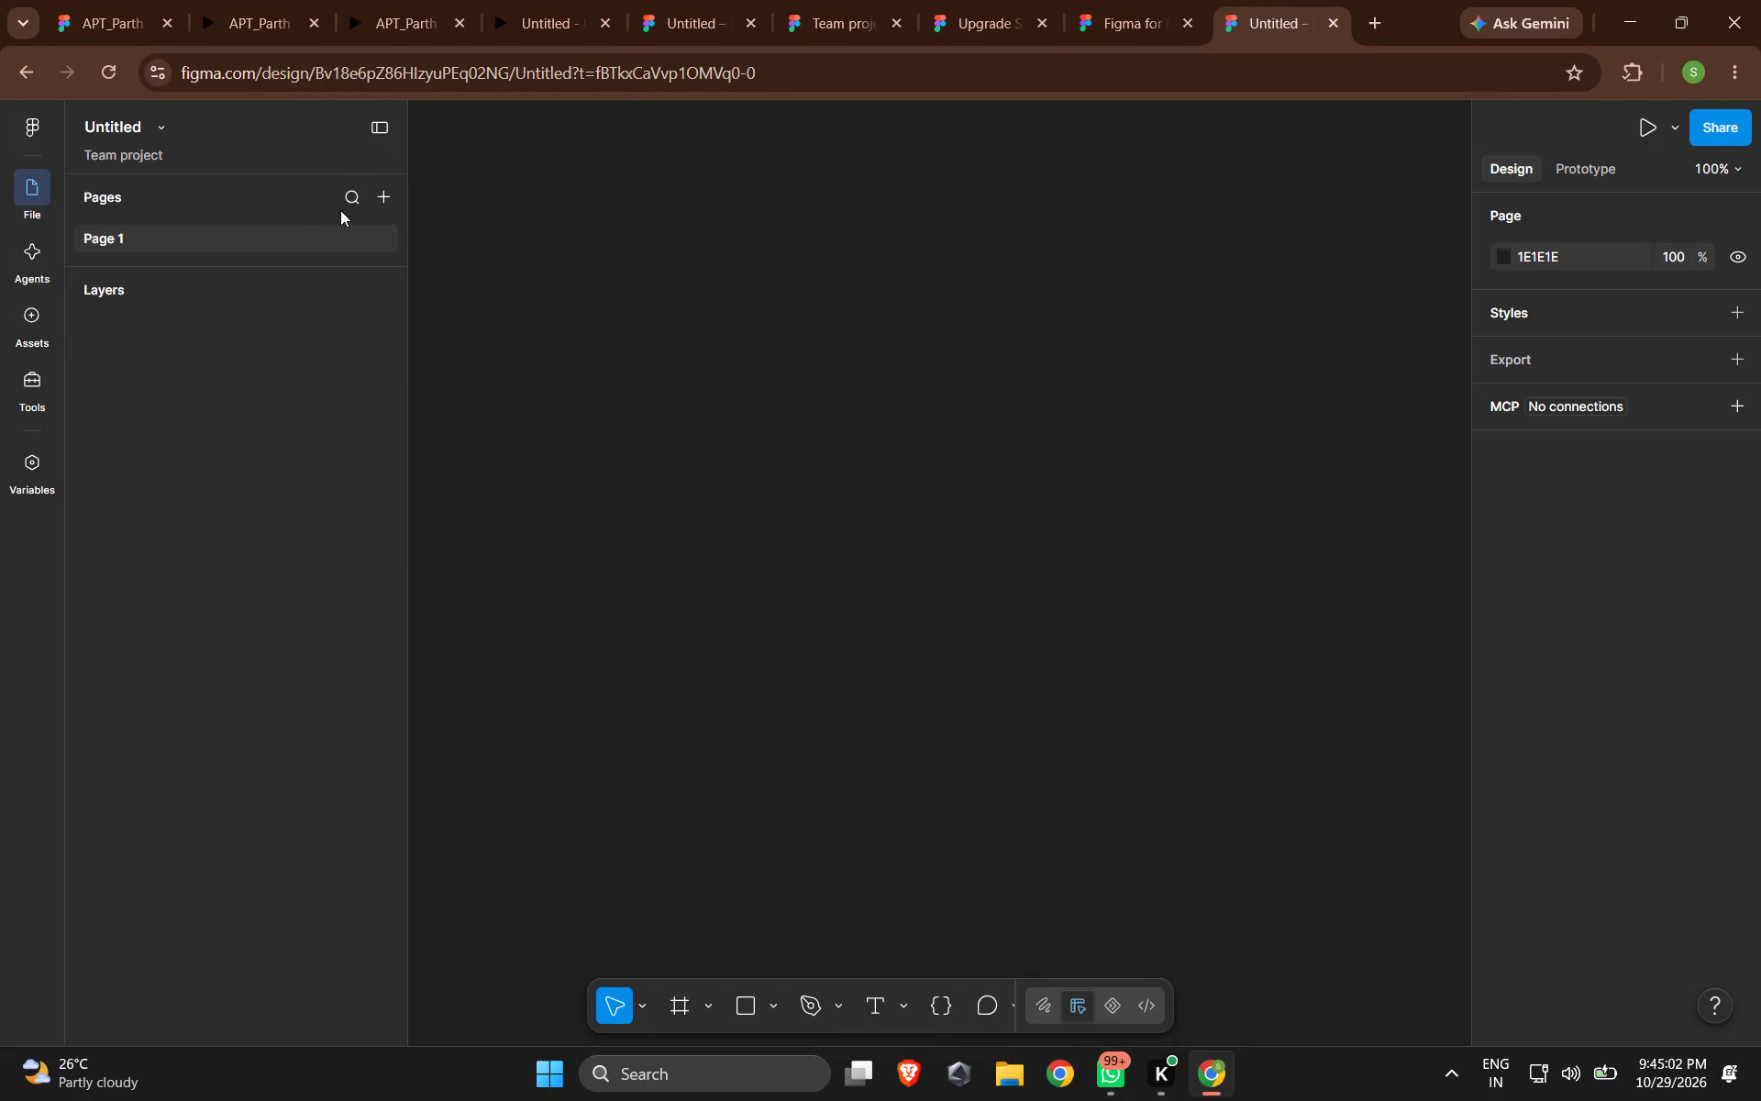
Add two new pages to the empty Untitled design file.
{"action": "double_click", "coordinate": [376, 202]}
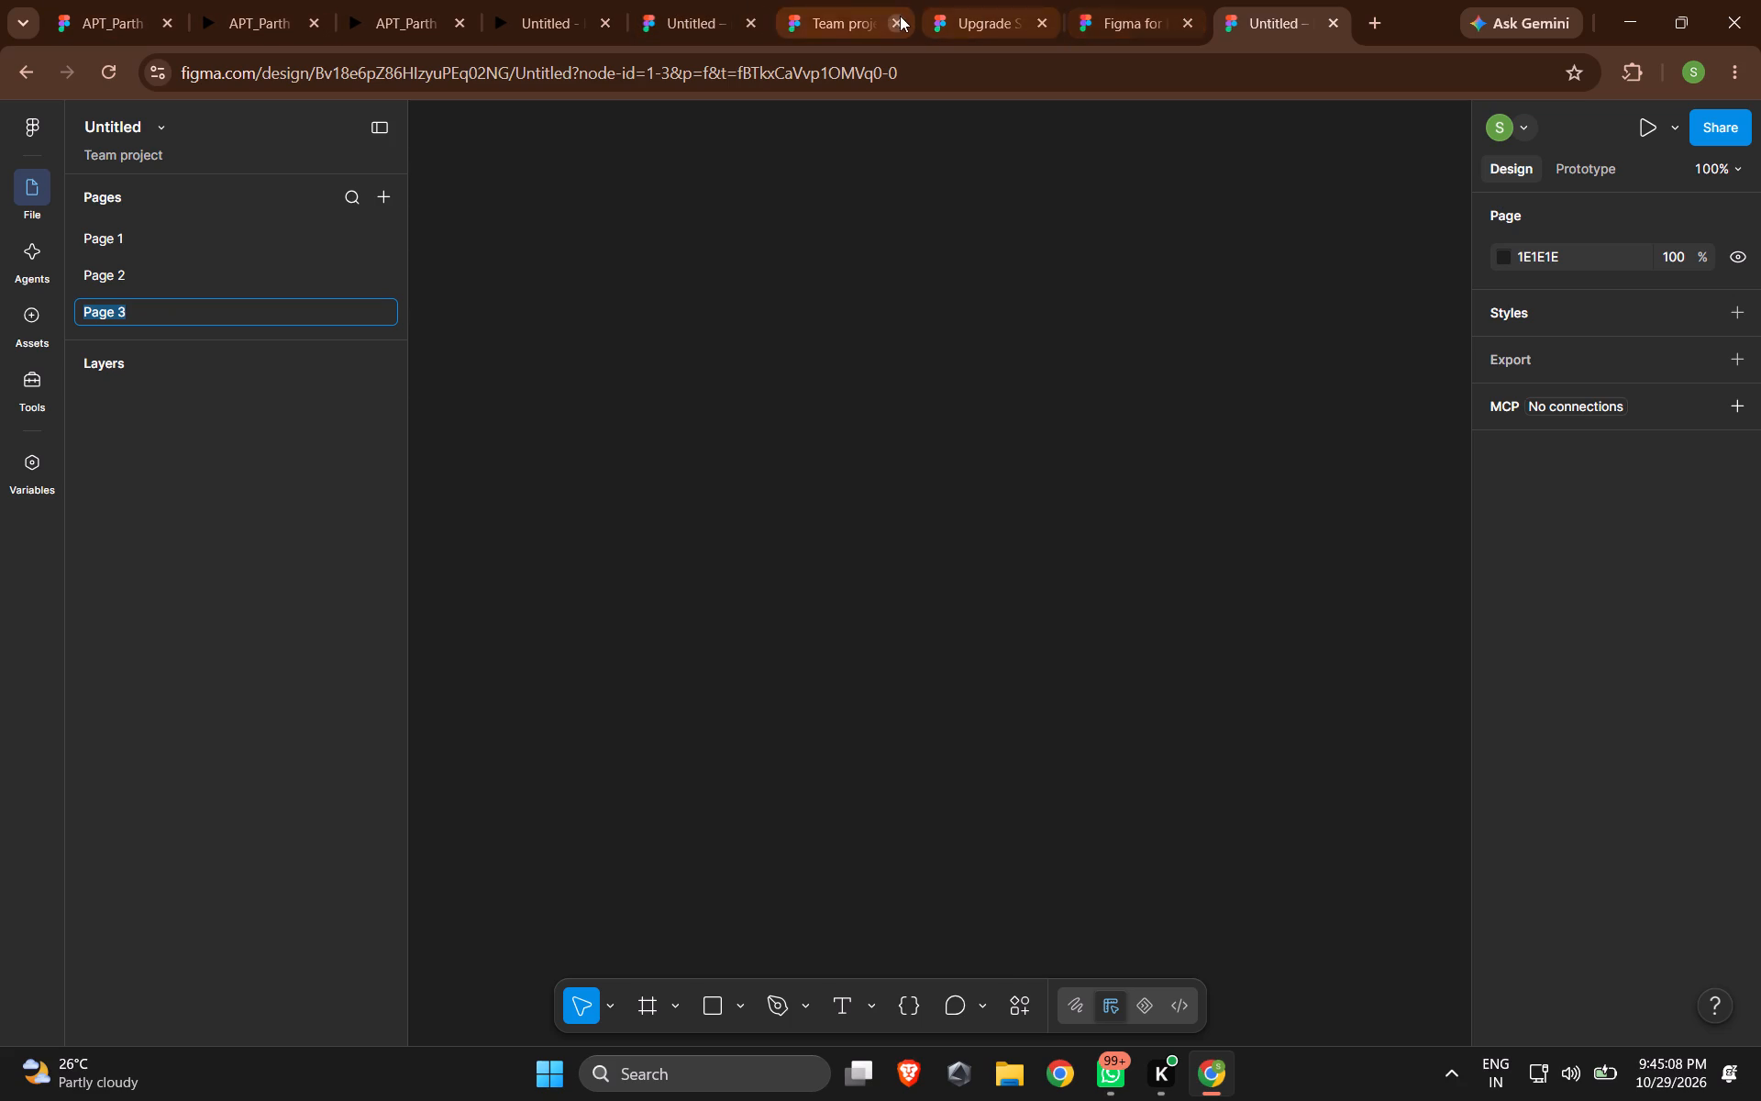
Look through the open browser tabs for the source file and close the Figma upgrade checkout tab.
{"action": "left_click", "coordinate": [718, 8]}
{"action": "left_click", "coordinate": [817, 0]}
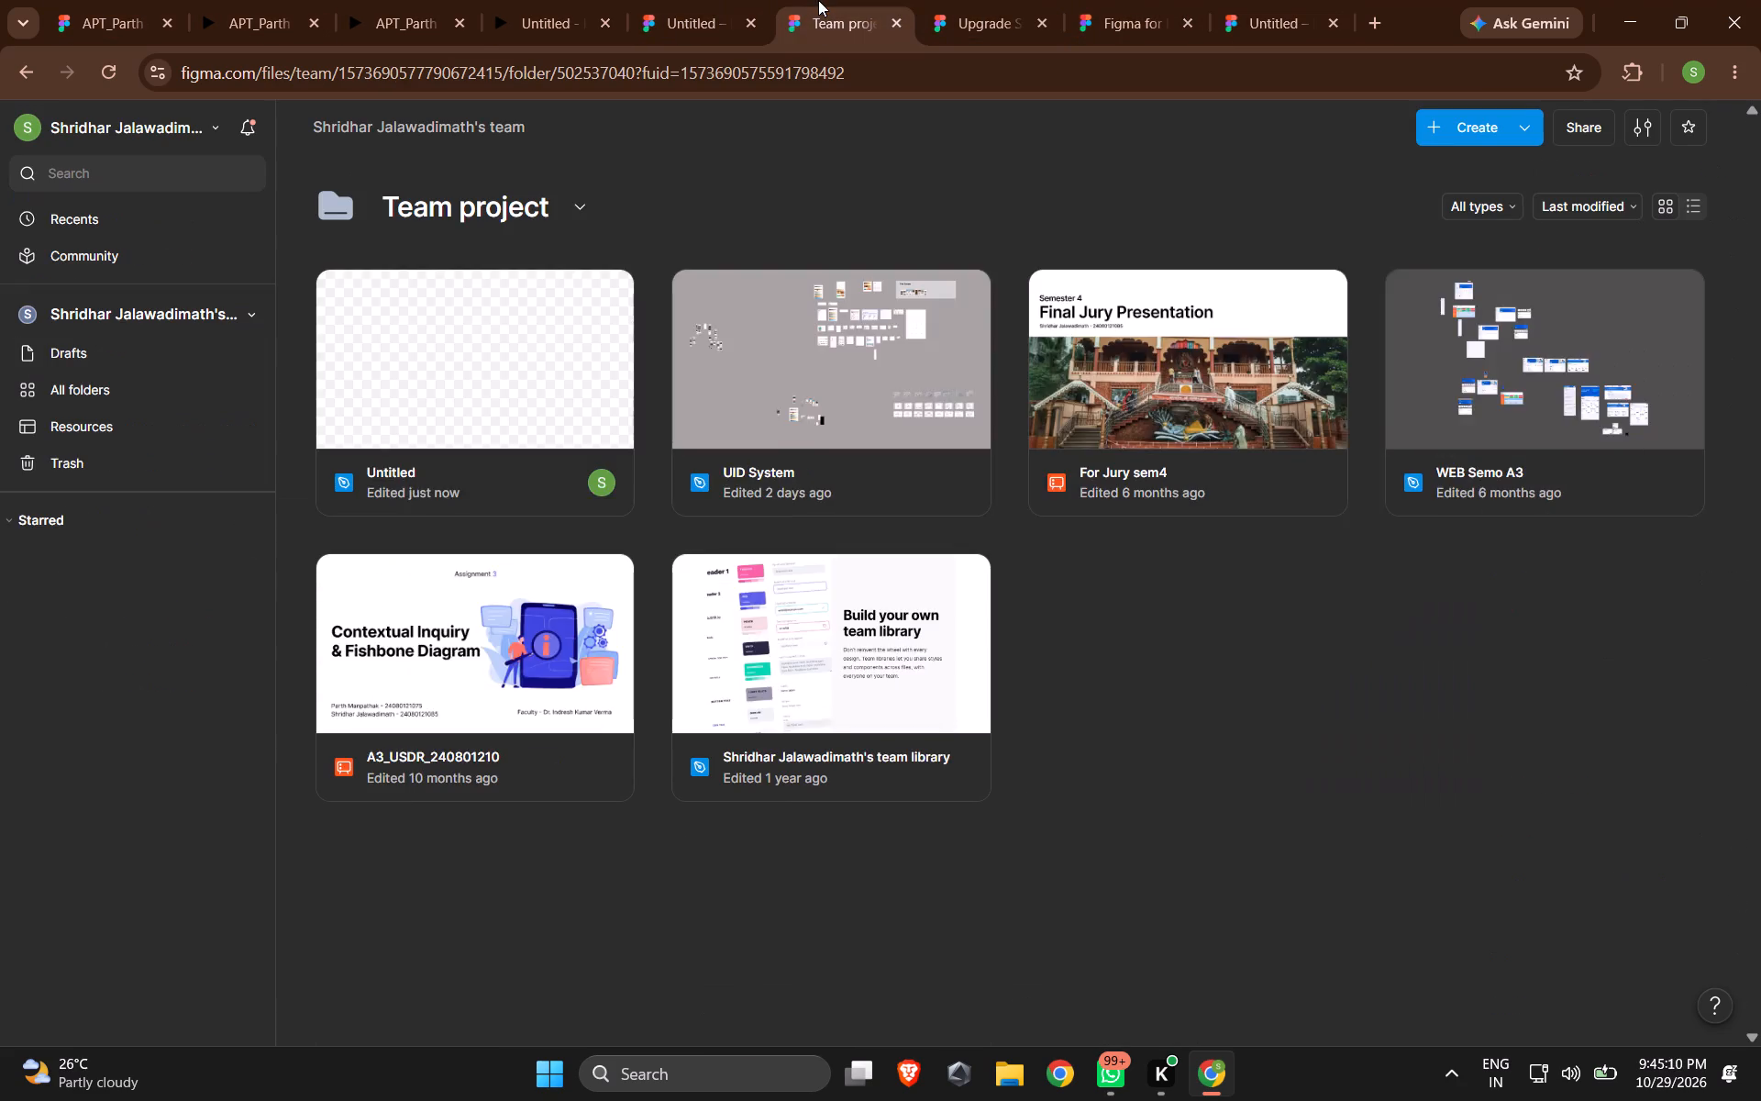
{"action": "left_click", "coordinate": [1095, 0]}
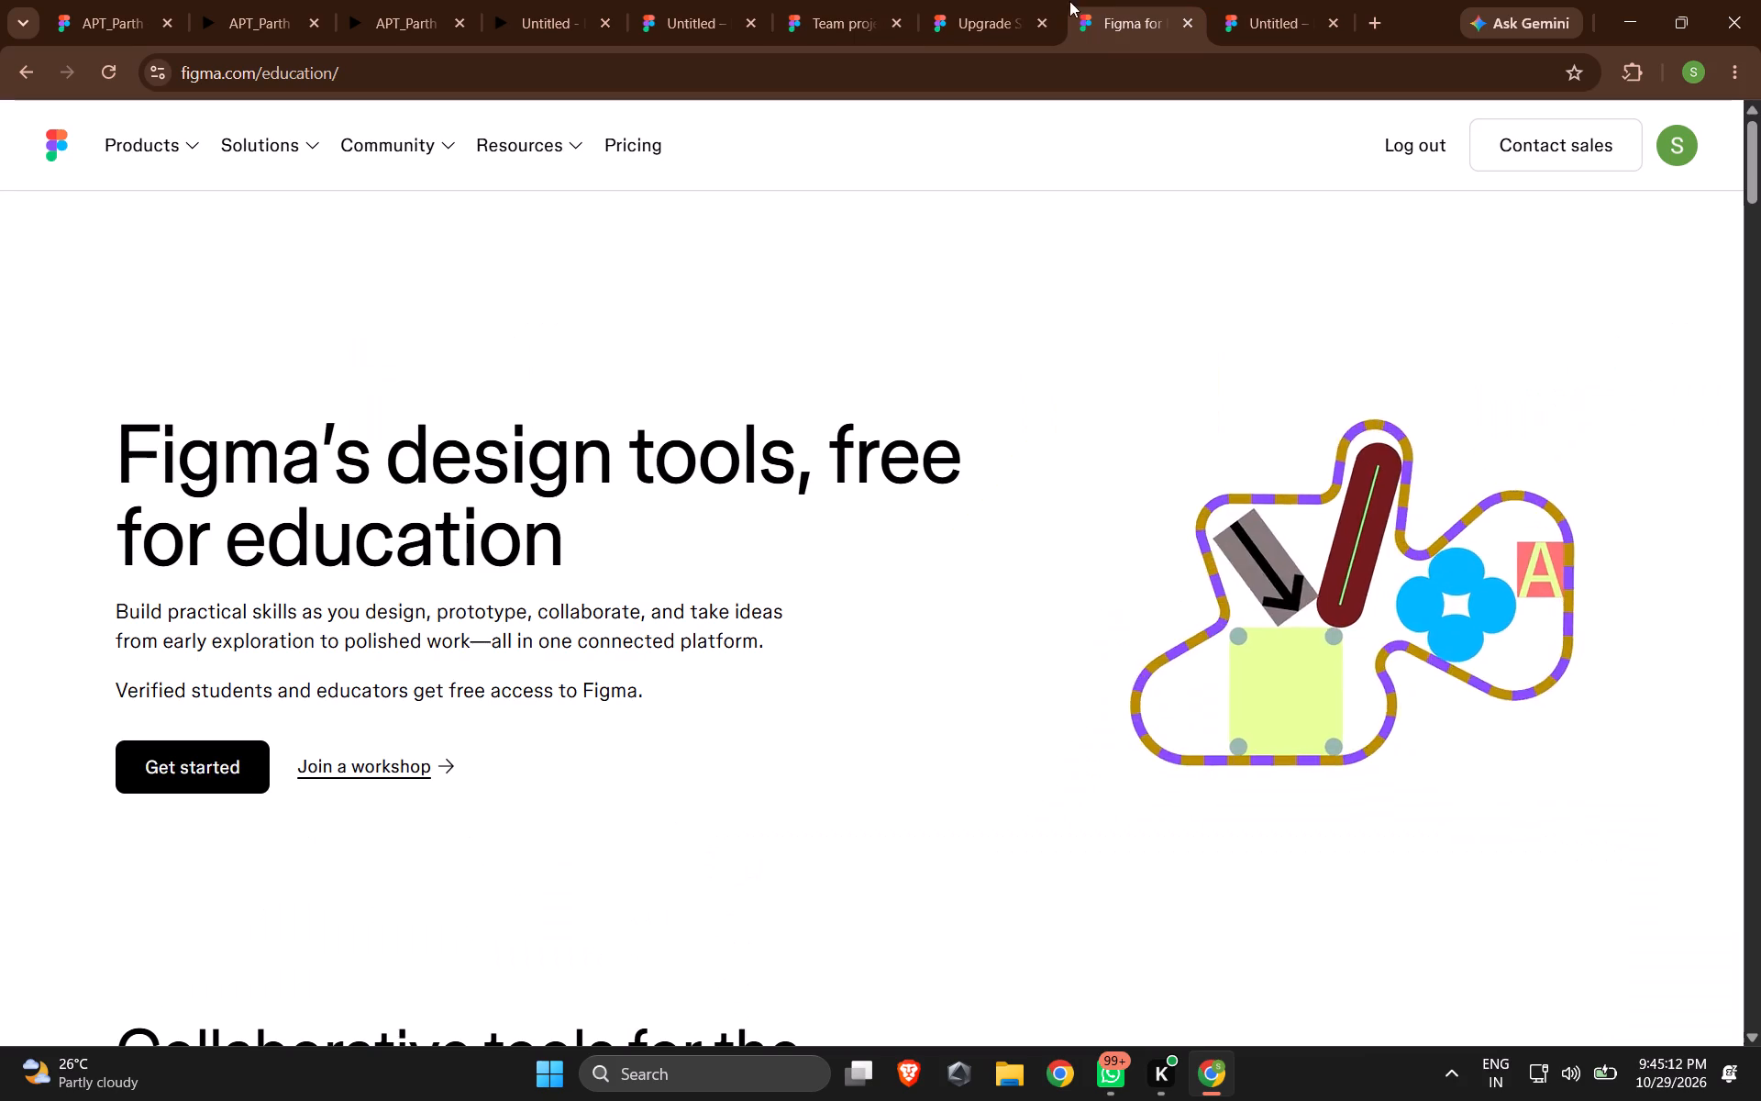
{"action": "left_click", "coordinate": [843, 14]}
{"action": "left_click", "coordinate": [698, 11]}
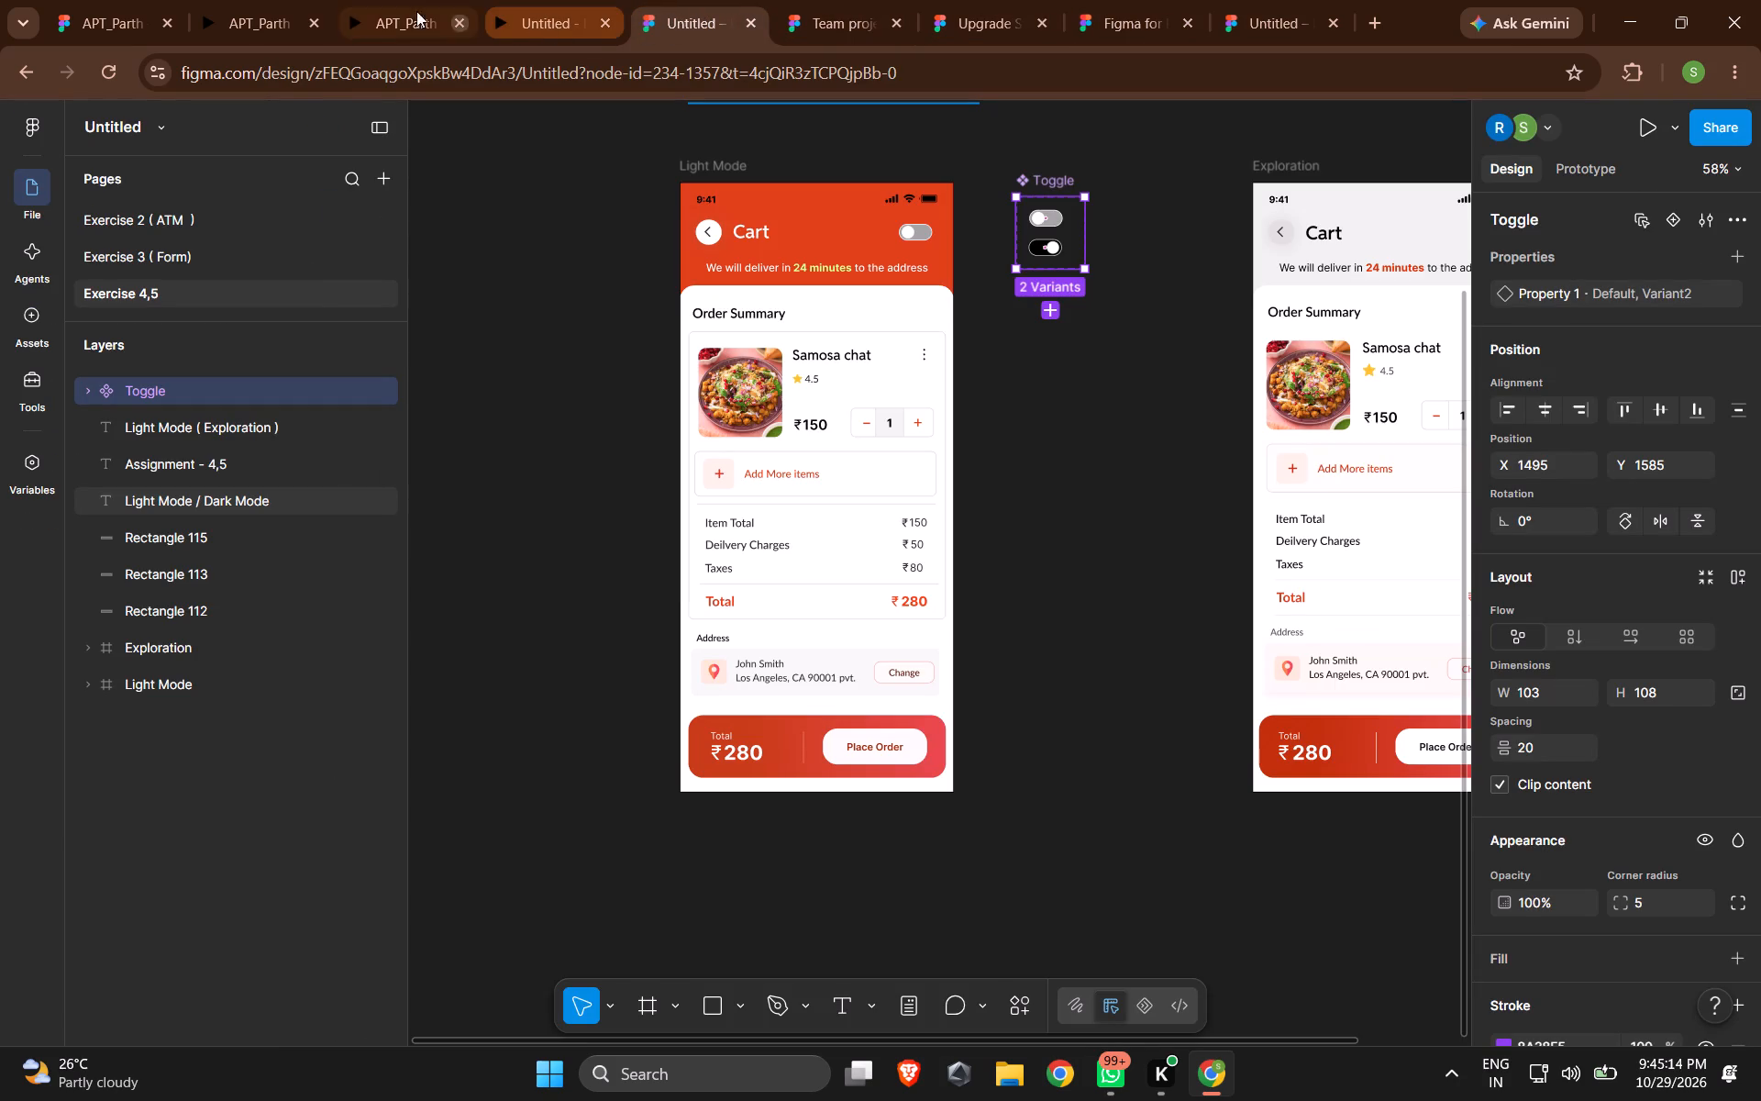
{"action": "left_click", "coordinate": [1147, 0]}
{"action": "left_click", "coordinate": [1002, 0]}
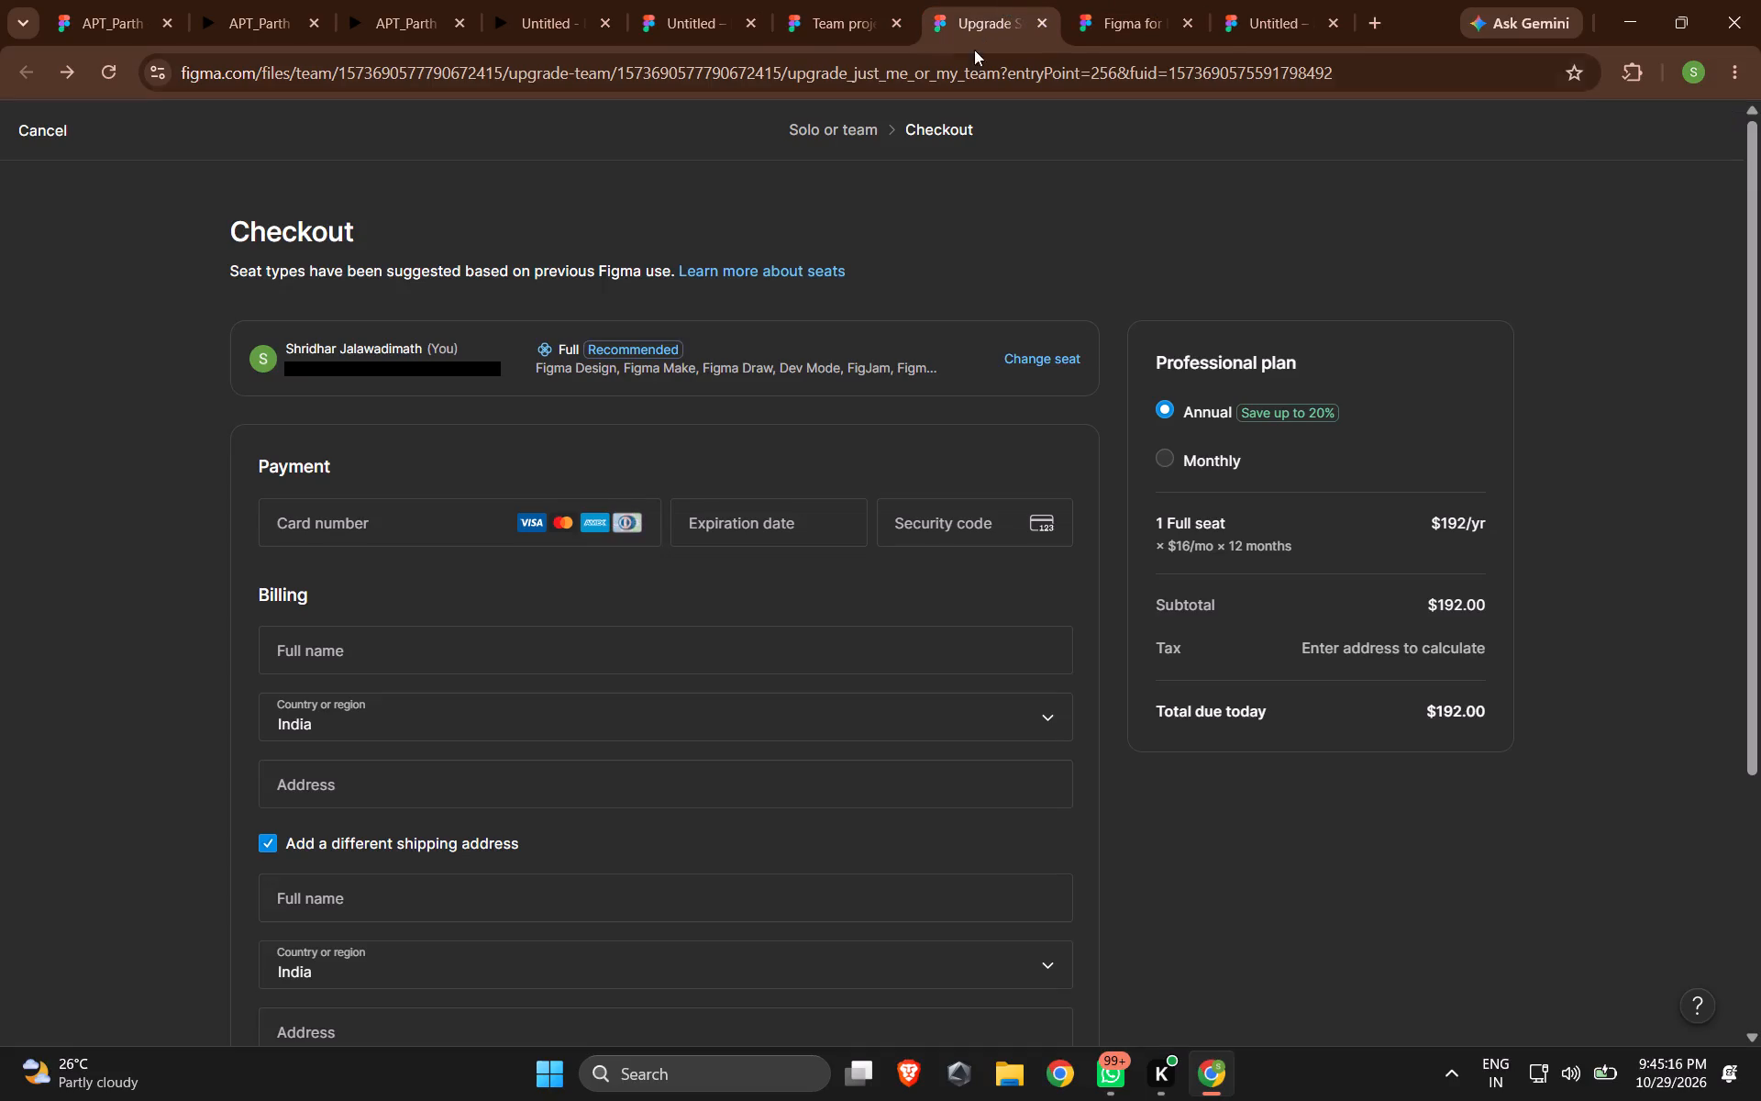
{"action": "left_click", "coordinate": [1036, 13]}
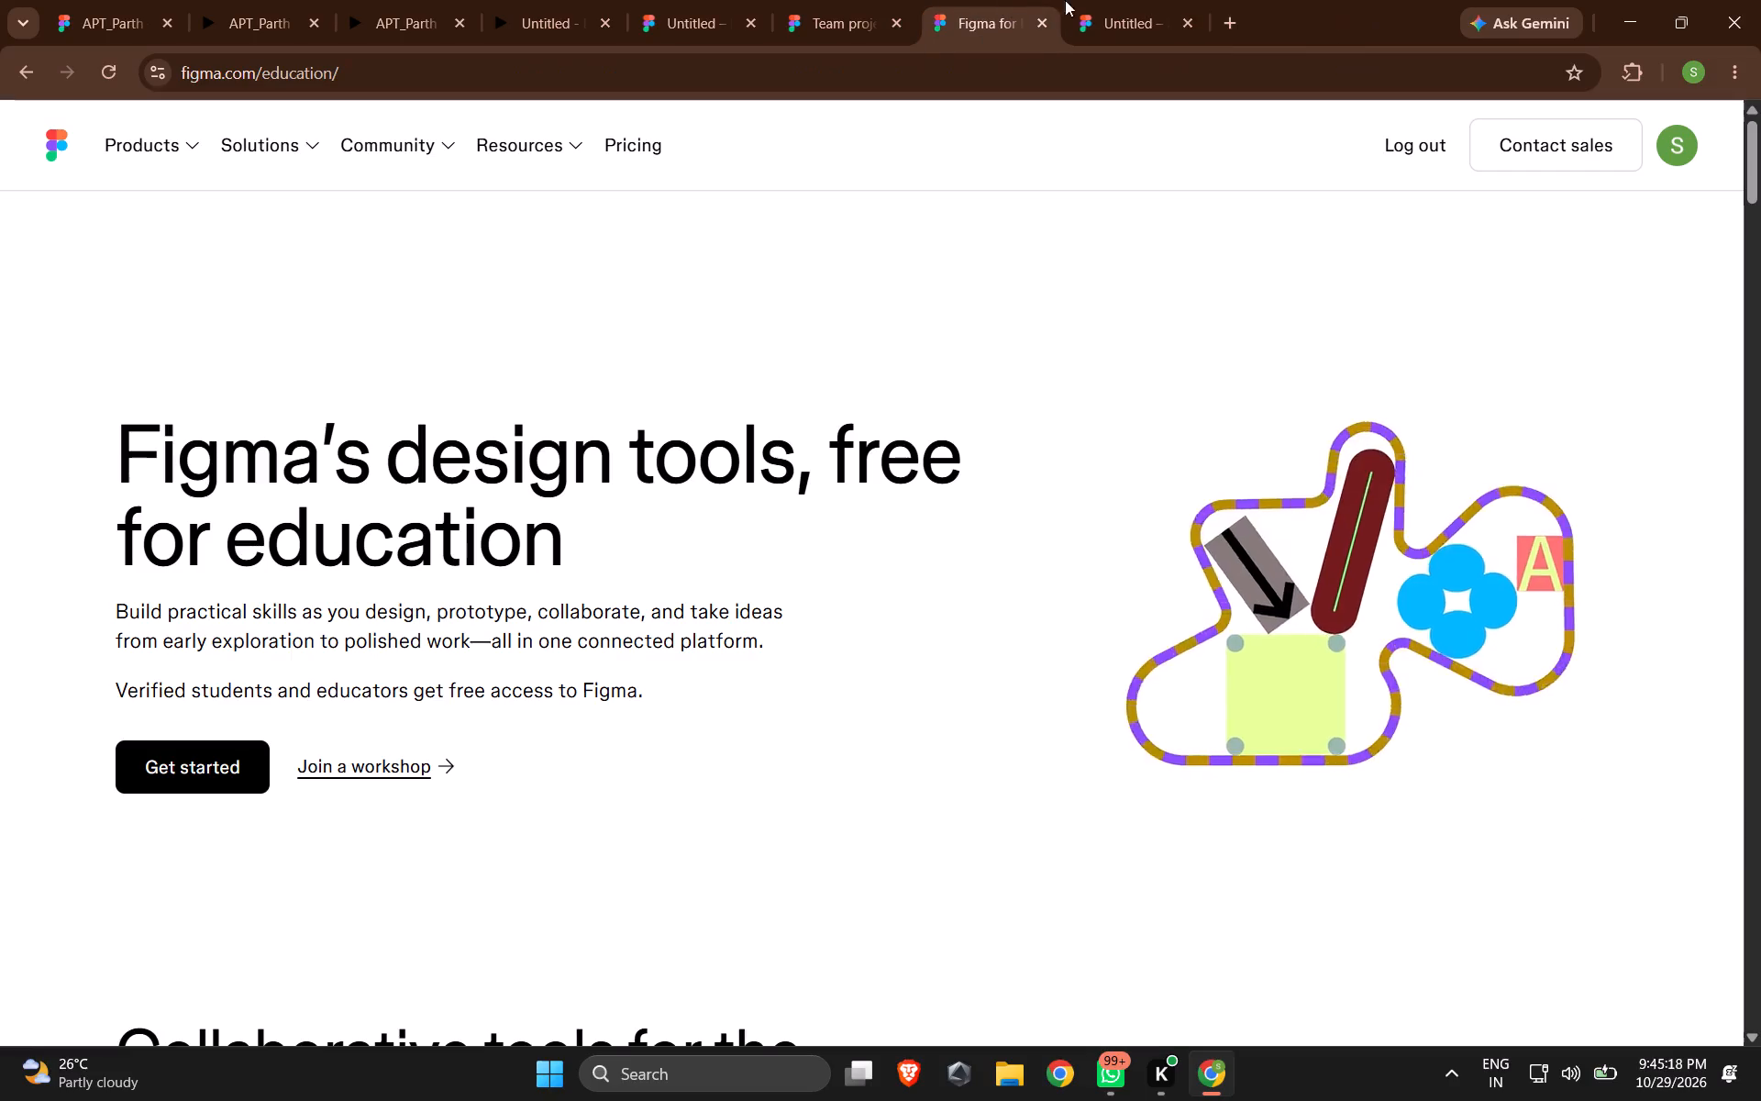
Go back from the Figma education page to the student plan search results and open Figma's recent files from there.
{"action": "left_click", "coordinate": [1111, 10]}
{"action": "left_click", "coordinate": [1226, 18]}
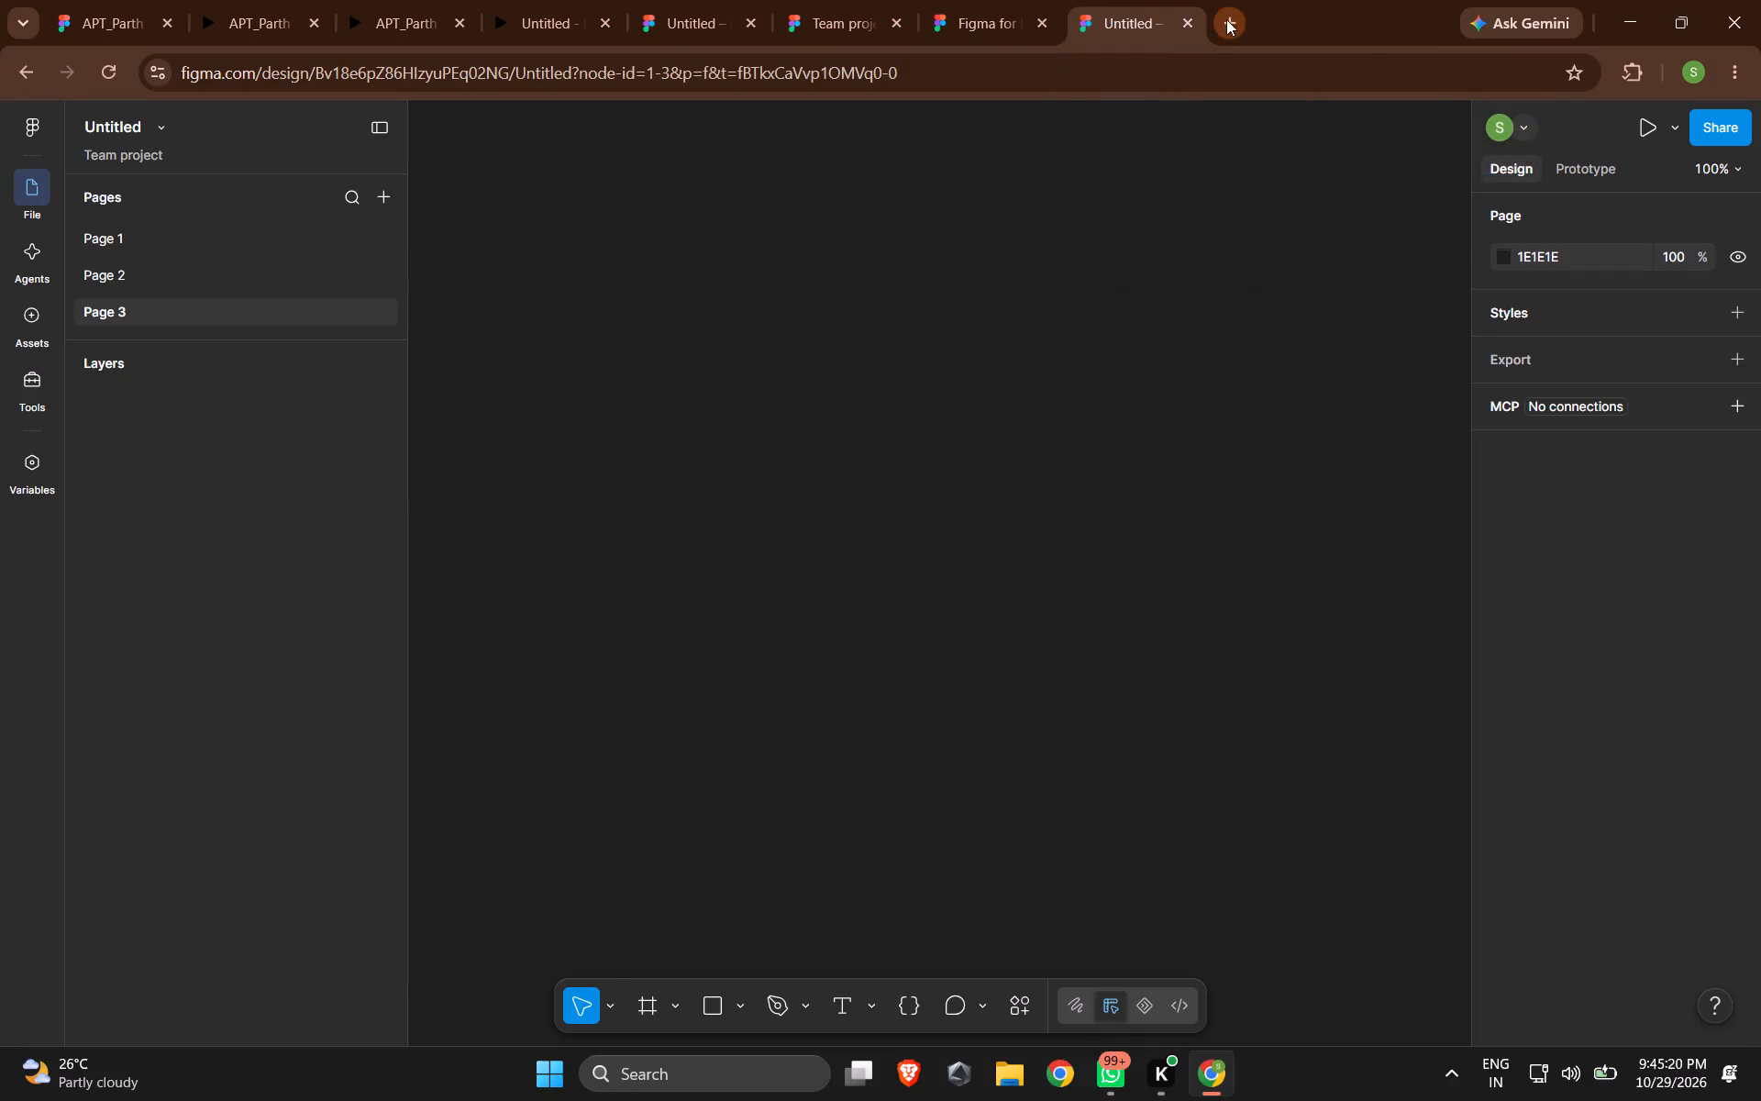
{"action": "left_click", "coordinate": [983, 4]}
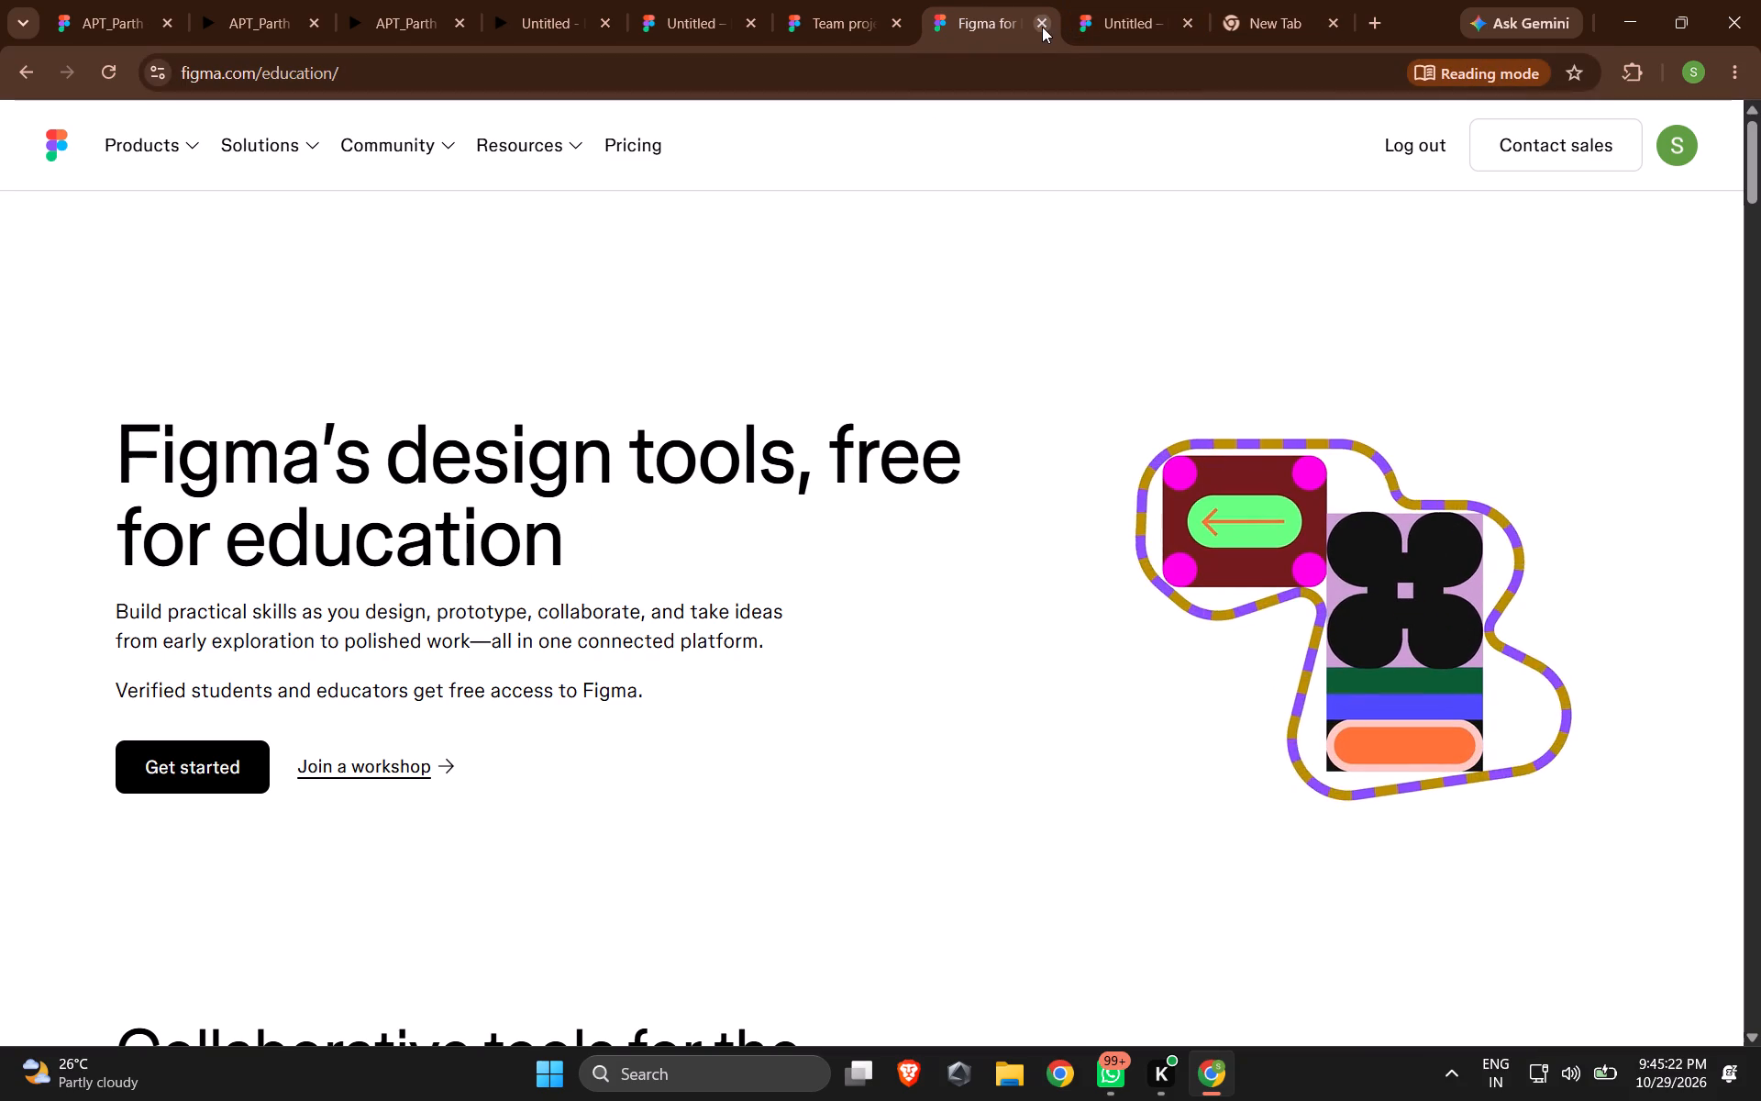
{"action": "left_click", "coordinate": [33, 64]}
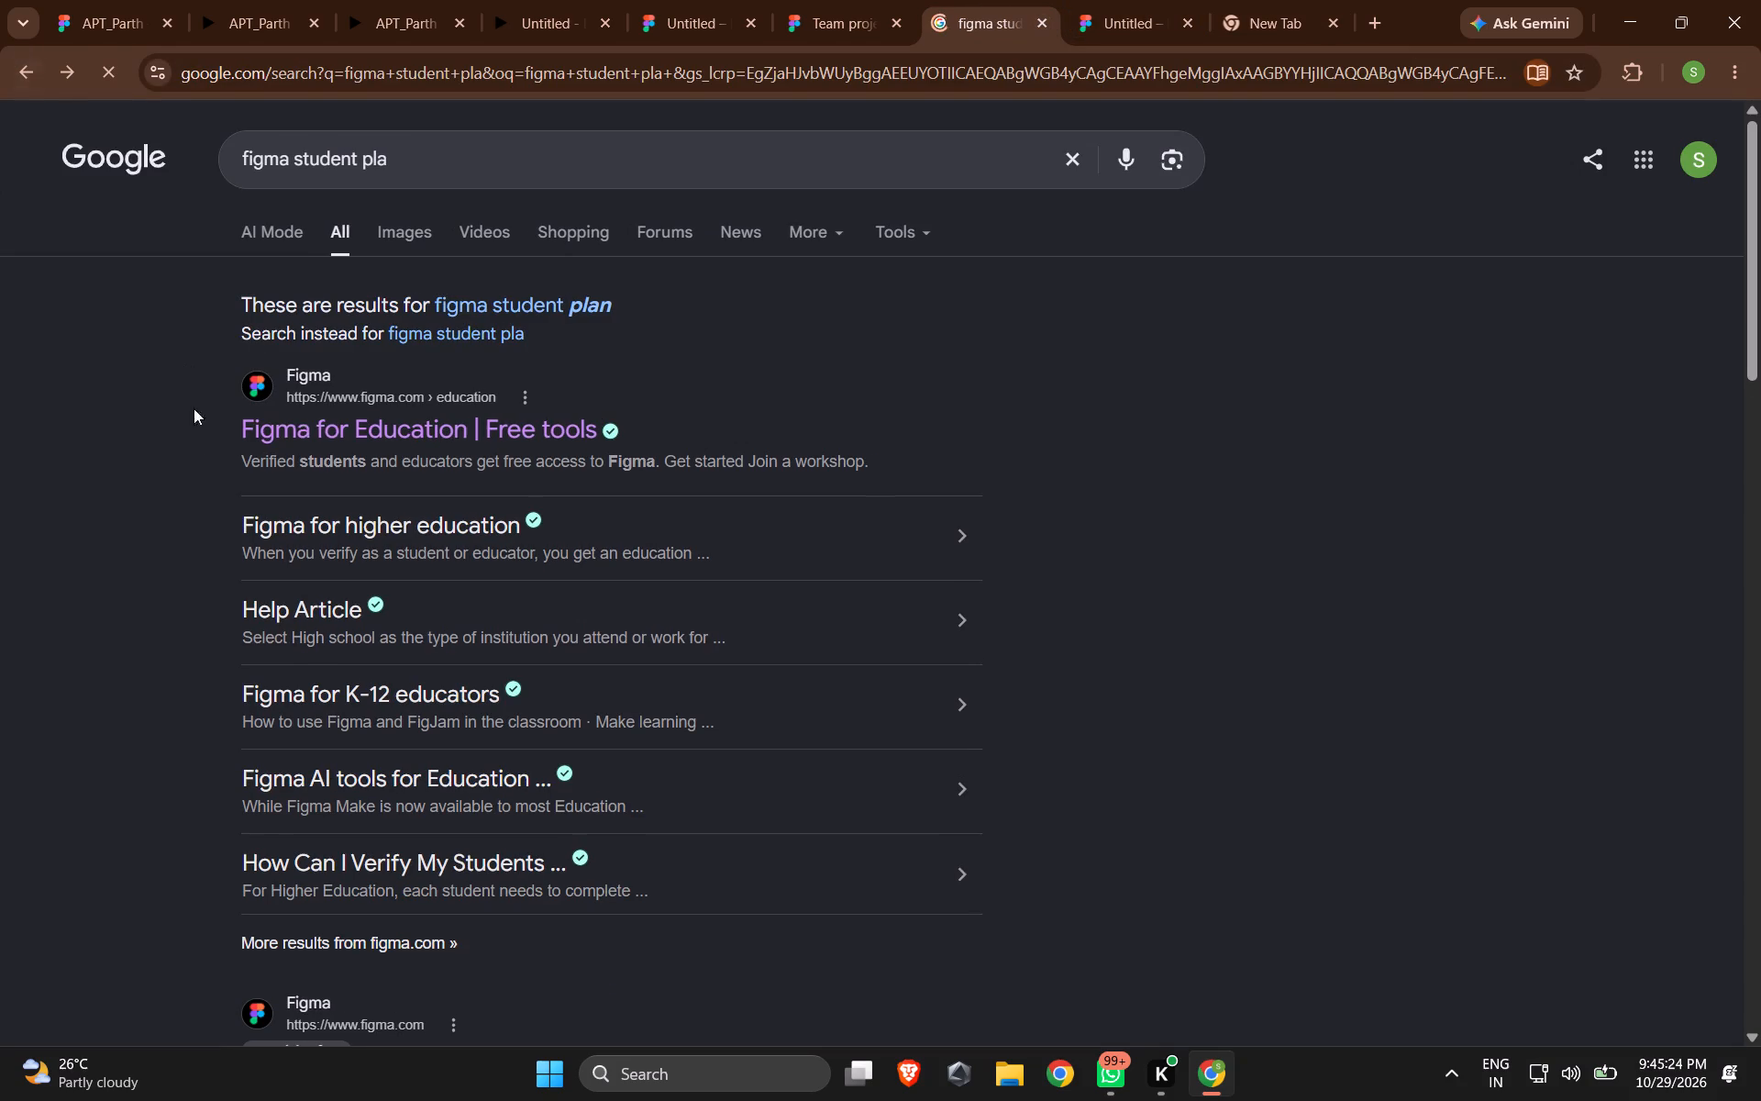
{"action": "scroll", "coordinate": [404, 458], "scroll_direction": "down", "scroll_amount": 5}
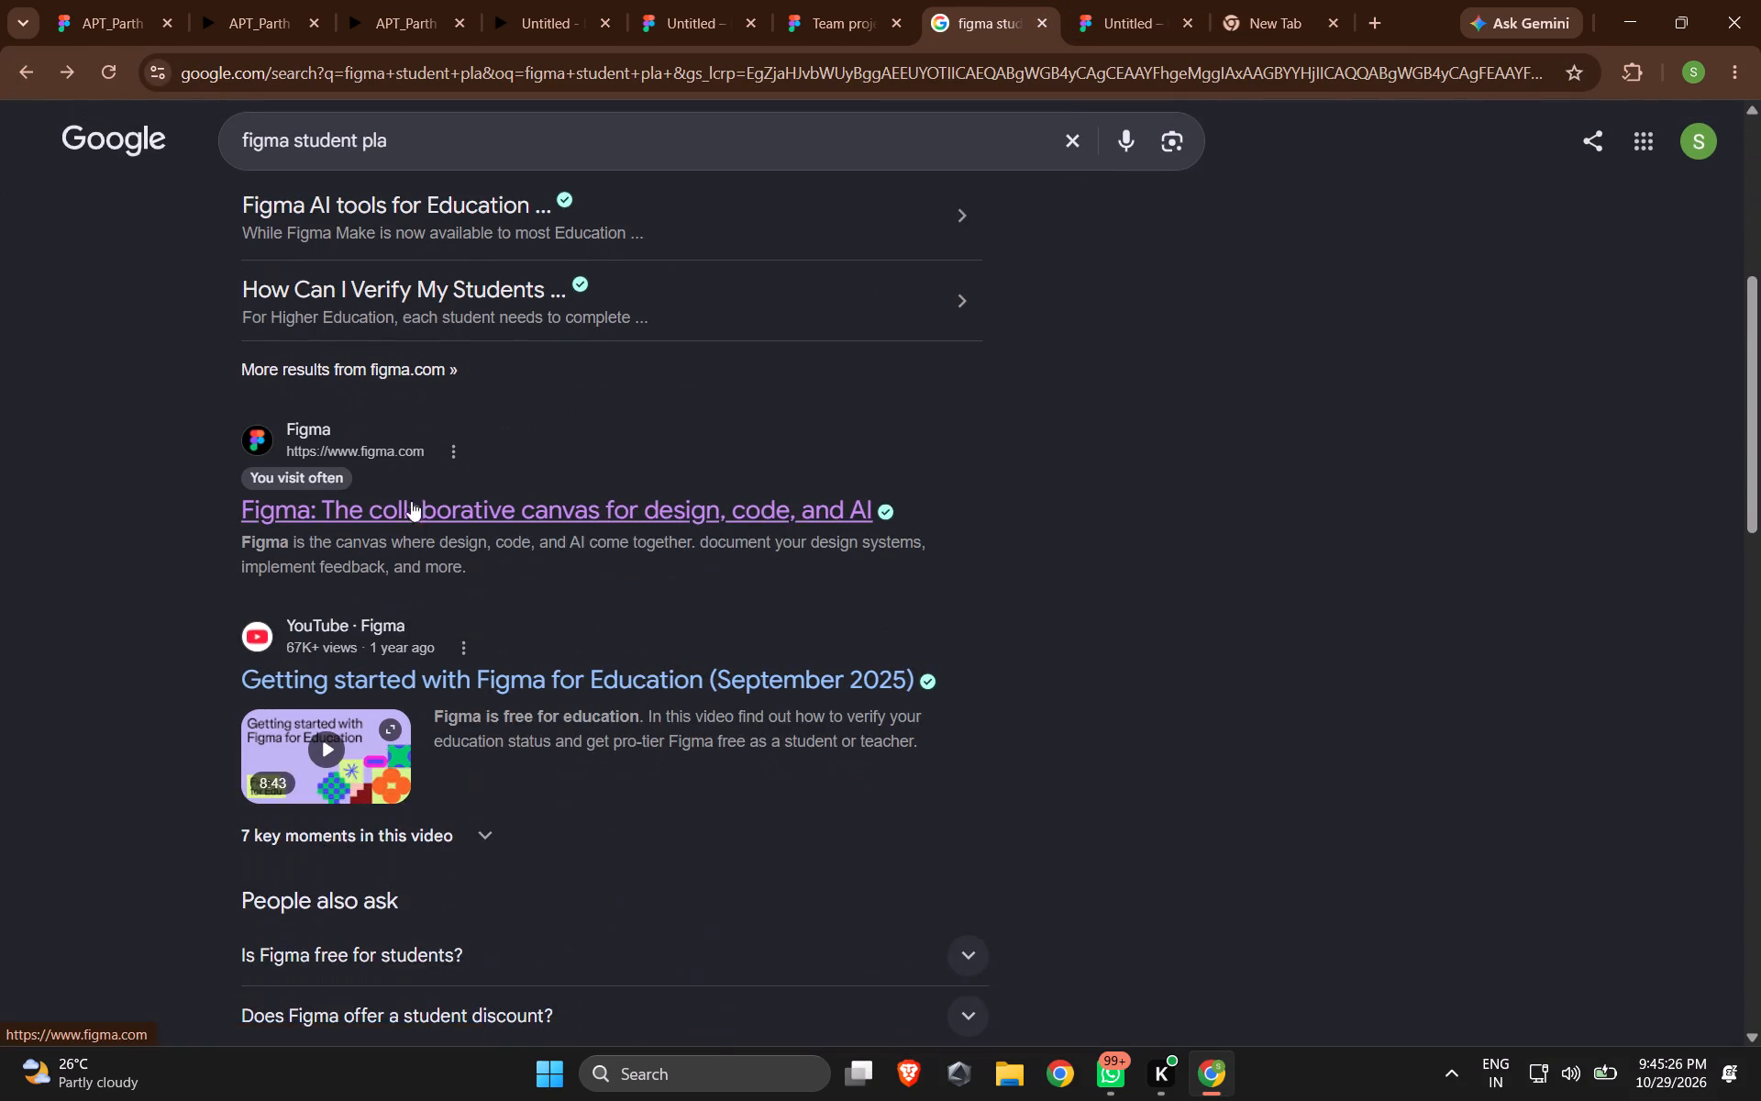
{"action": "scroll", "coordinate": [441, 423], "scroll_direction": "up", "scroll_amount": 4}
{"action": "left_click", "coordinate": [525, 971]}
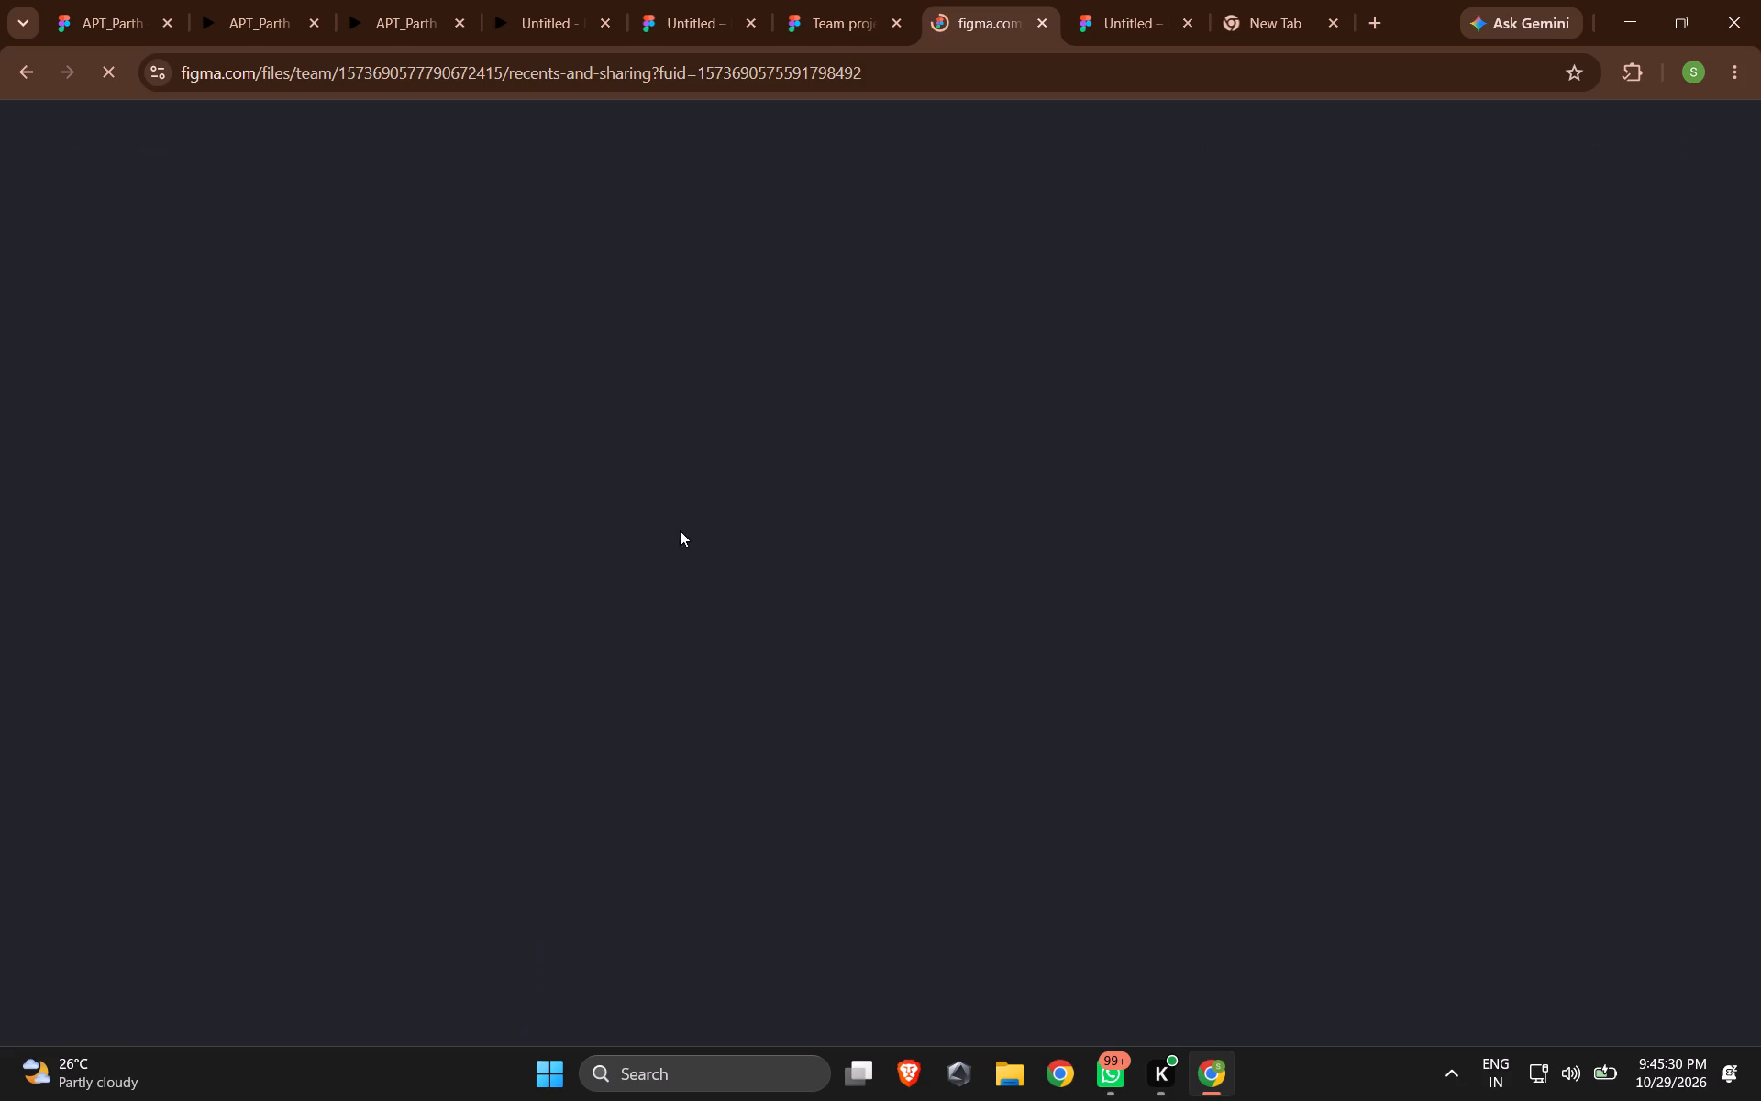
{"action": "left_click", "coordinate": [1127, 27]}
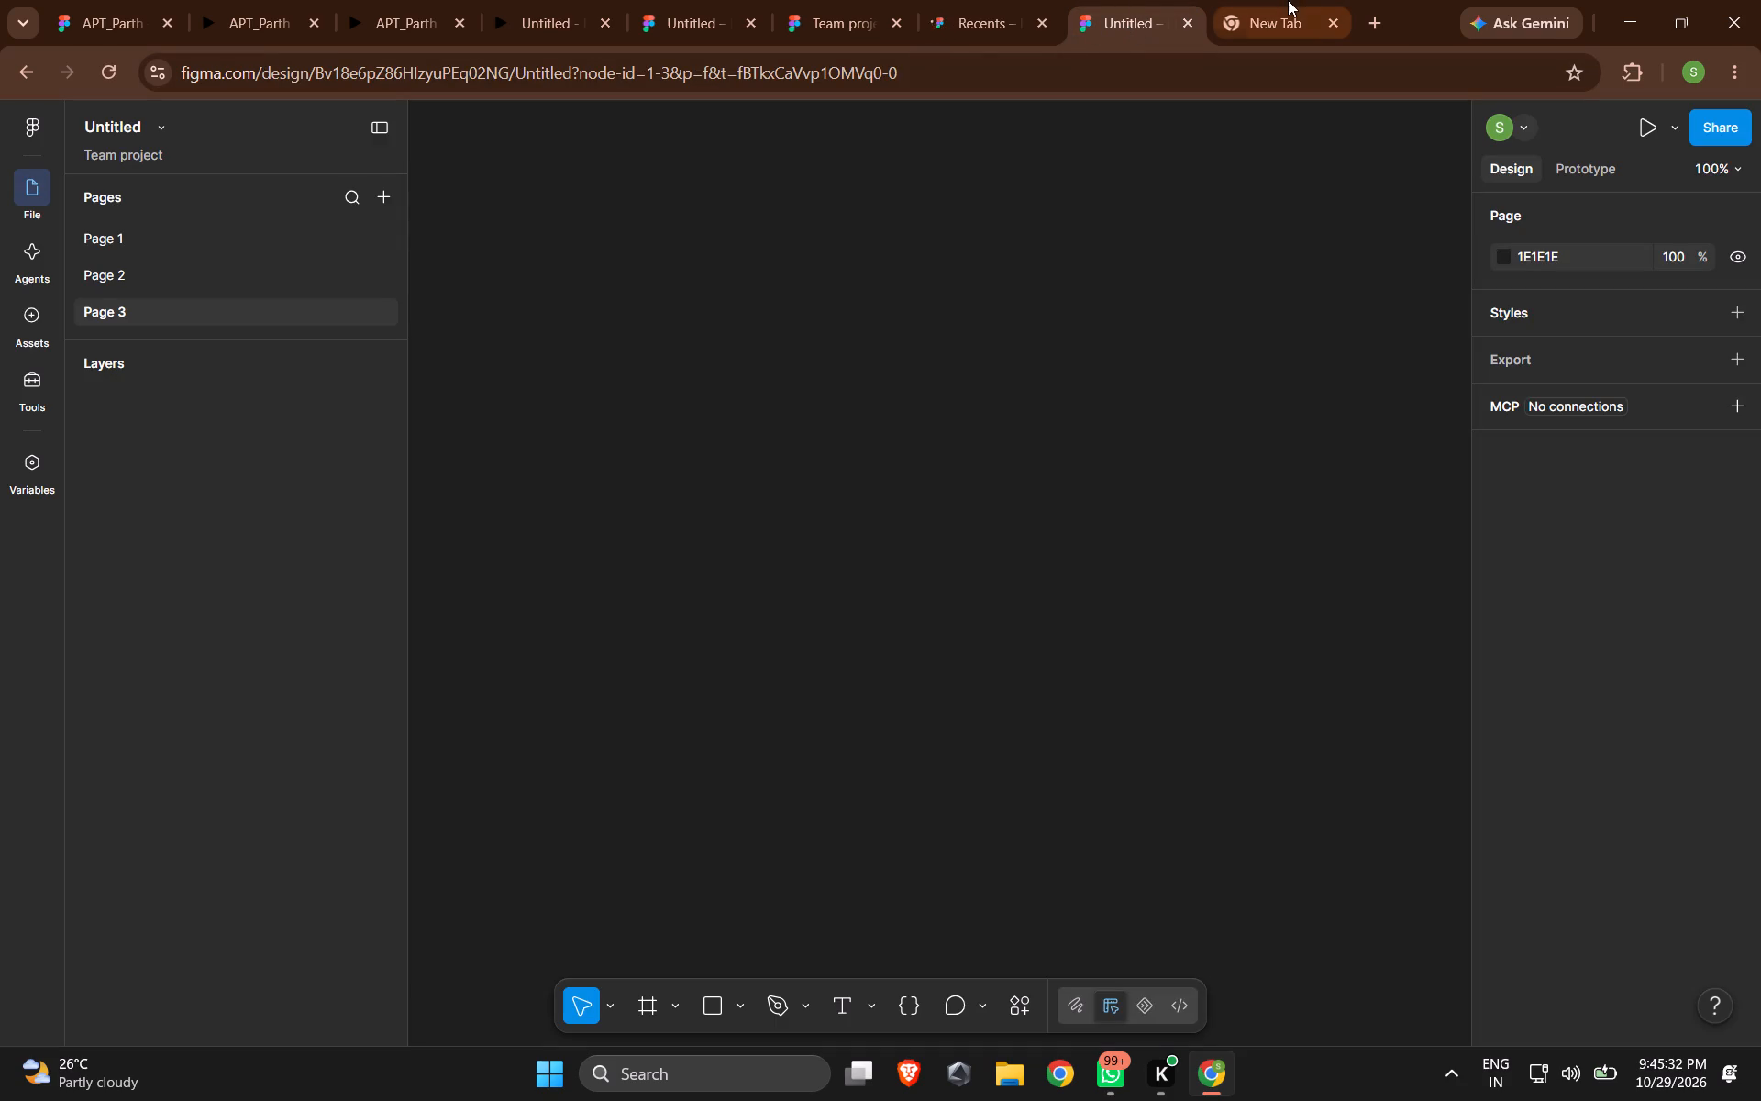
{"action": "left_click", "coordinate": [969, 31]}
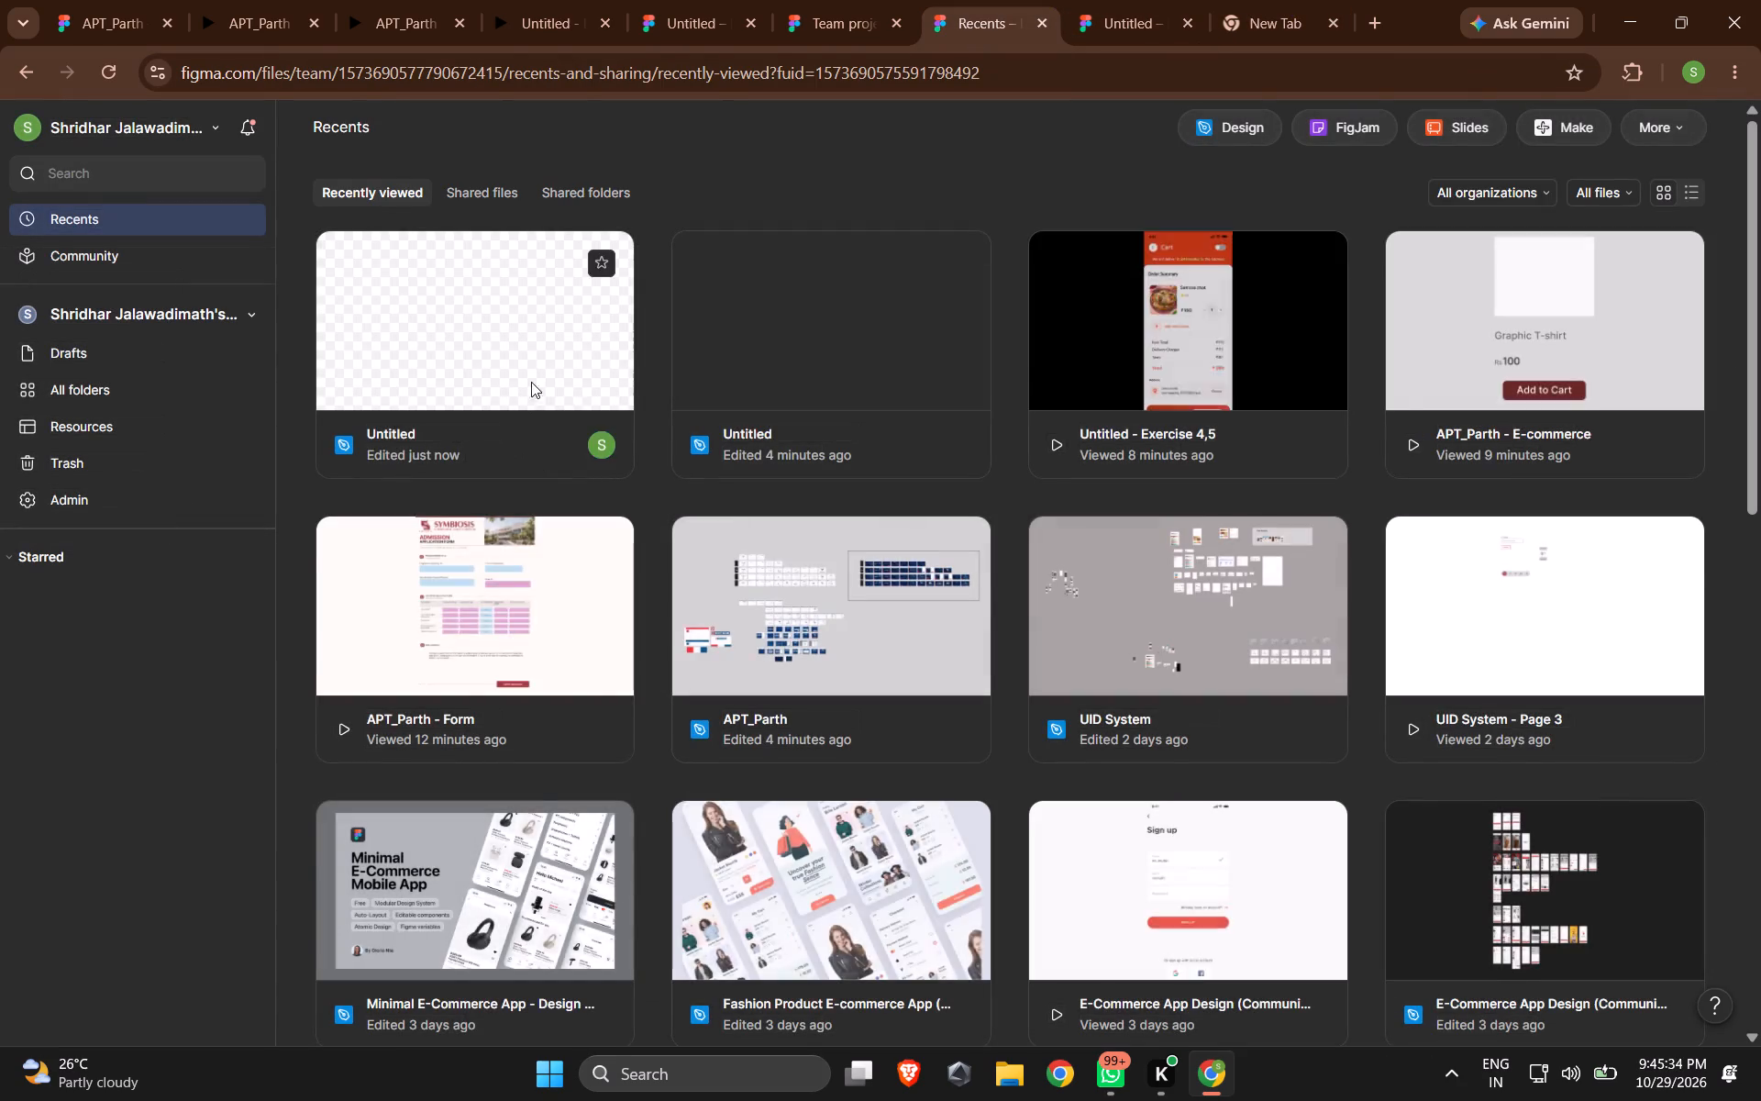
Browse the recently viewed files and open the UID System design file.
{"action": "scroll", "coordinate": [1216, 555], "scroll_direction": "down", "scroll_amount": 1}
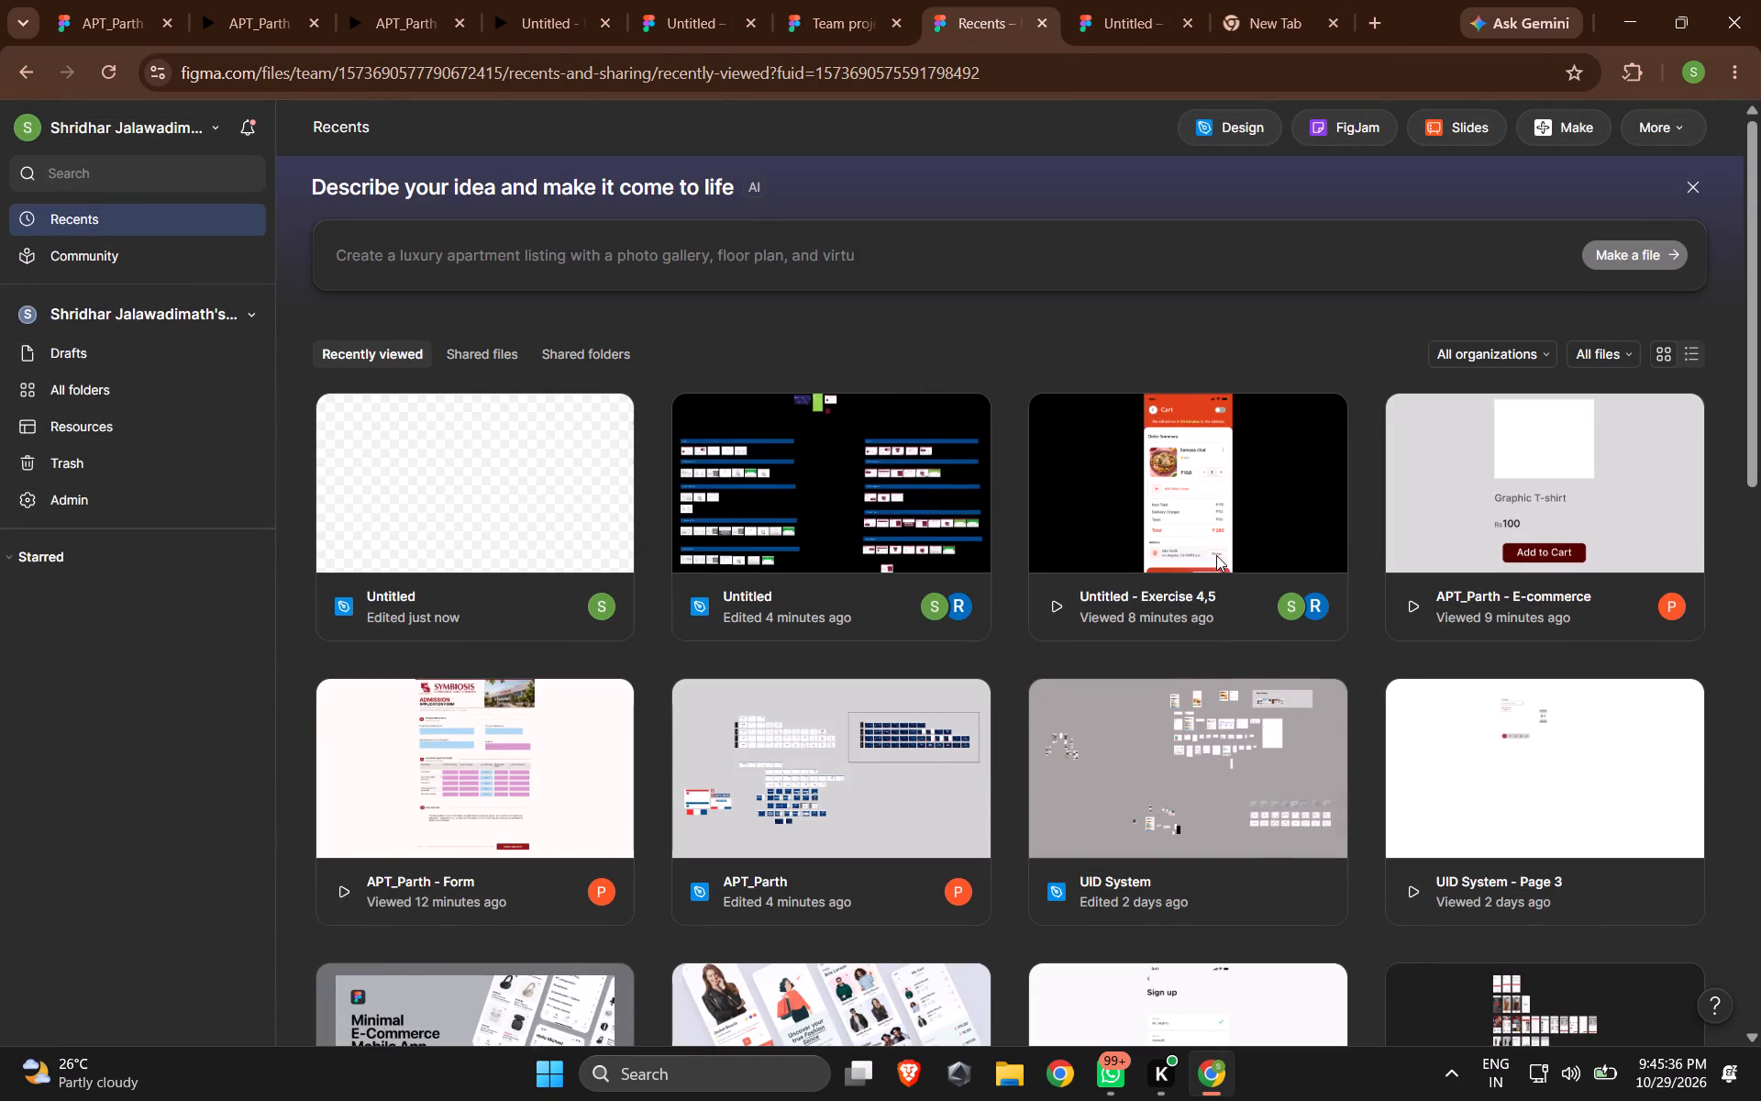
{"action": "scroll", "coordinate": [1216, 555], "scroll_direction": "down", "scroll_amount": 1}
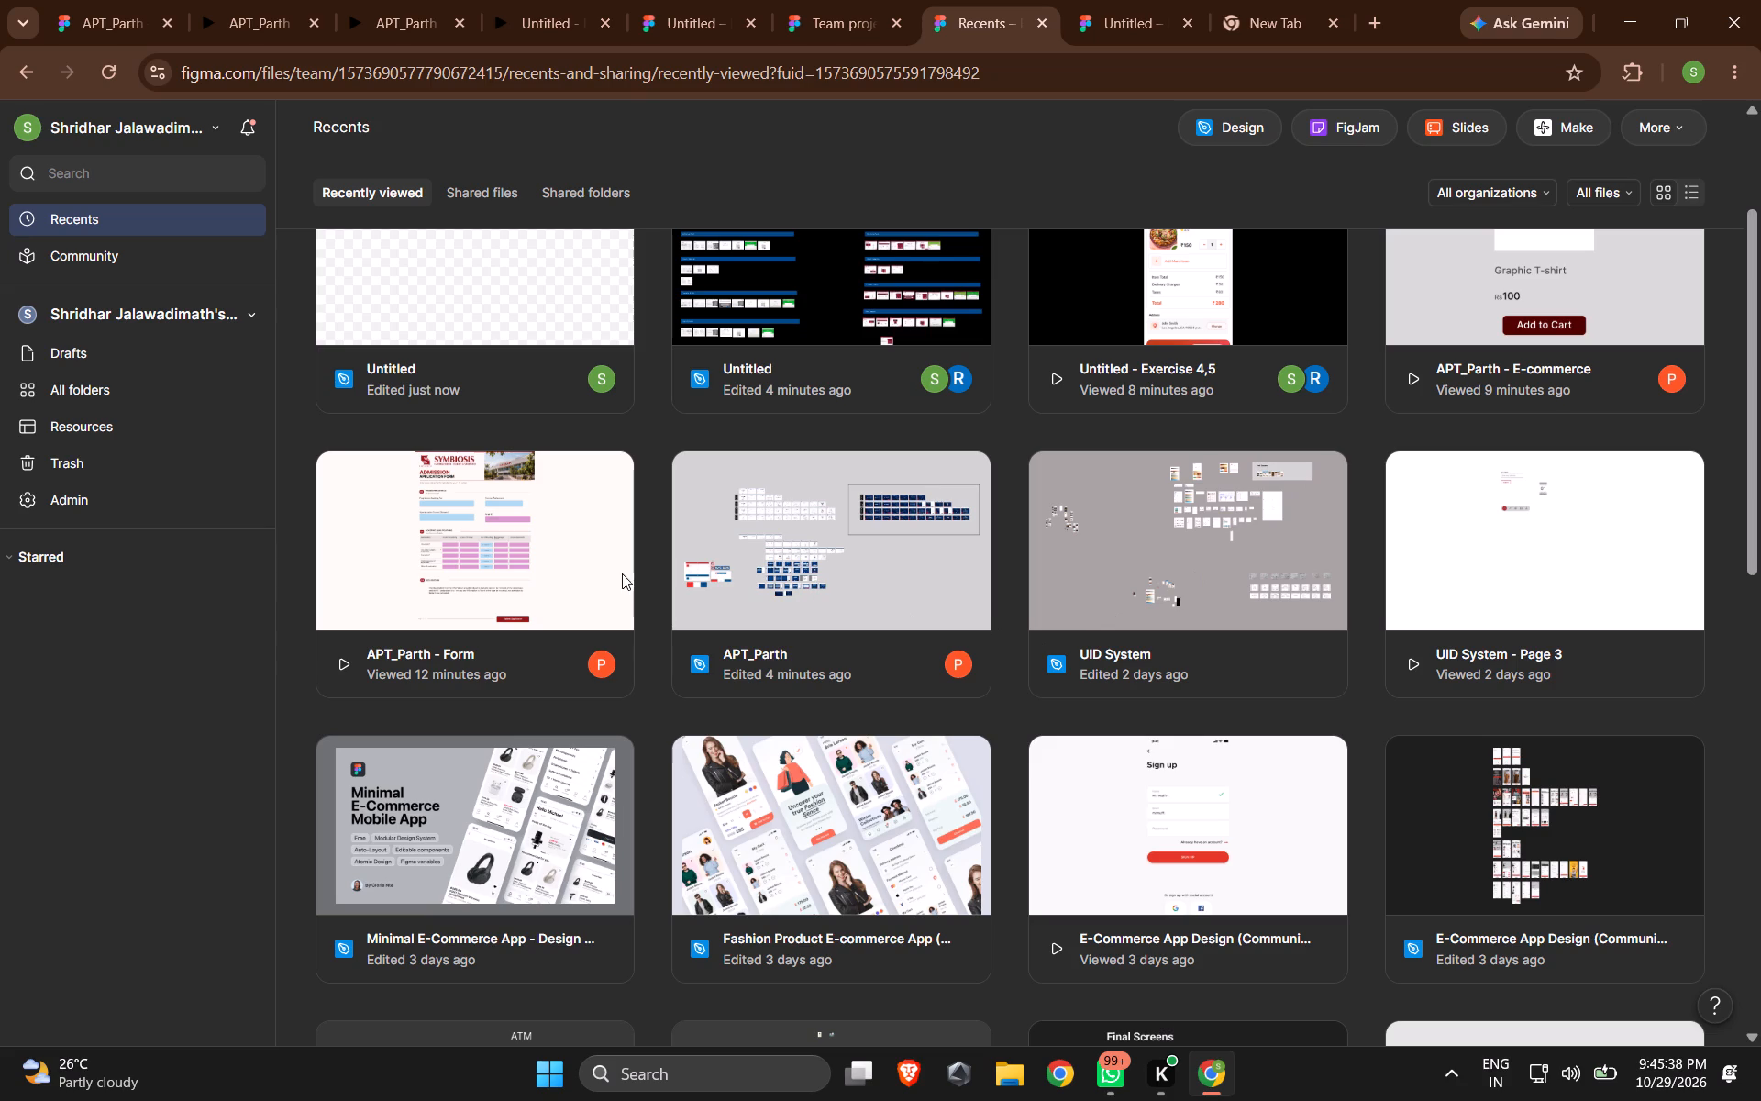
{"action": "scroll", "coordinate": [1006, 548], "scroll_direction": "up", "scroll_amount": 3}
{"action": "scroll", "coordinate": [1006, 548], "scroll_direction": "down", "scroll_amount": 3}
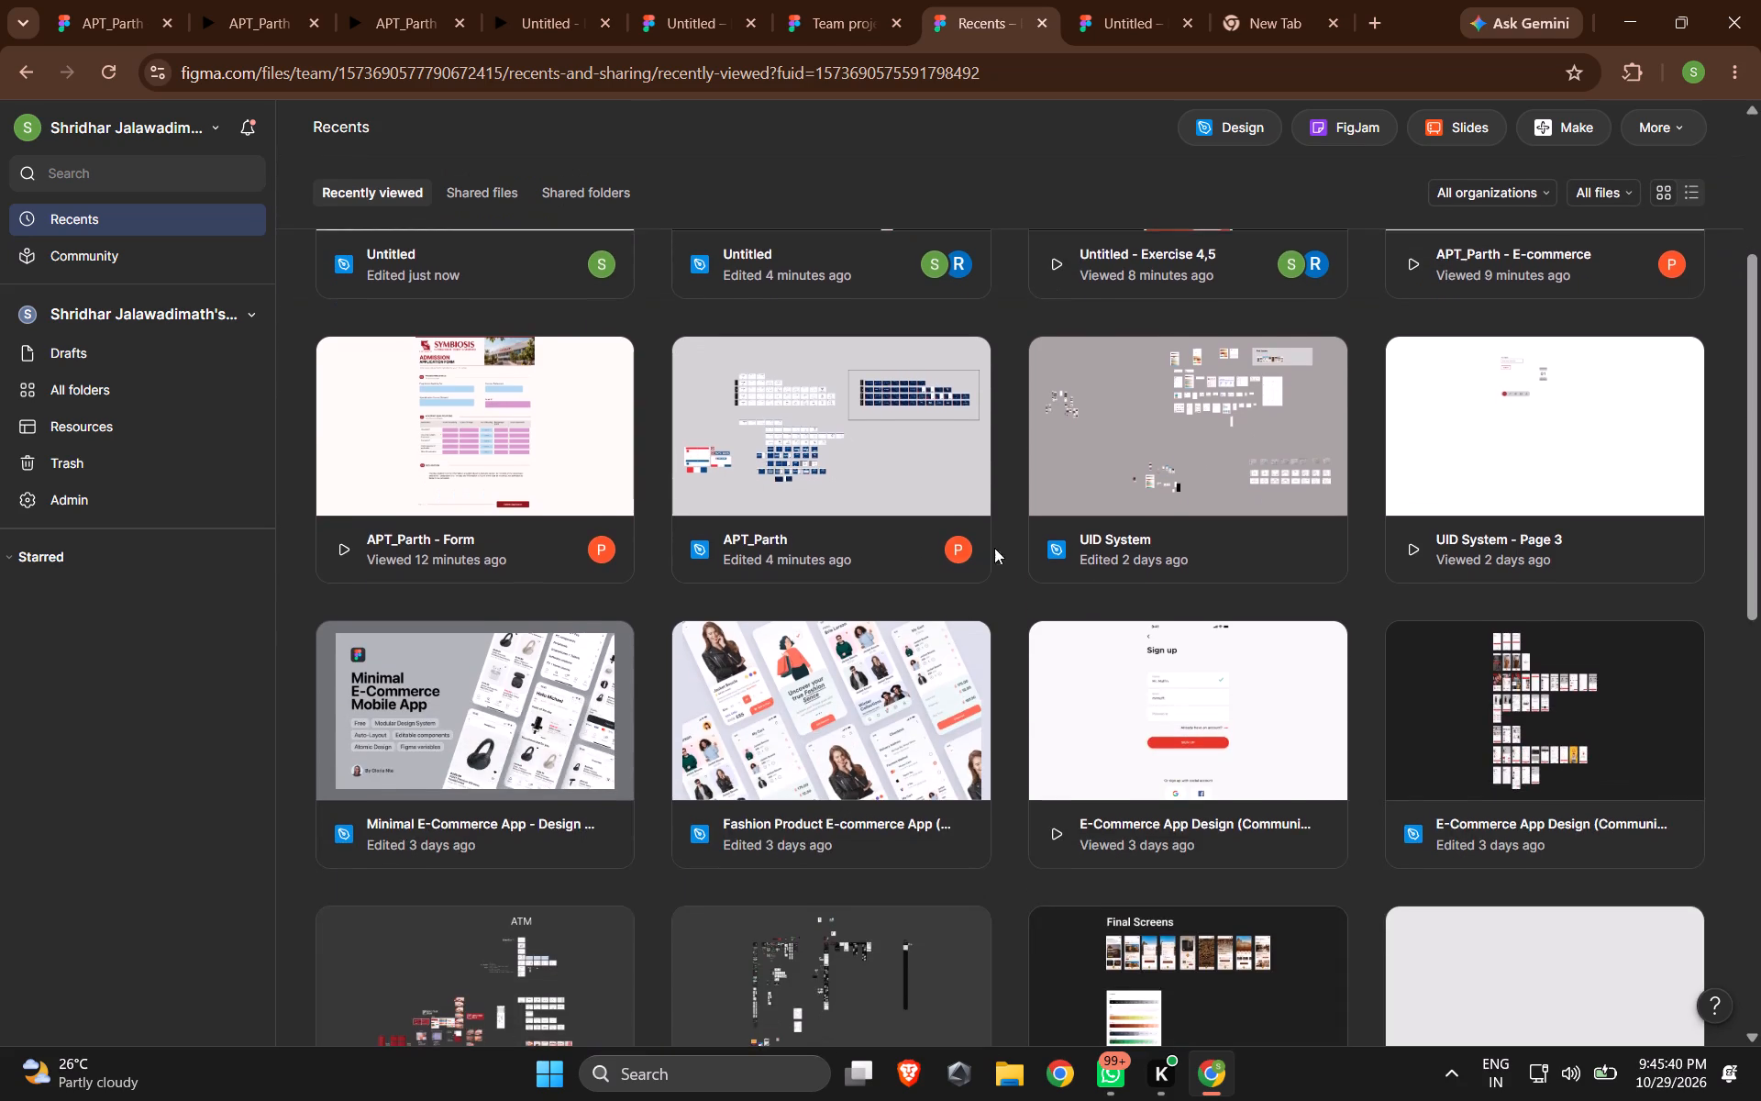
{"action": "scroll", "coordinate": [892, 560], "scroll_direction": "up", "scroll_amount": 3}
{"action": "scroll", "coordinate": [1458, 568], "scroll_direction": "down", "scroll_amount": 3}
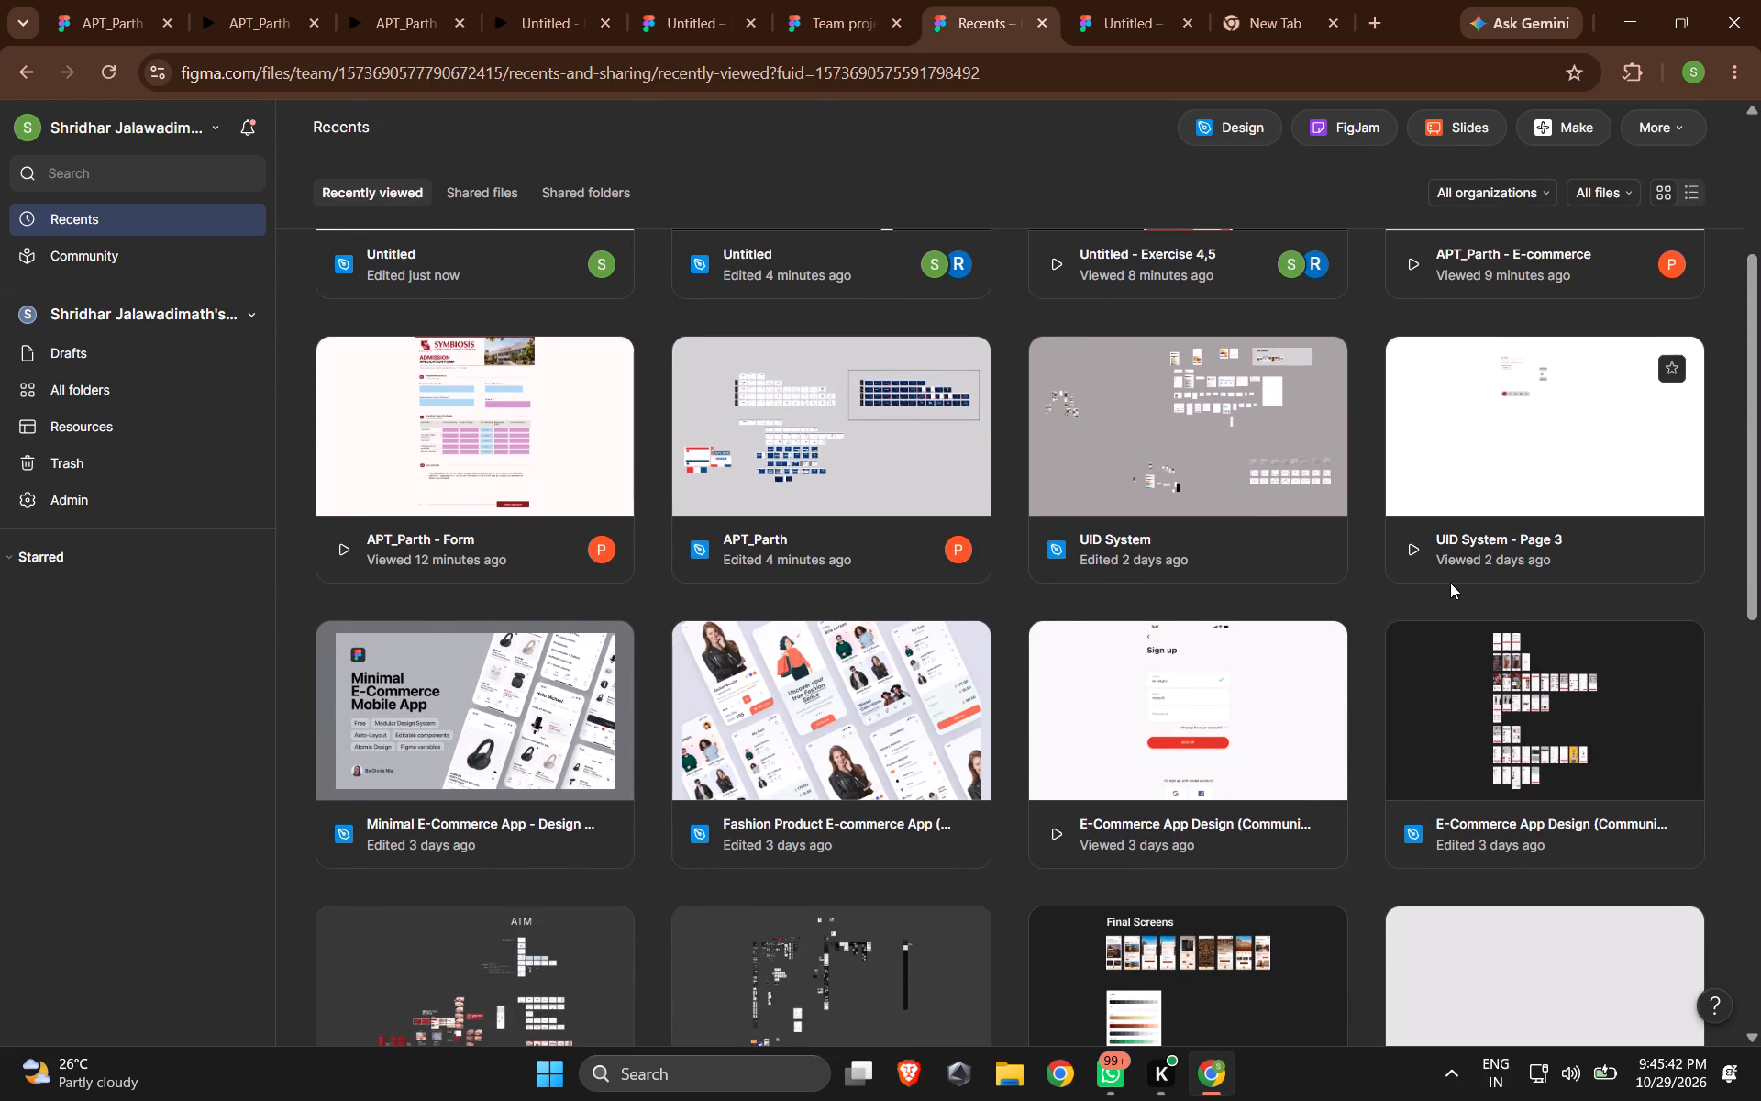
{"action": "scroll", "coordinate": [1125, 623], "scroll_direction": "up", "scroll_amount": 3}
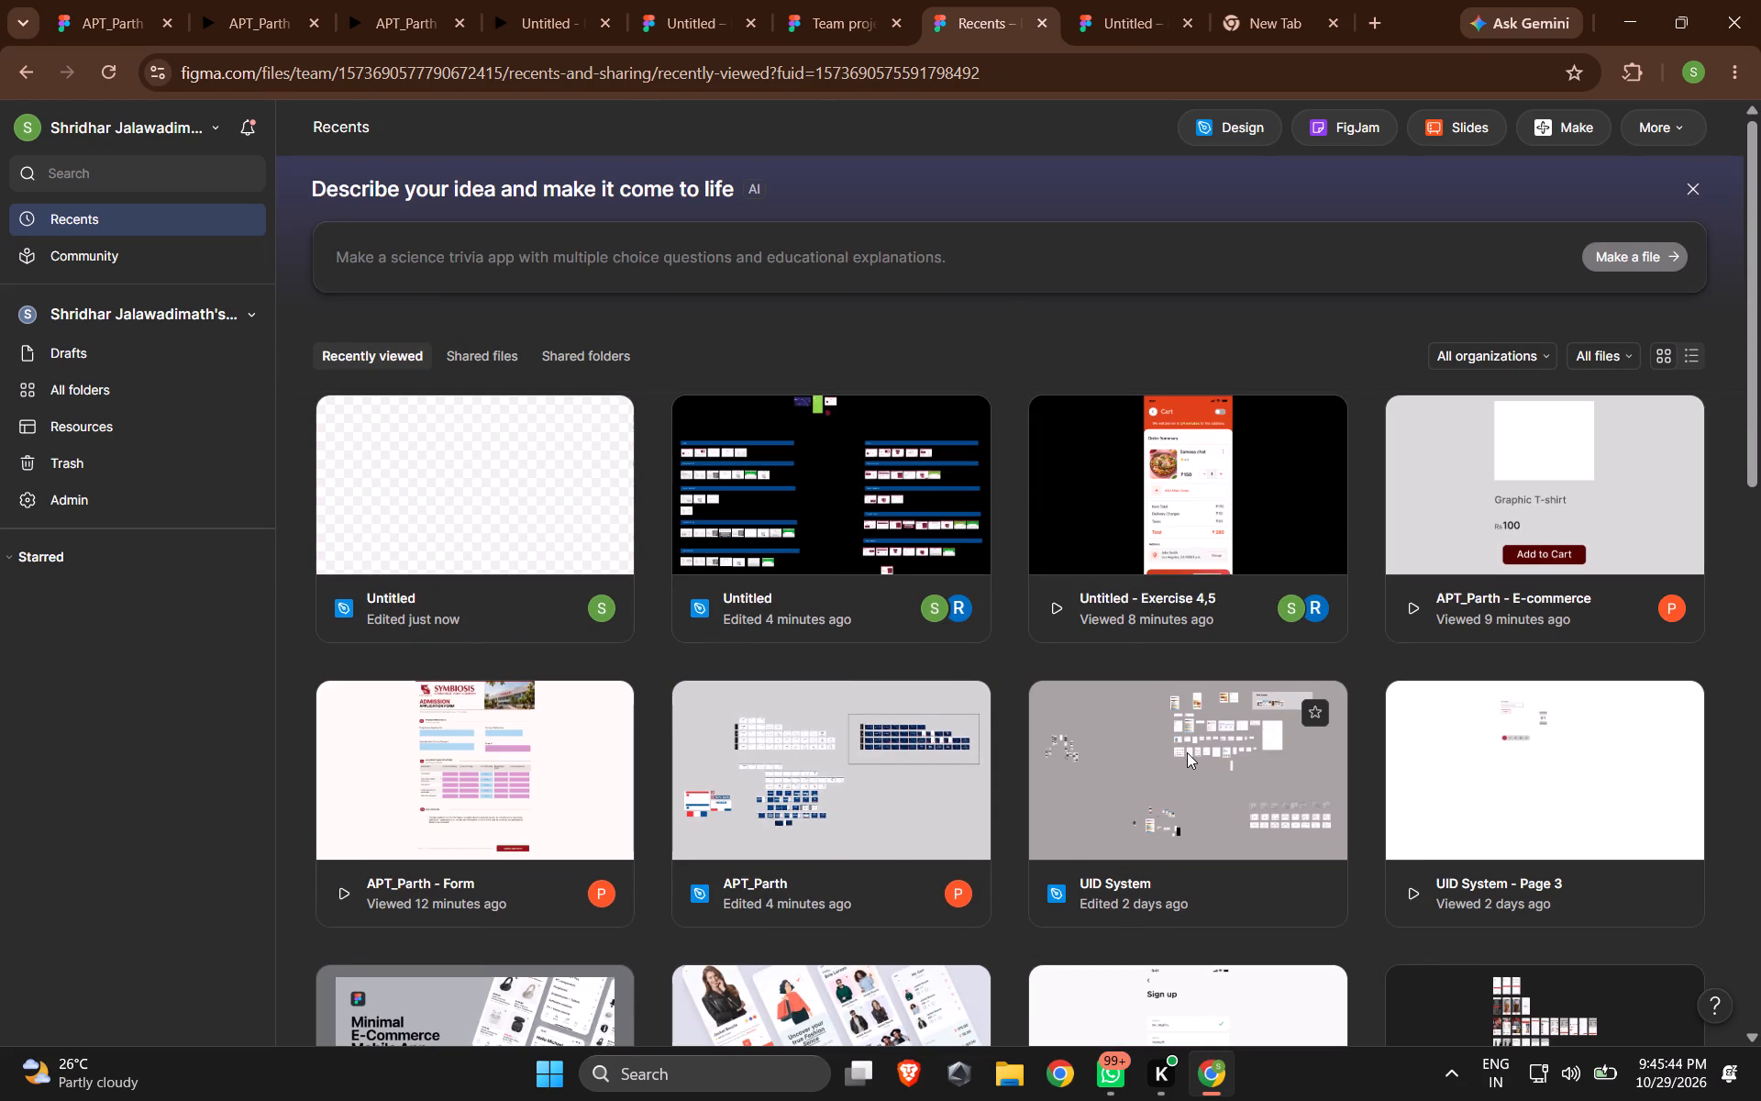
{"action": "double_click", "coordinate": [1187, 752]}
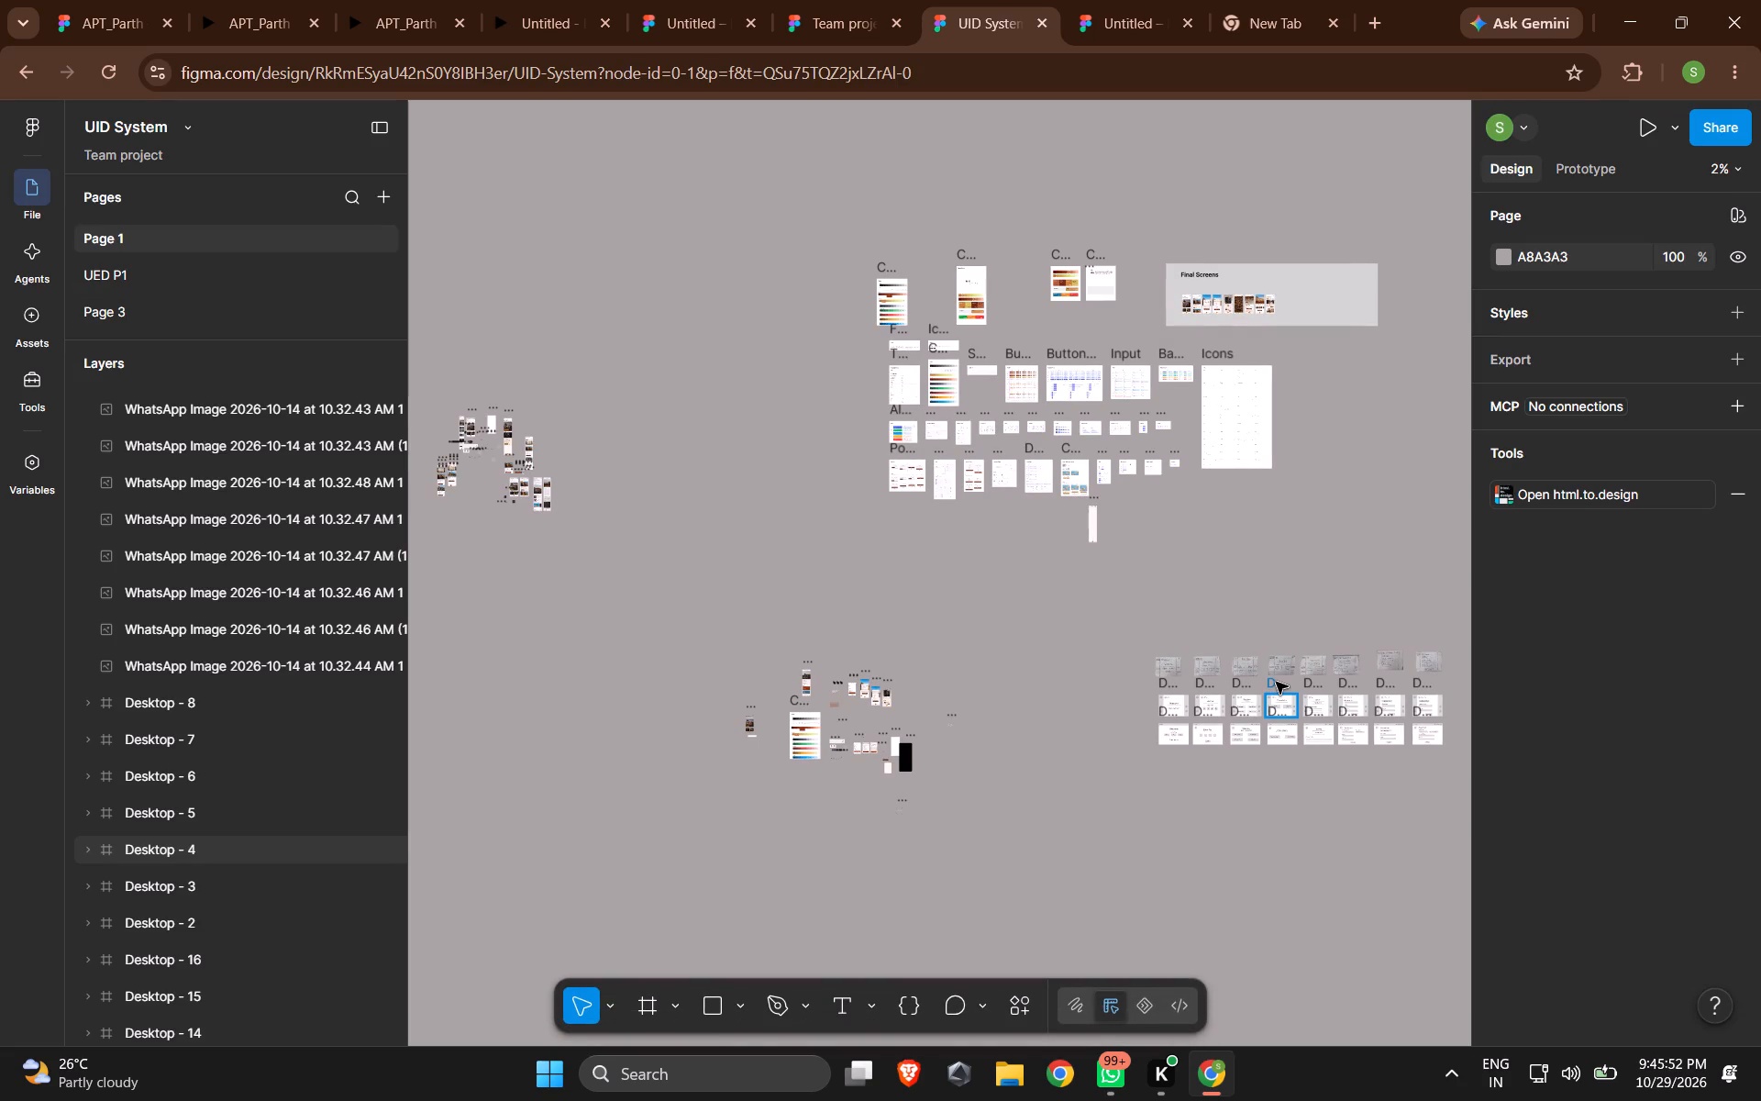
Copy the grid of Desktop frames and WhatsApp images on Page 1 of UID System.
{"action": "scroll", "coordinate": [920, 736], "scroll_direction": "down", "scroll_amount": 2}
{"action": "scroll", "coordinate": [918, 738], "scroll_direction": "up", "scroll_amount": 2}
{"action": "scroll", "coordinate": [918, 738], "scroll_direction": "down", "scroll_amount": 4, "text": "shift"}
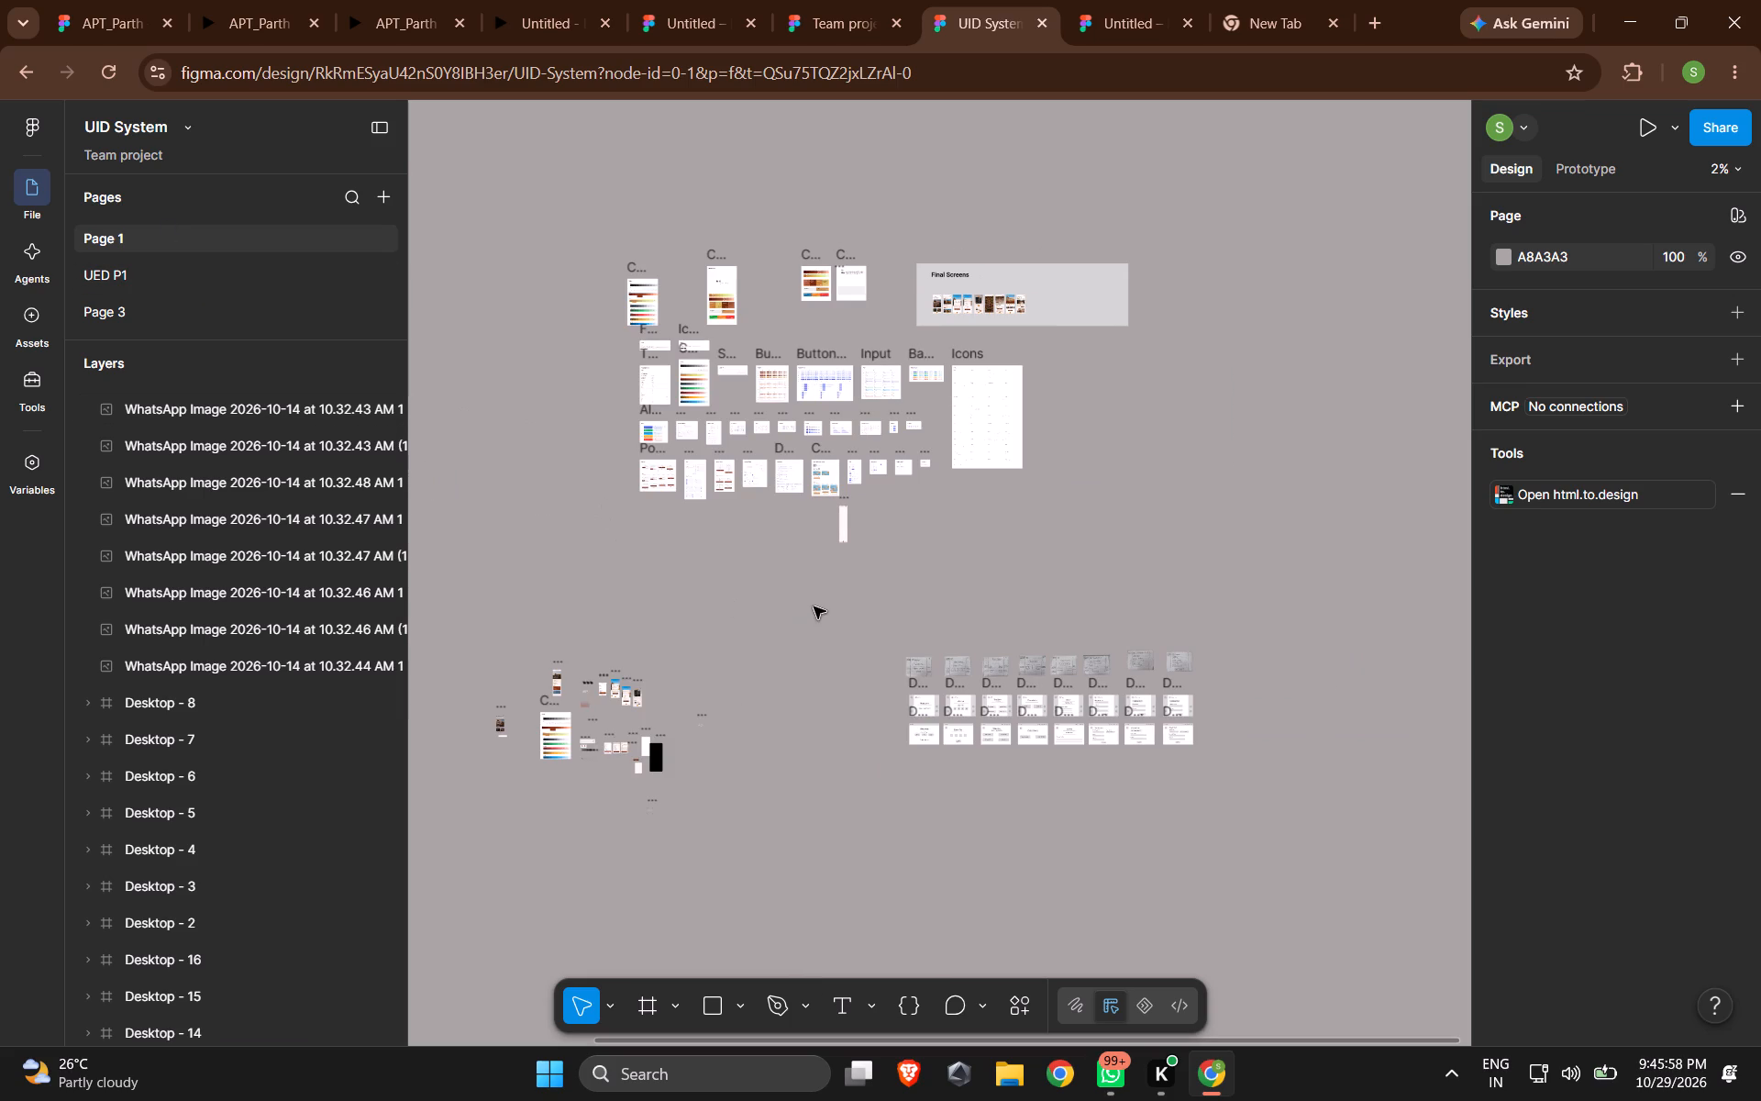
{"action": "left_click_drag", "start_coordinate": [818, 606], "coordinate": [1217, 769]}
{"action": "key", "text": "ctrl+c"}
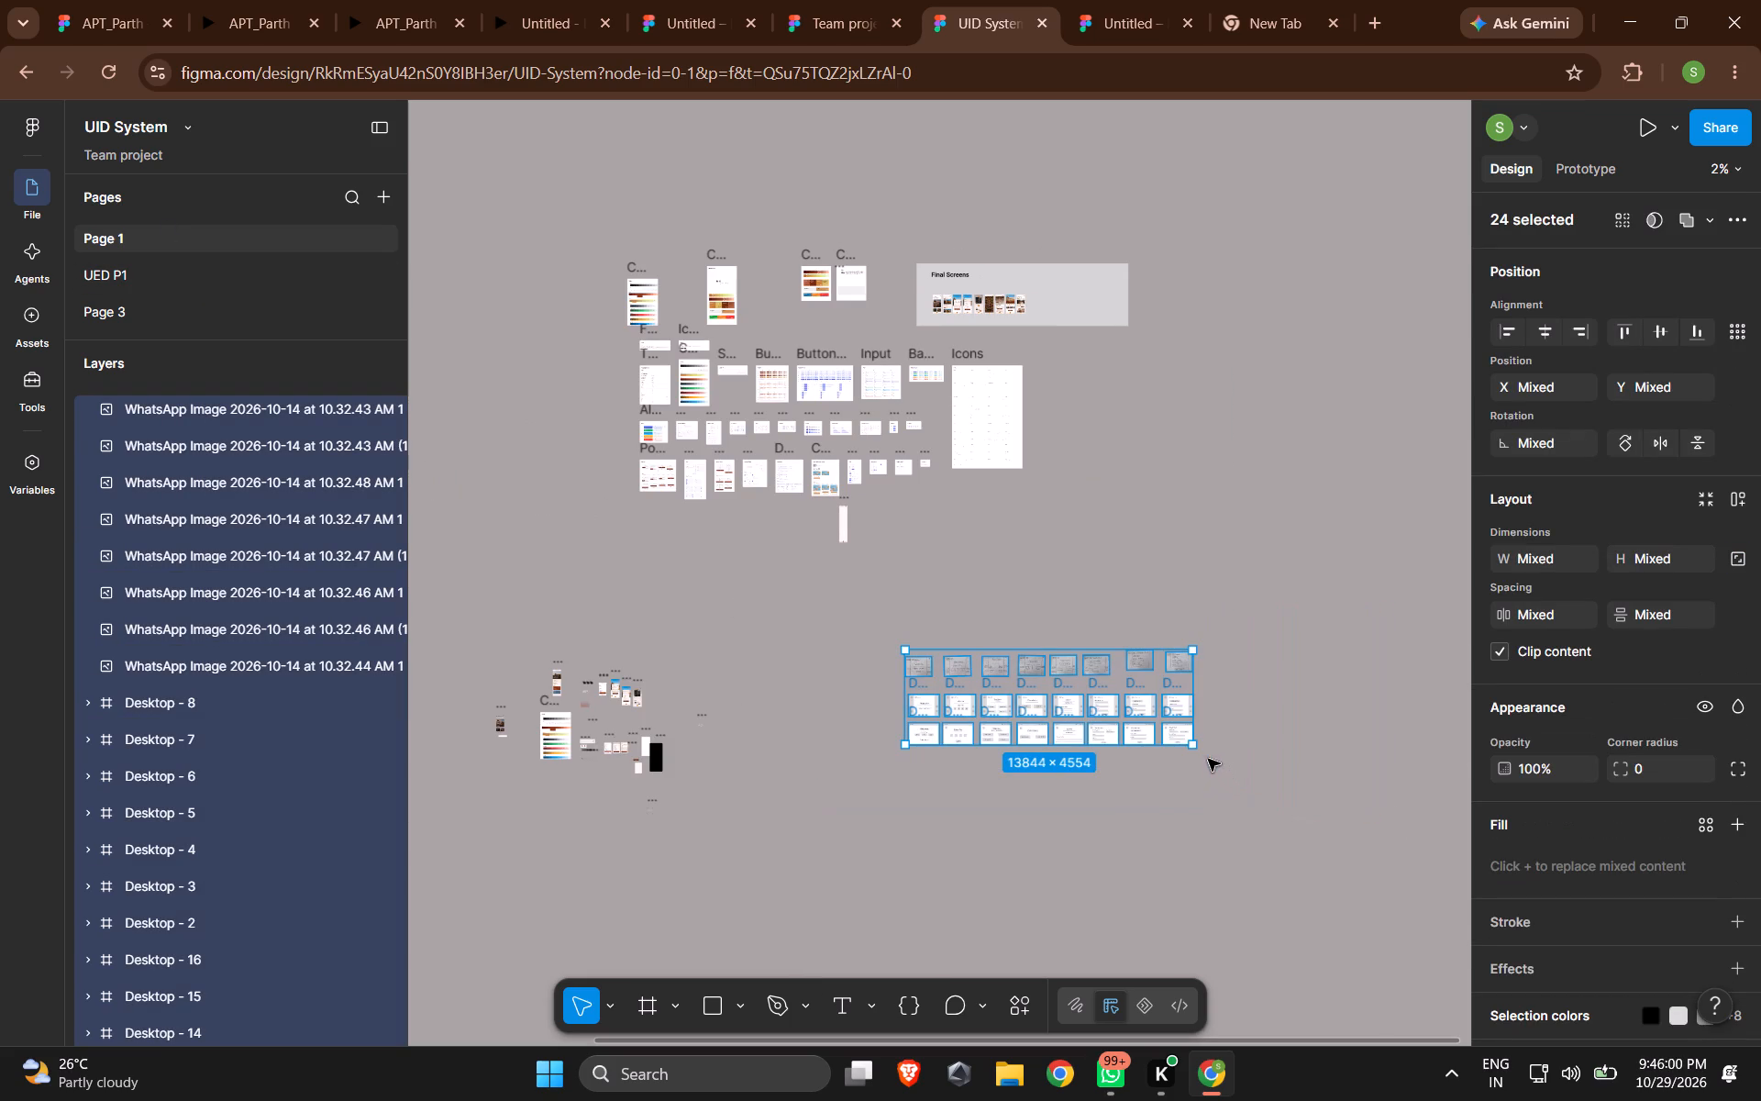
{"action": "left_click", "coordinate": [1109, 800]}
On Page 3 of UID System, copy the upper block of ATM flow screens, the library frame and the Final Screens group.
{"action": "left_click", "coordinate": [277, 278]}
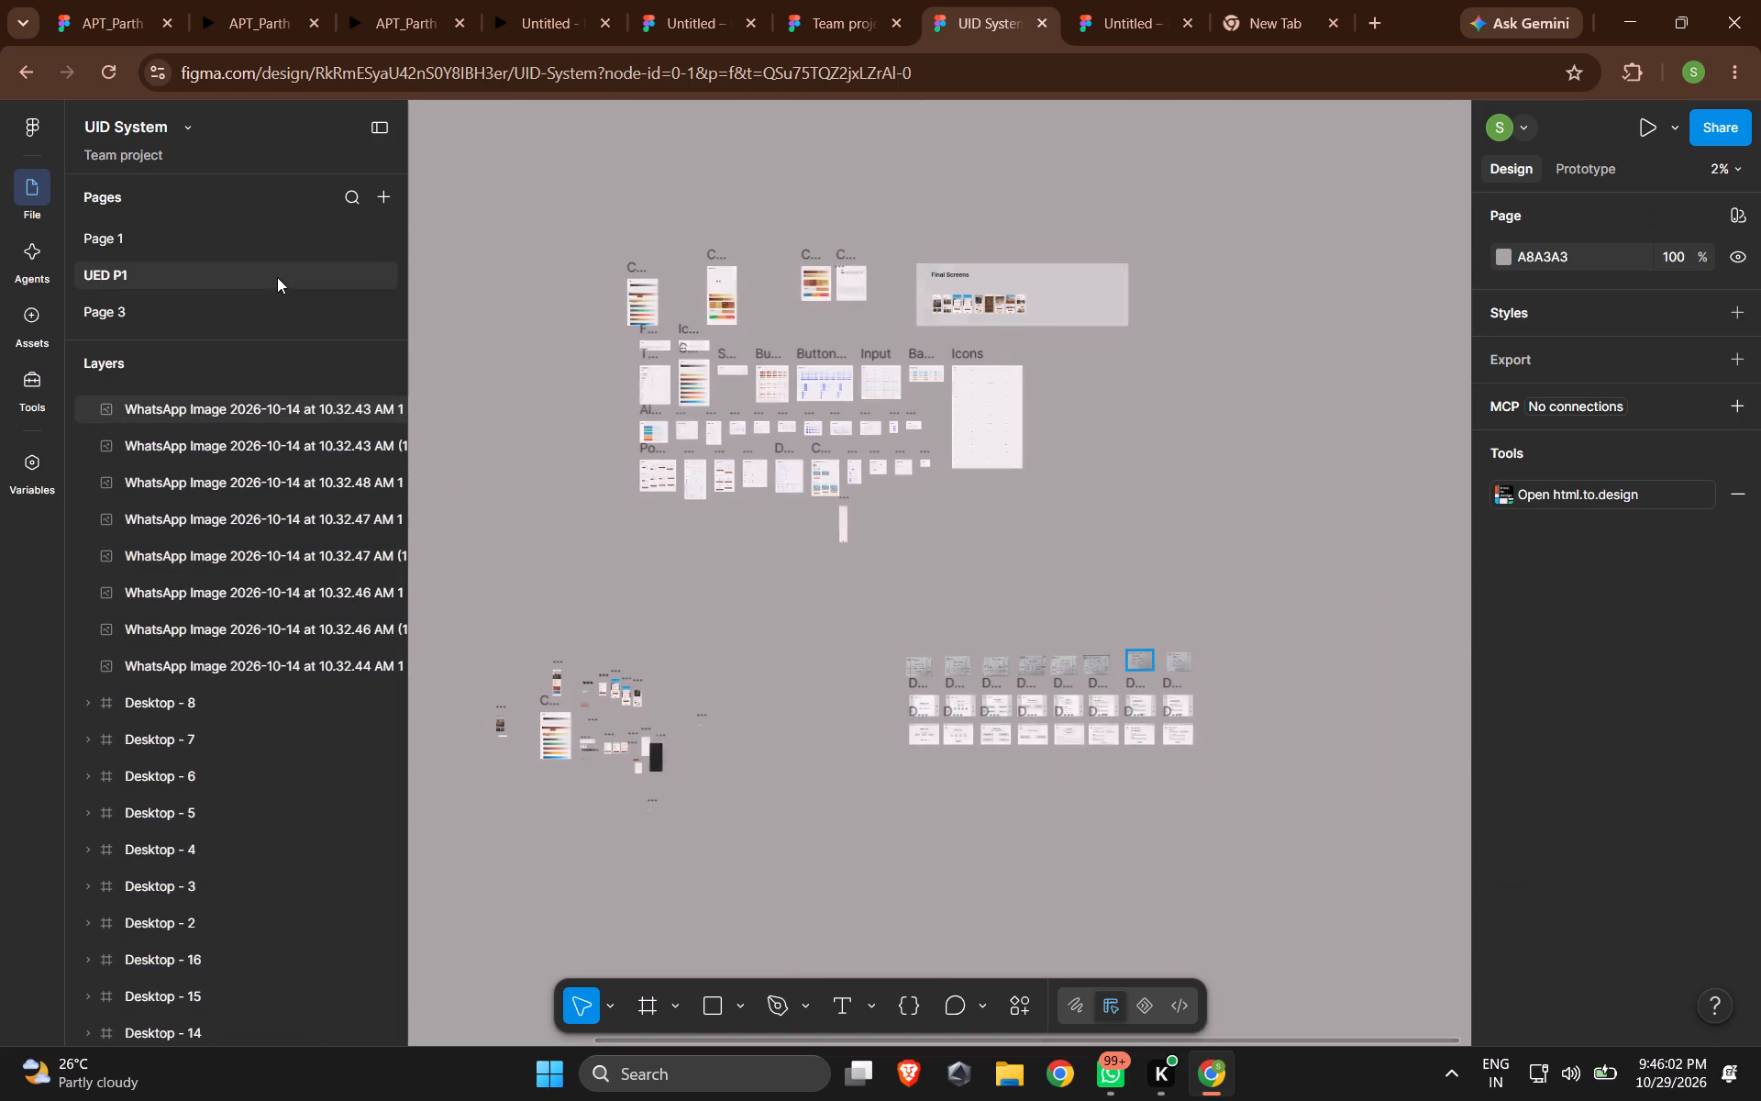
{"action": "left_click", "coordinate": [266, 317]}
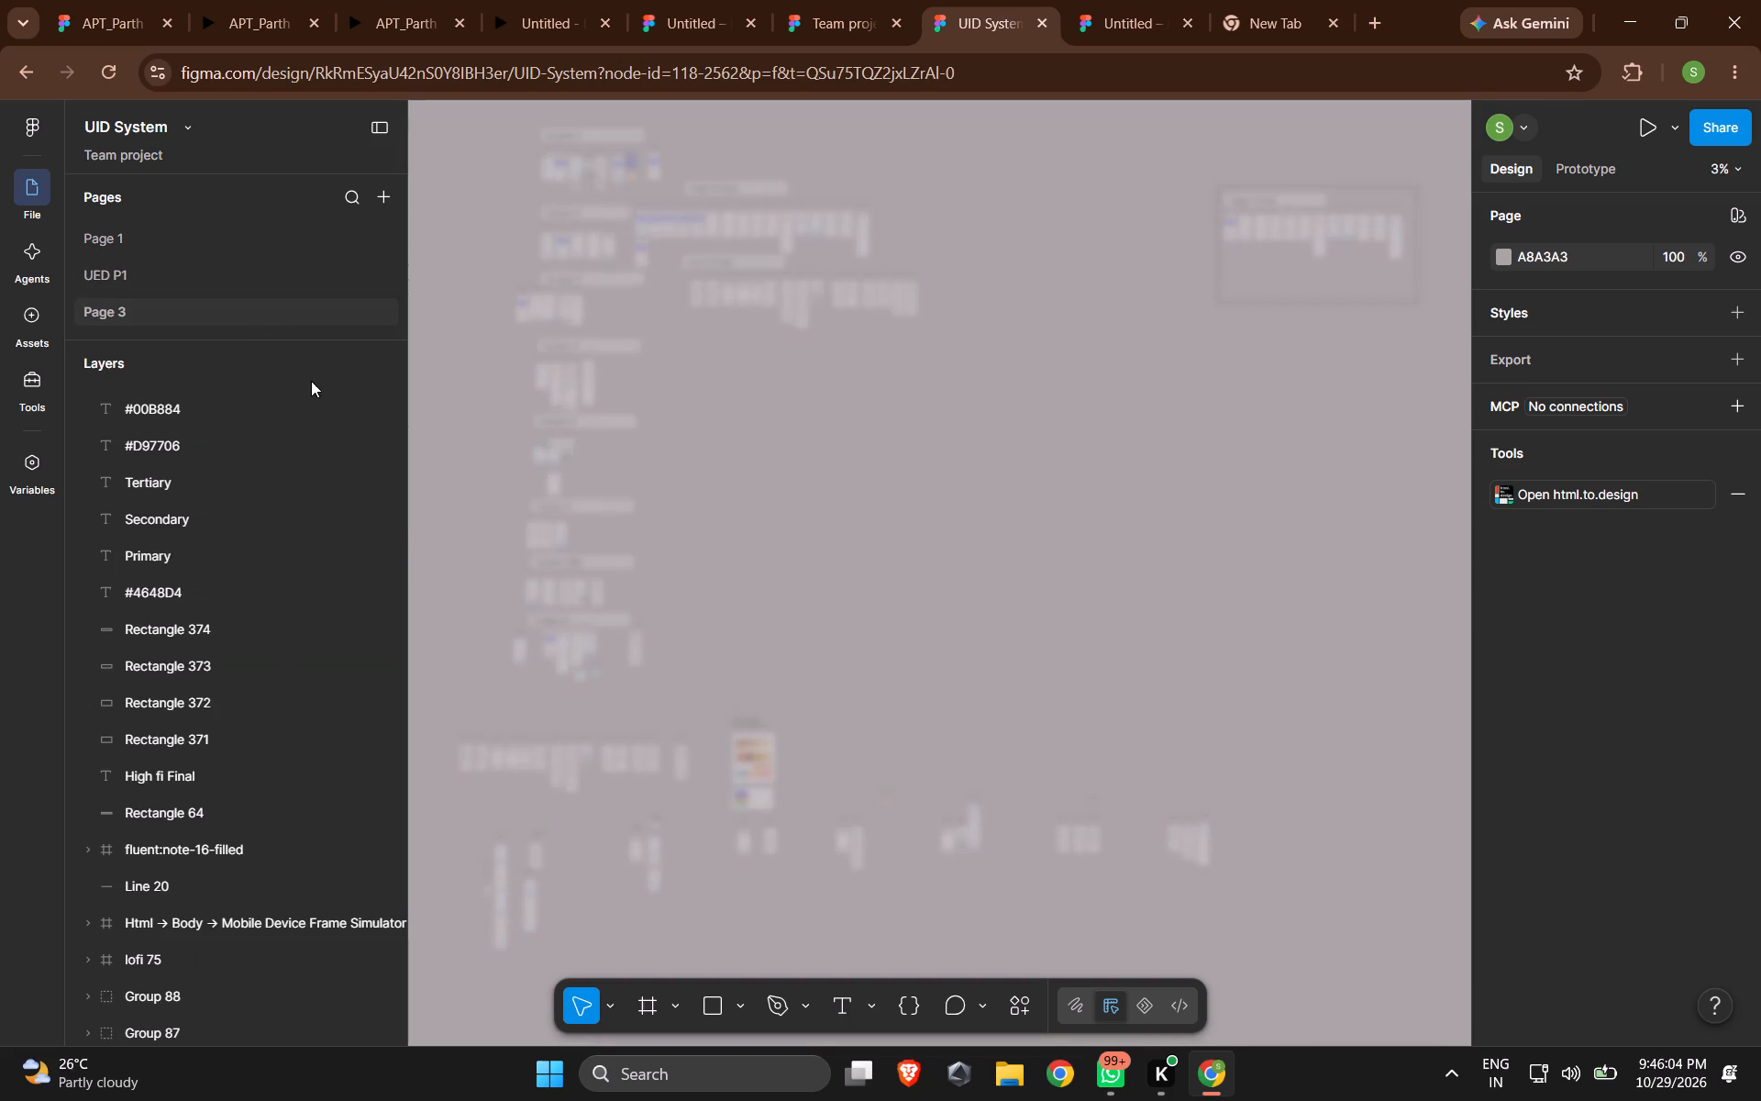
{"action": "scroll", "coordinate": [770, 442], "scroll_direction": "up", "scroll_amount": 5}
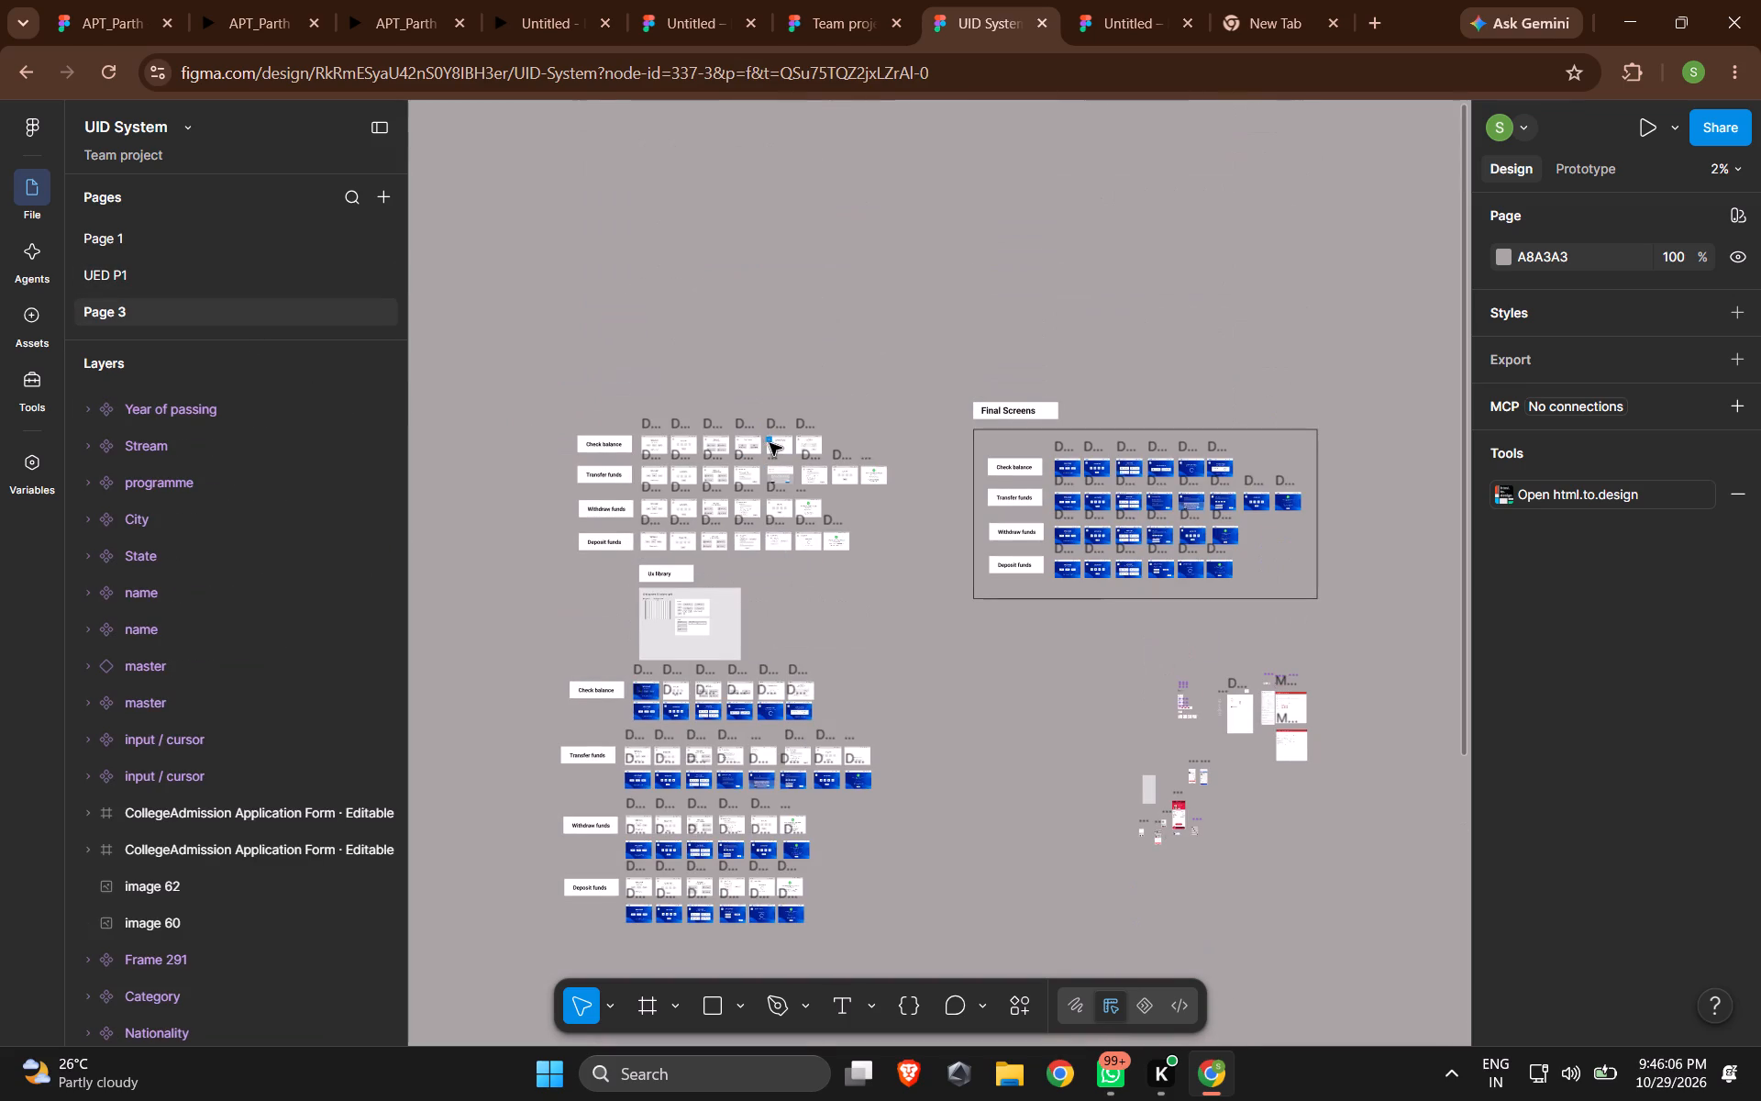
{"action": "scroll", "coordinate": [858, 530], "scroll_direction": "down", "scroll_amount": 3}
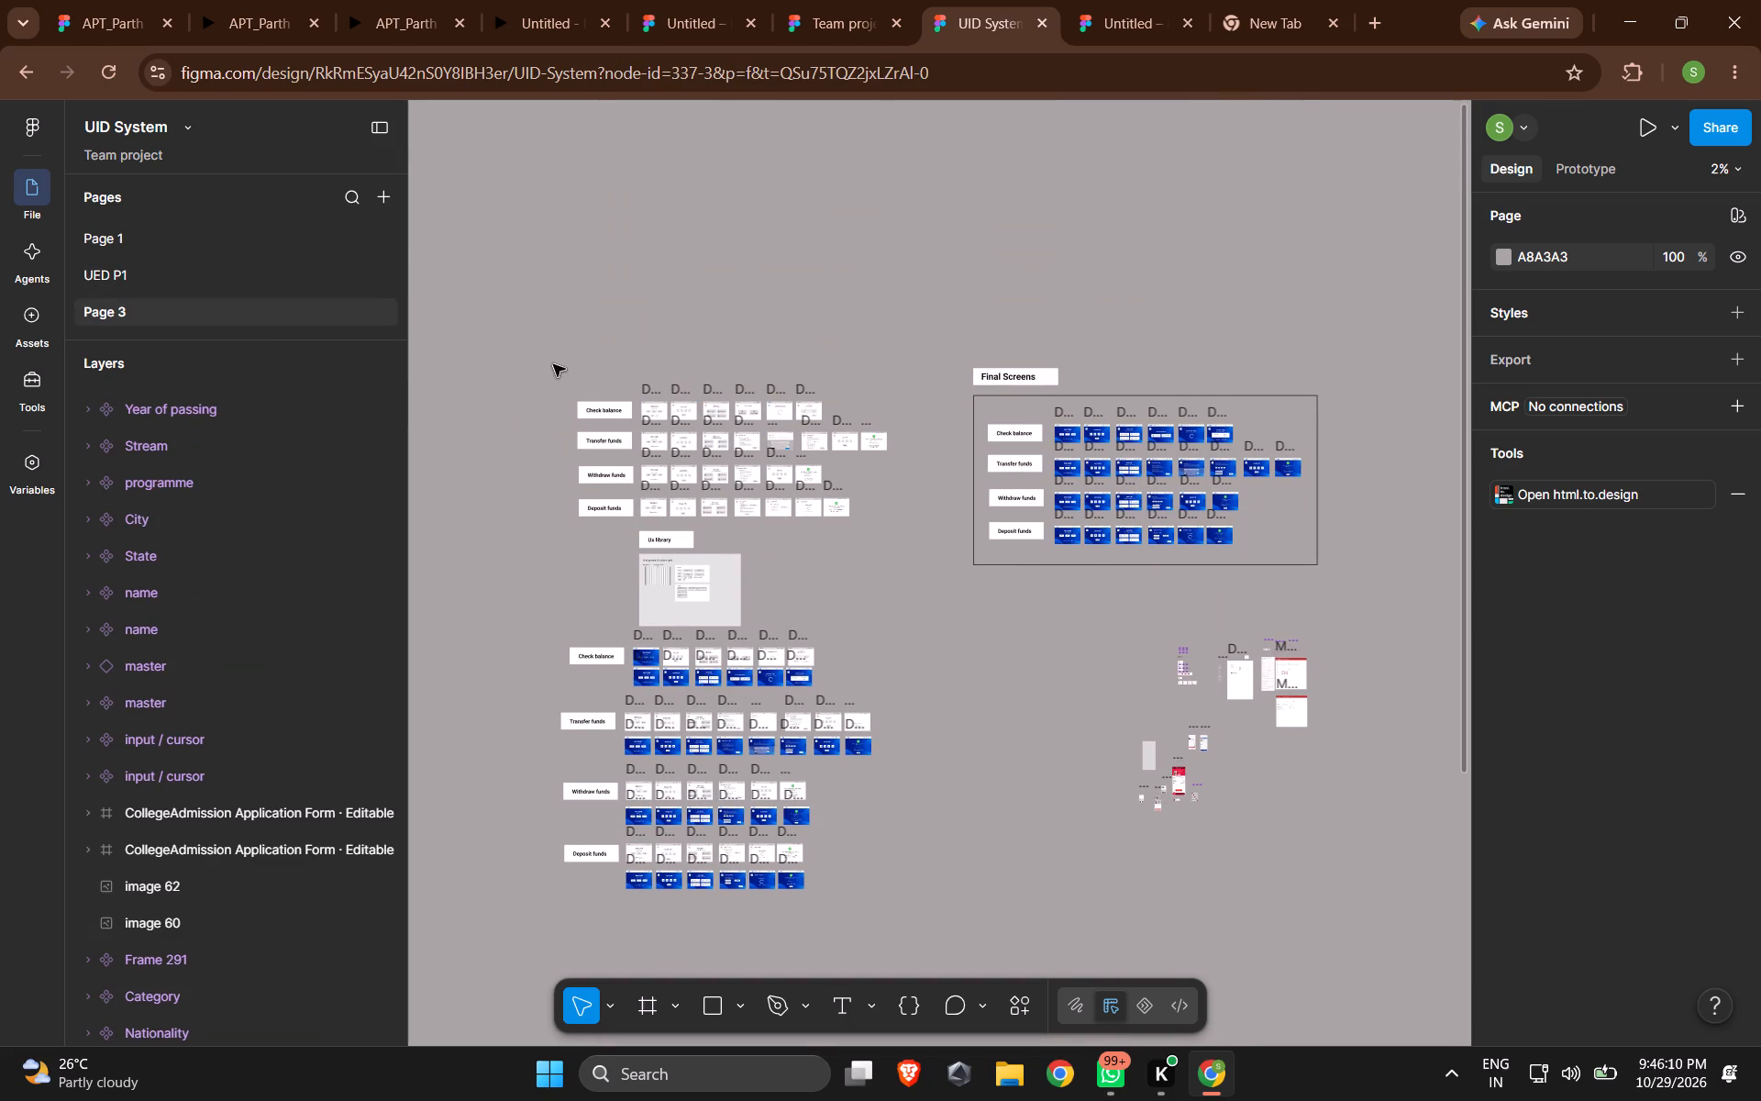
{"action": "left_click_drag", "start_coordinate": [550, 364], "coordinate": [1136, 594]}
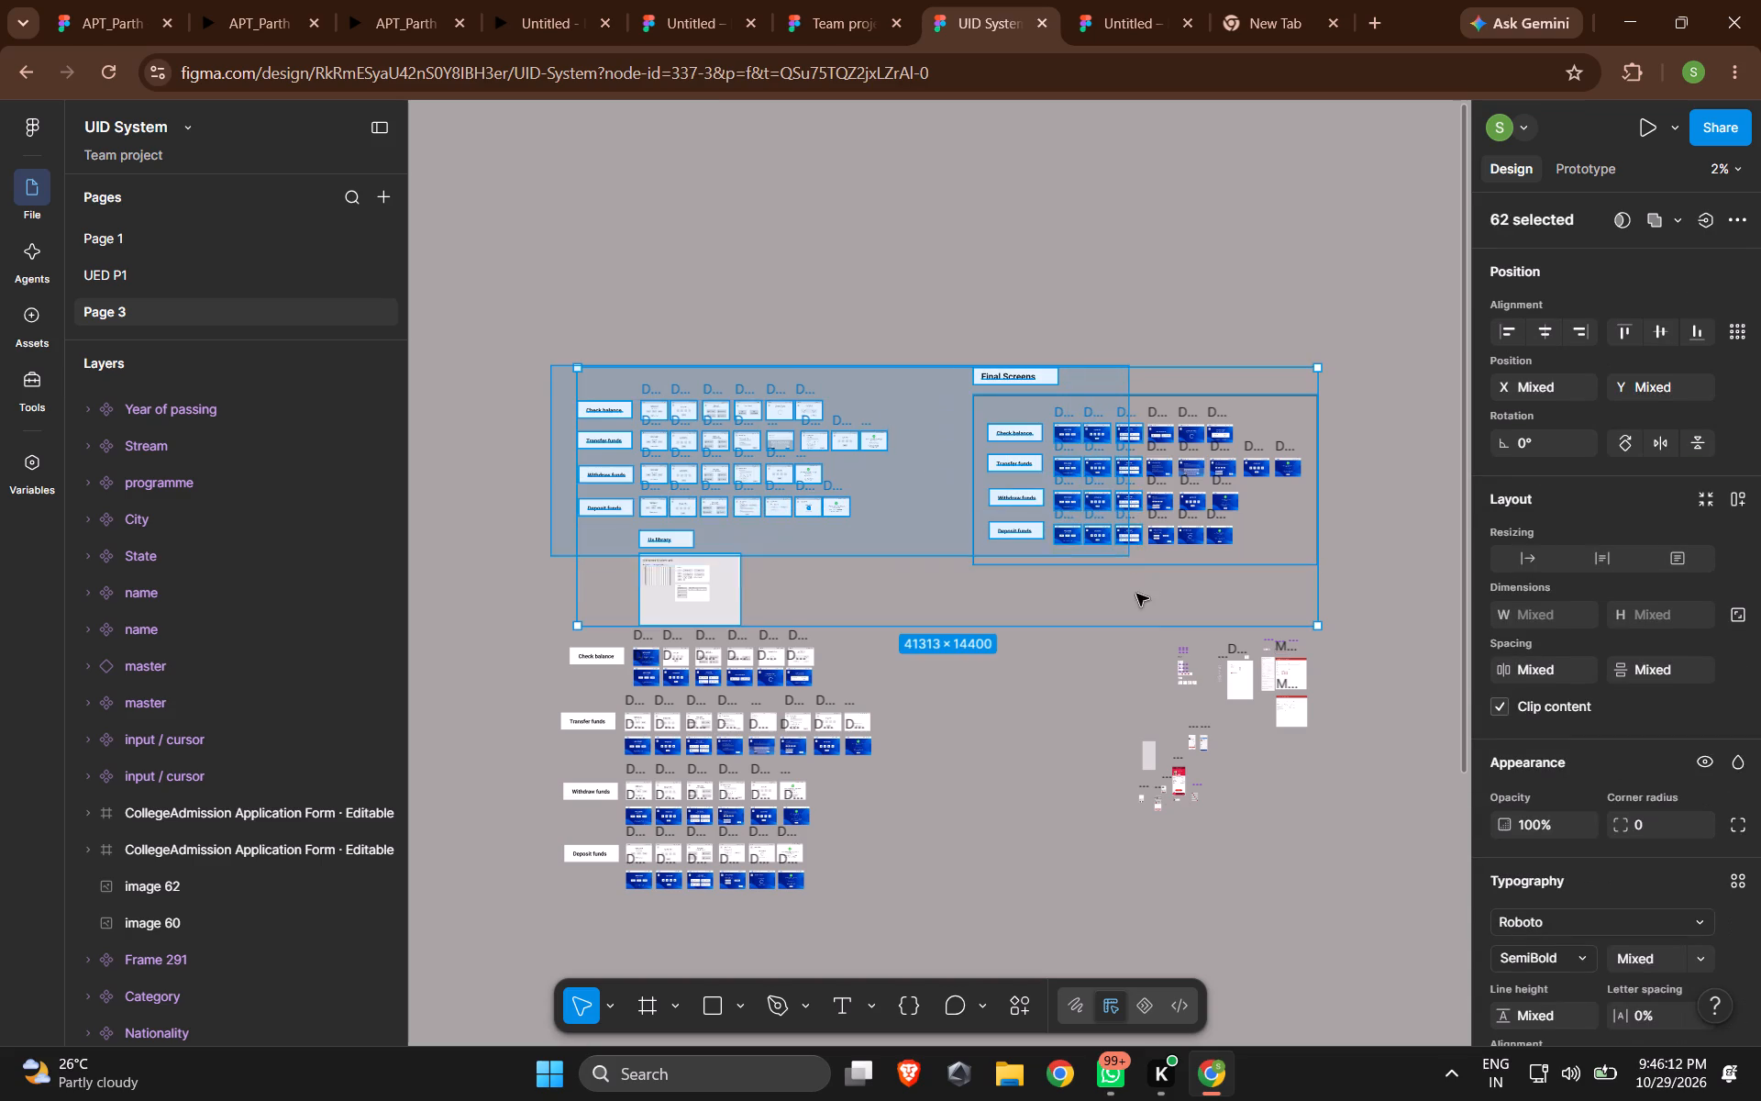
{"action": "left_click_drag", "start_coordinate": [1136, 594], "coordinate": [1264, 591]}
{"action": "key", "text": "ctrl+c"}
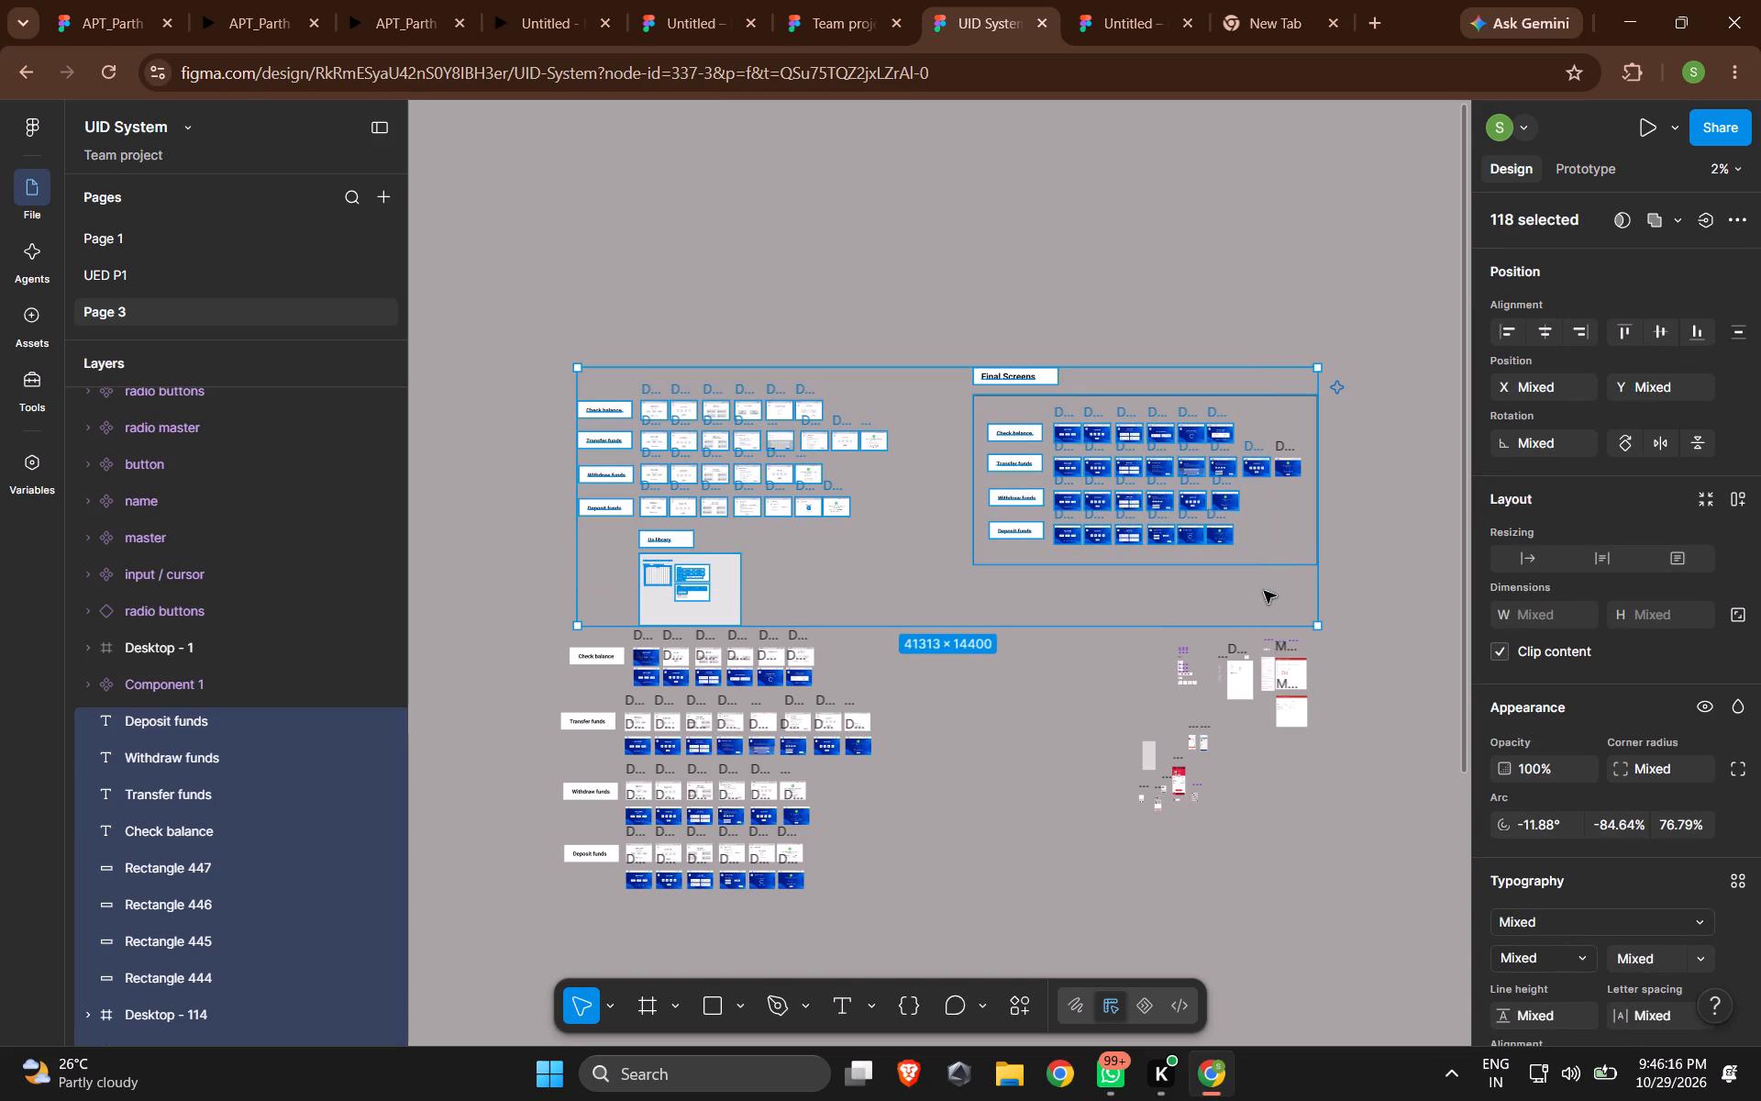
In the Untitled team project file, rename Page 1 as "Atm Screens".
{"action": "left_click", "coordinate": [1093, 2]}
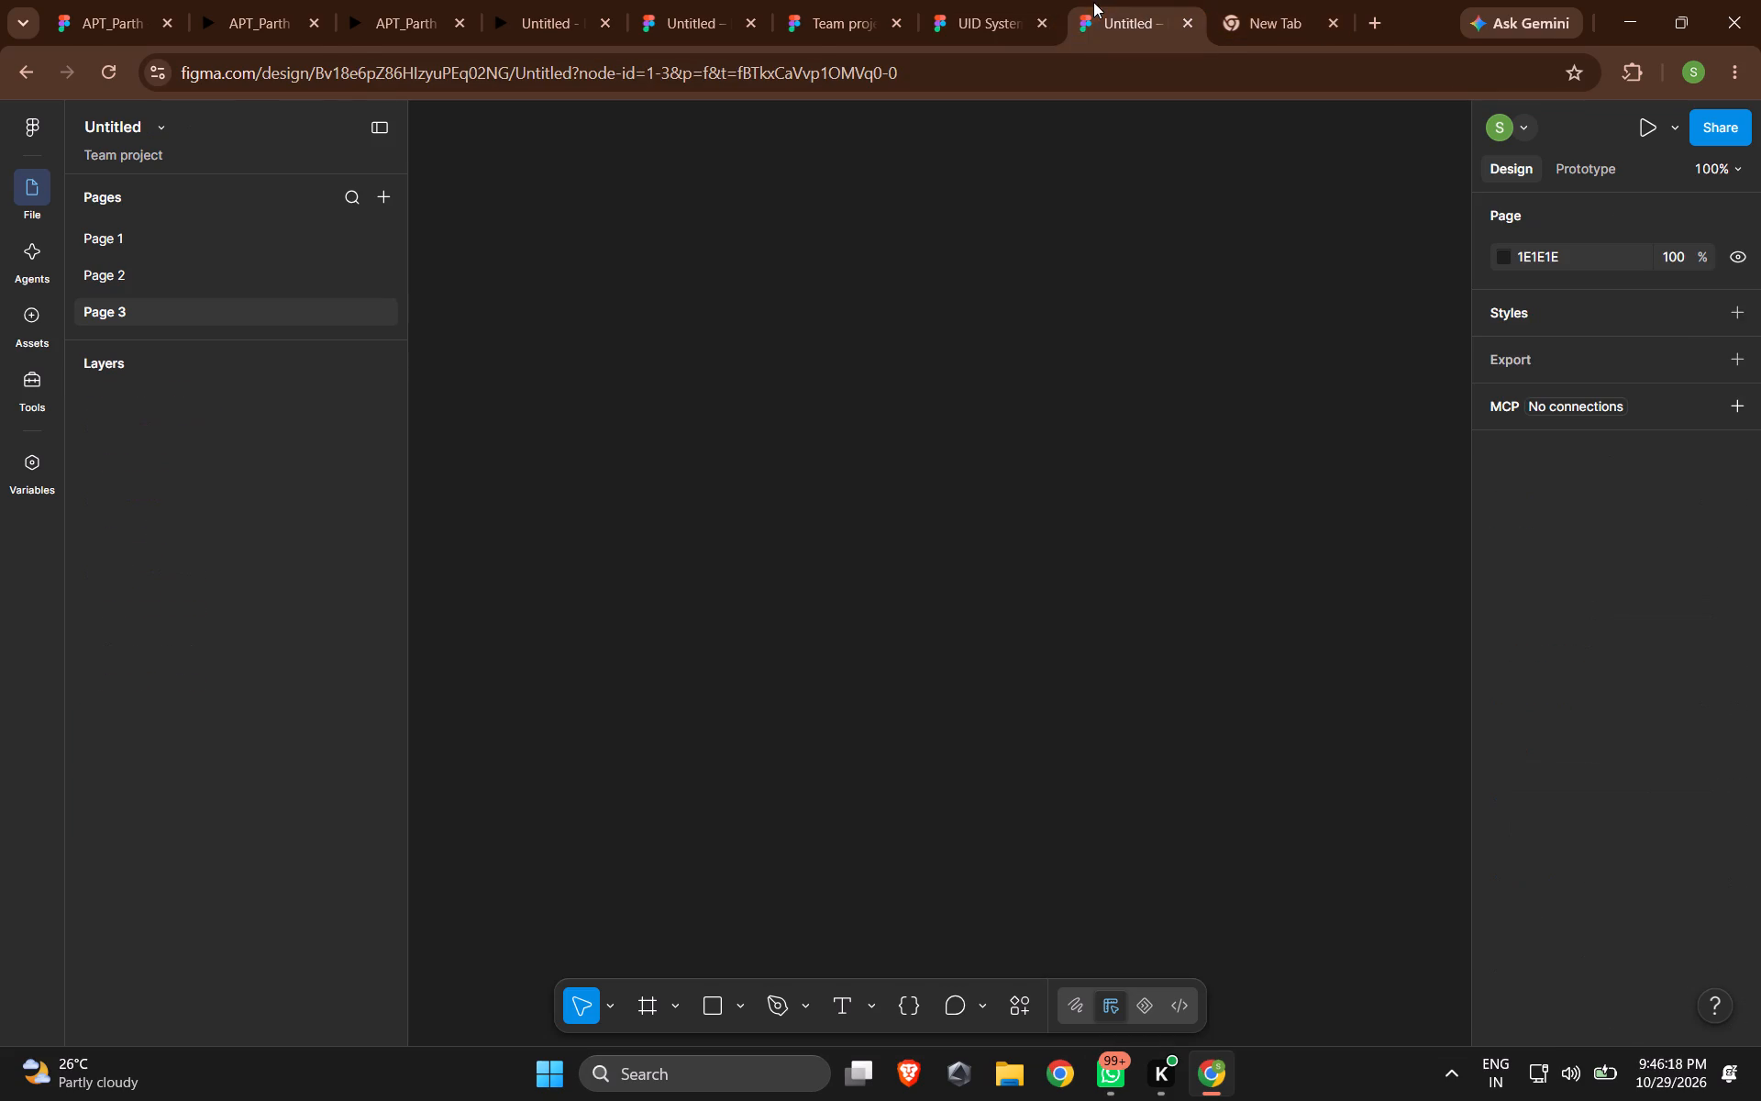
{"action": "left_click", "coordinate": [189, 231]}
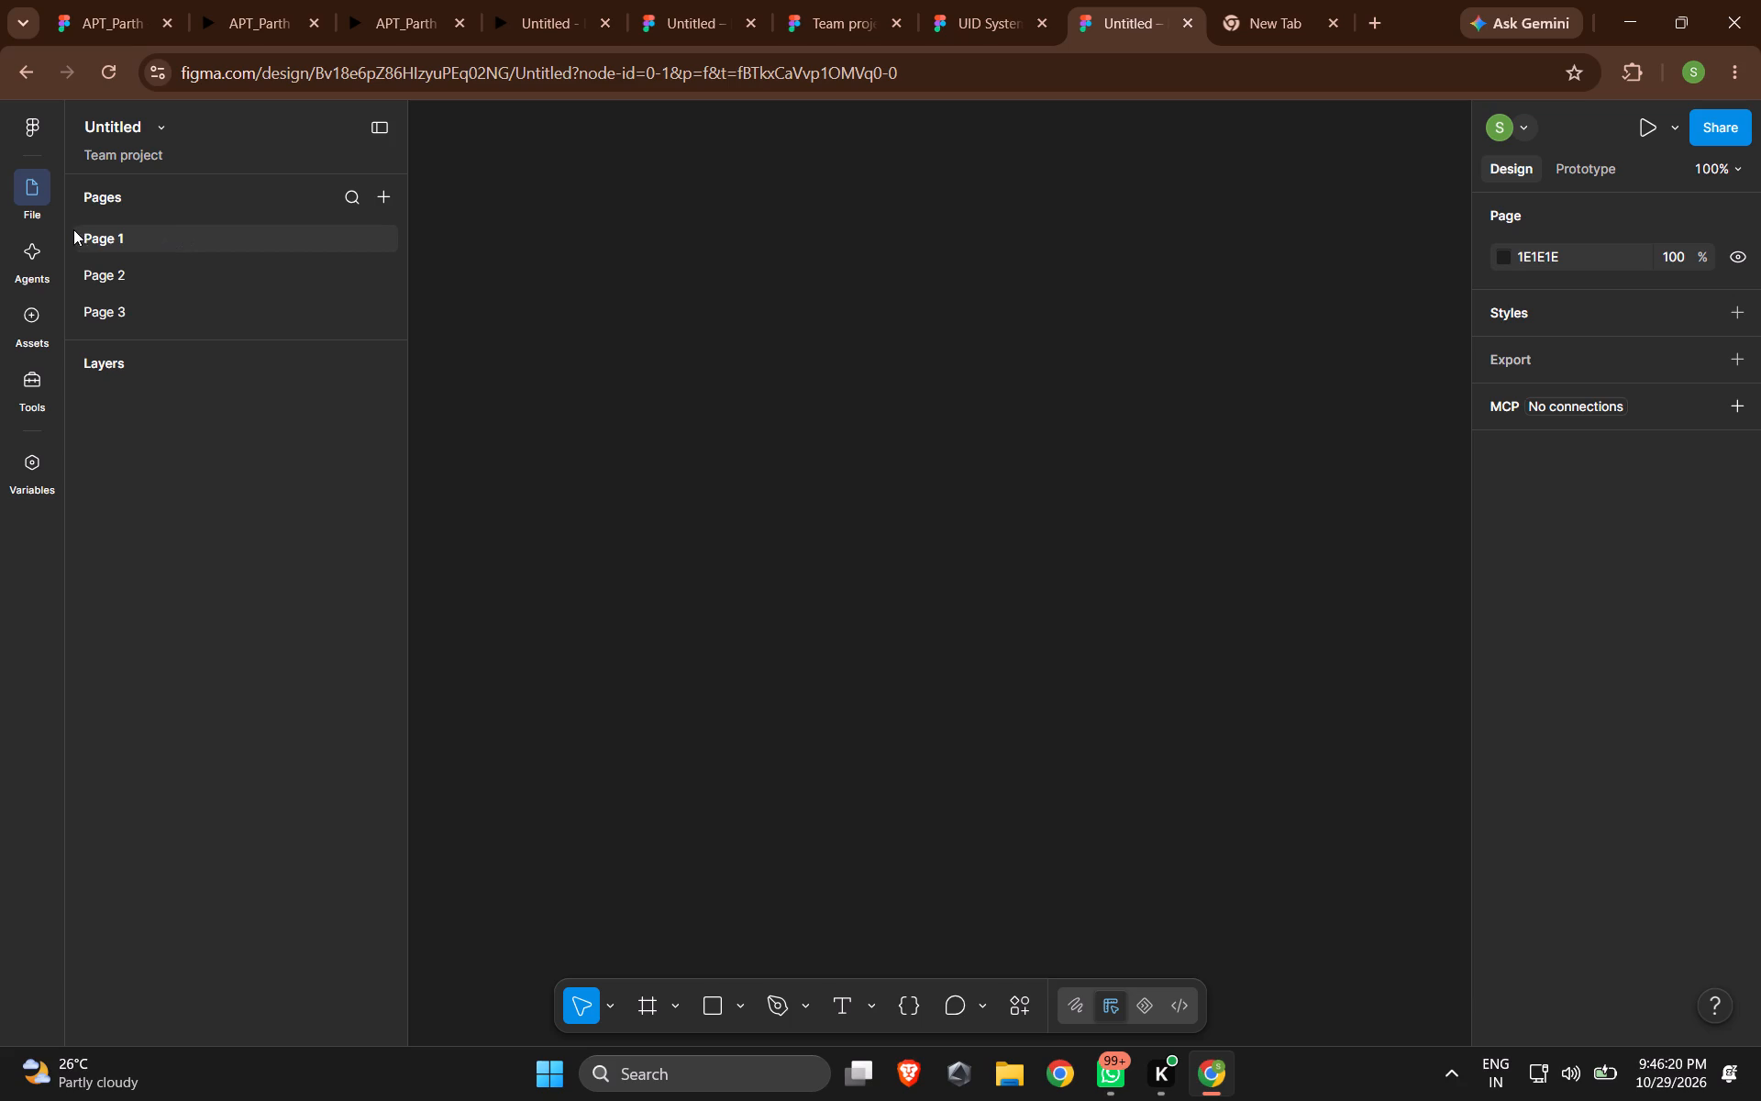
{"action": "double_click", "coordinate": [91, 230]}
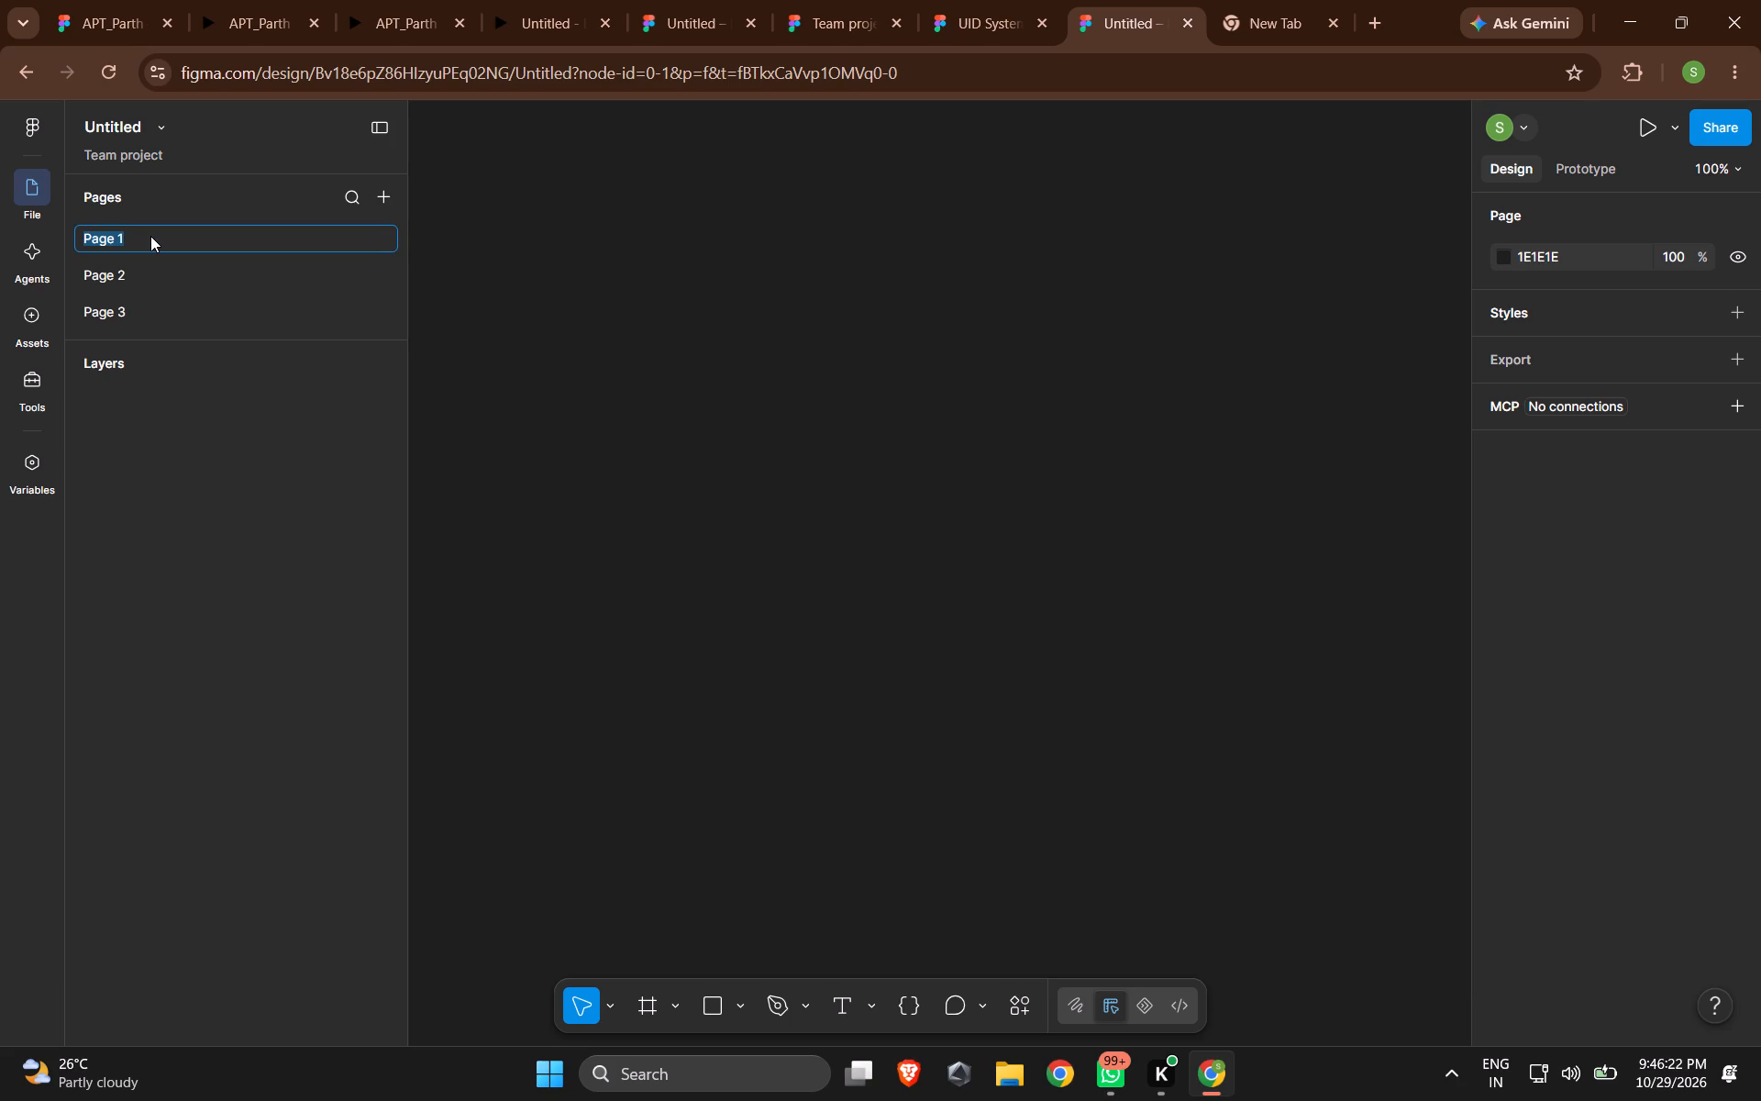
{"action": "type", "text": "Atm"}
{"action": "key", "text": "space"}
{"action": "type", "text": "Screens"}
{"action": "key", "text": "space"}
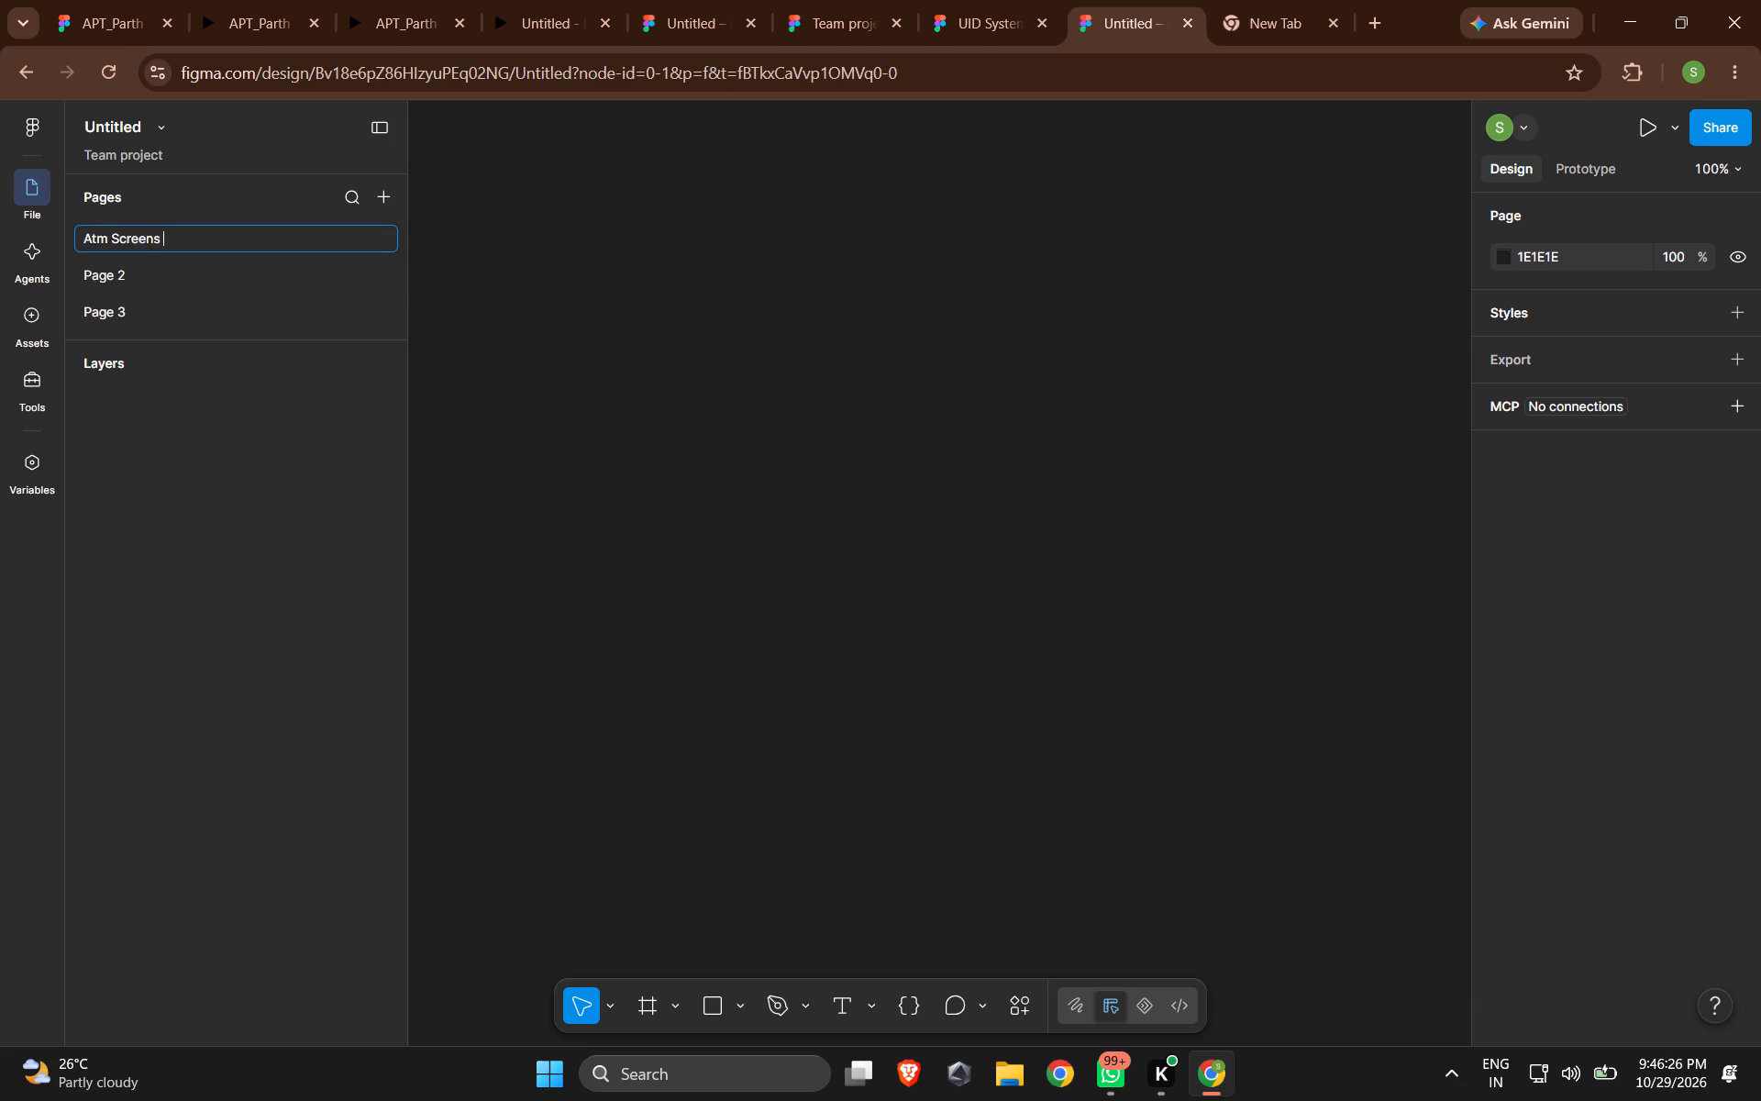
{"action": "left_click", "coordinate": [535, 294]}
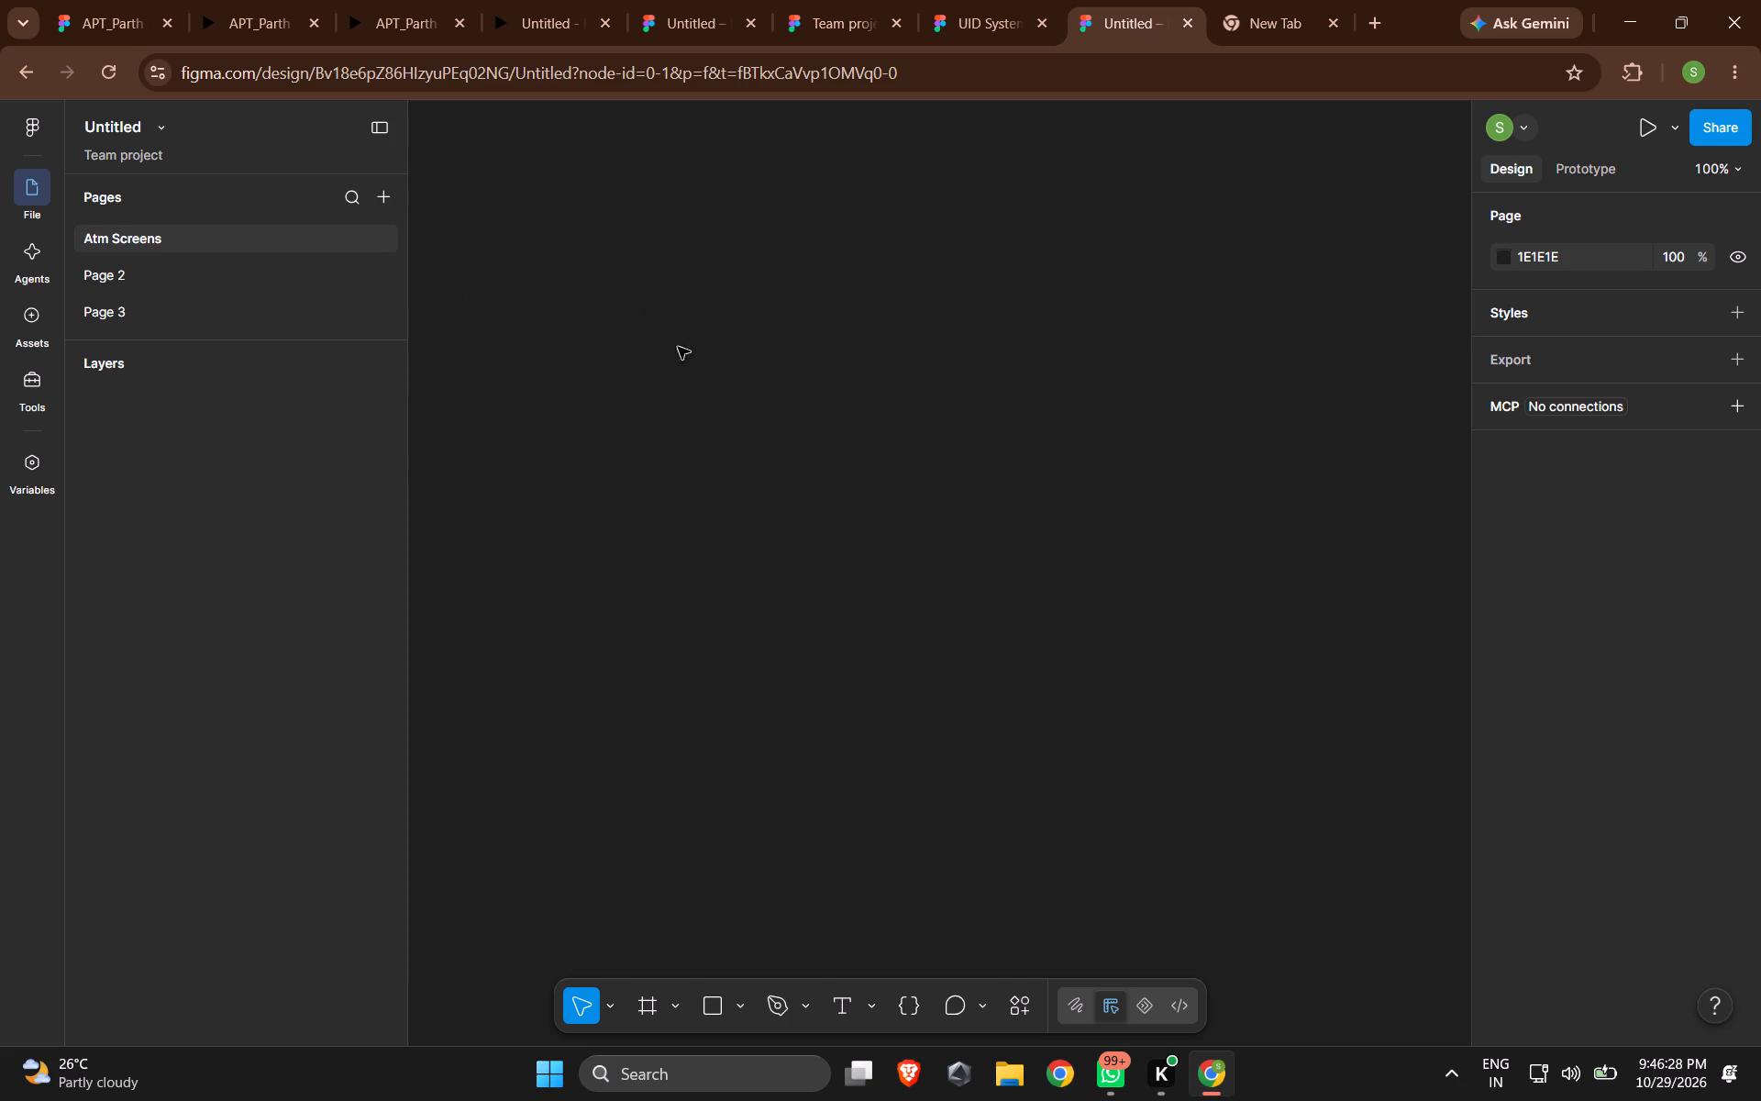
Paste the copied ATM flows, library frame and Final Screens group onto the Atm Screens page.
{"action": "key", "text": "ctrl+v"}
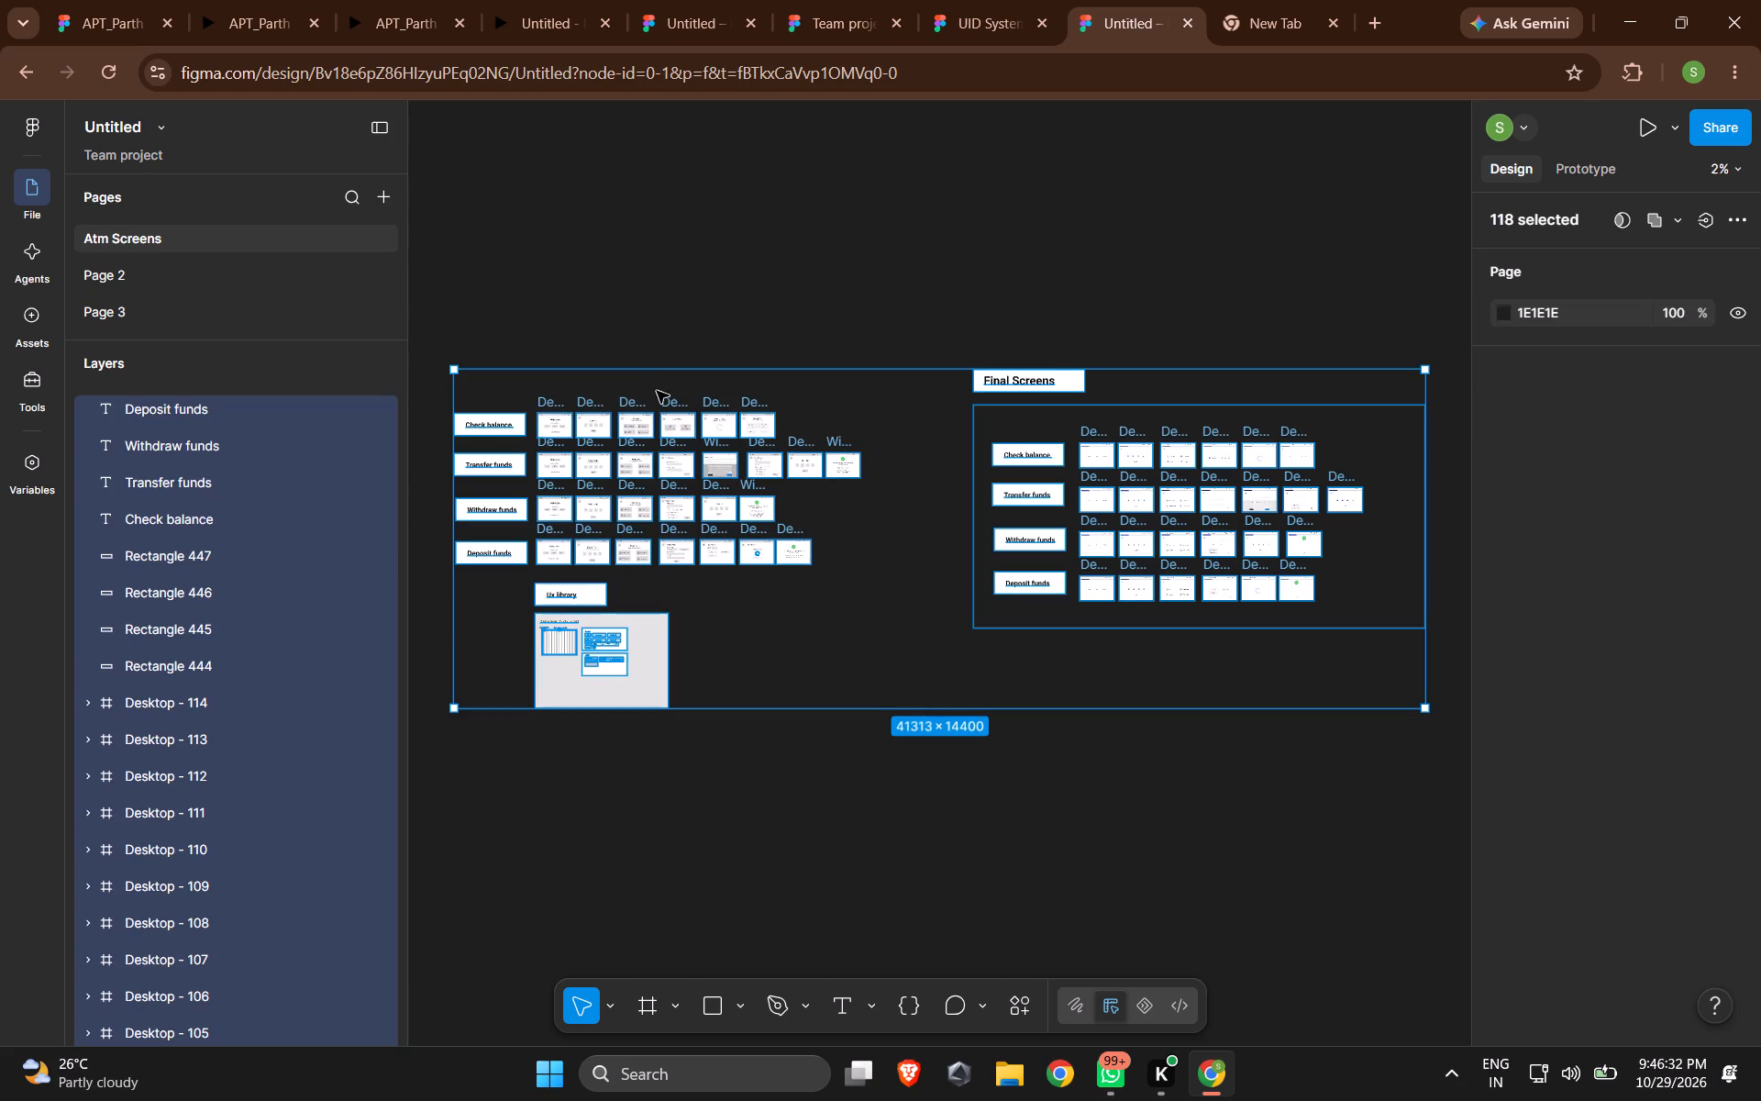
Set the Atm Screens page background to light grey ACACAC.
{"action": "left_click", "coordinate": [1013, 774]}
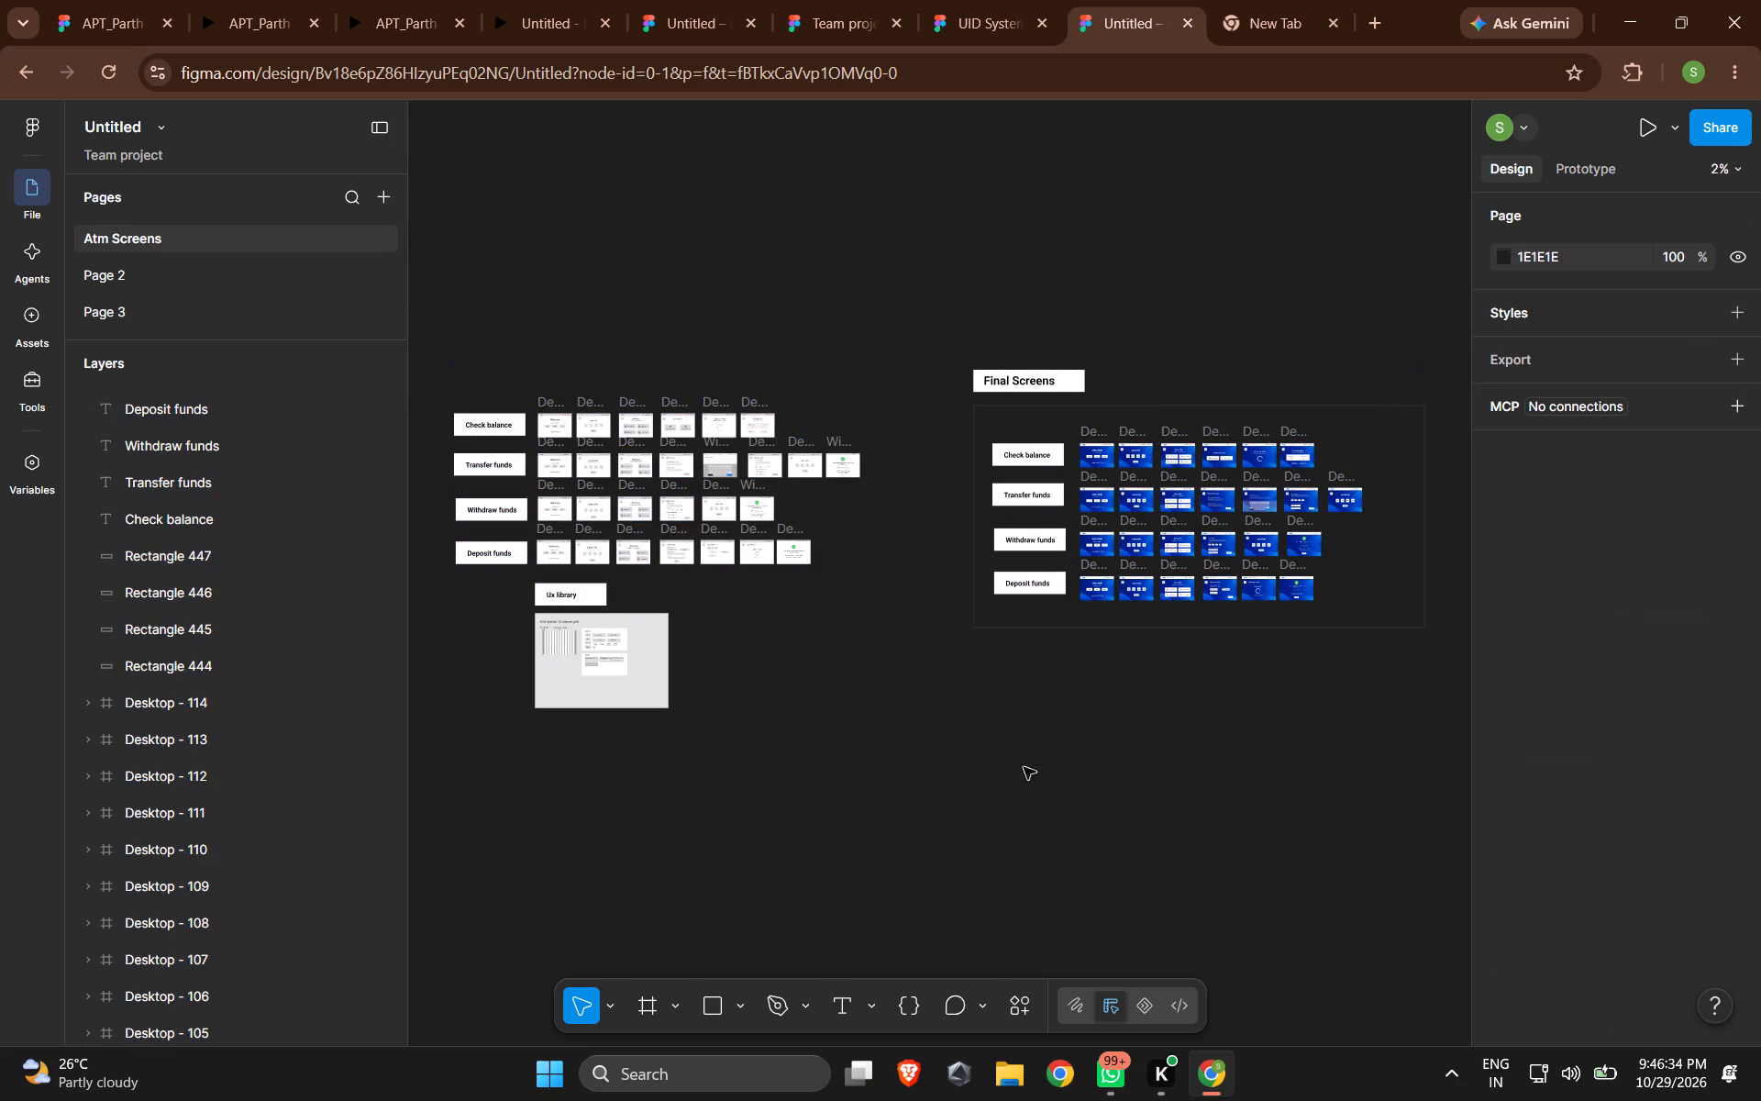
{"action": "left_click", "coordinate": [1510, 254]}
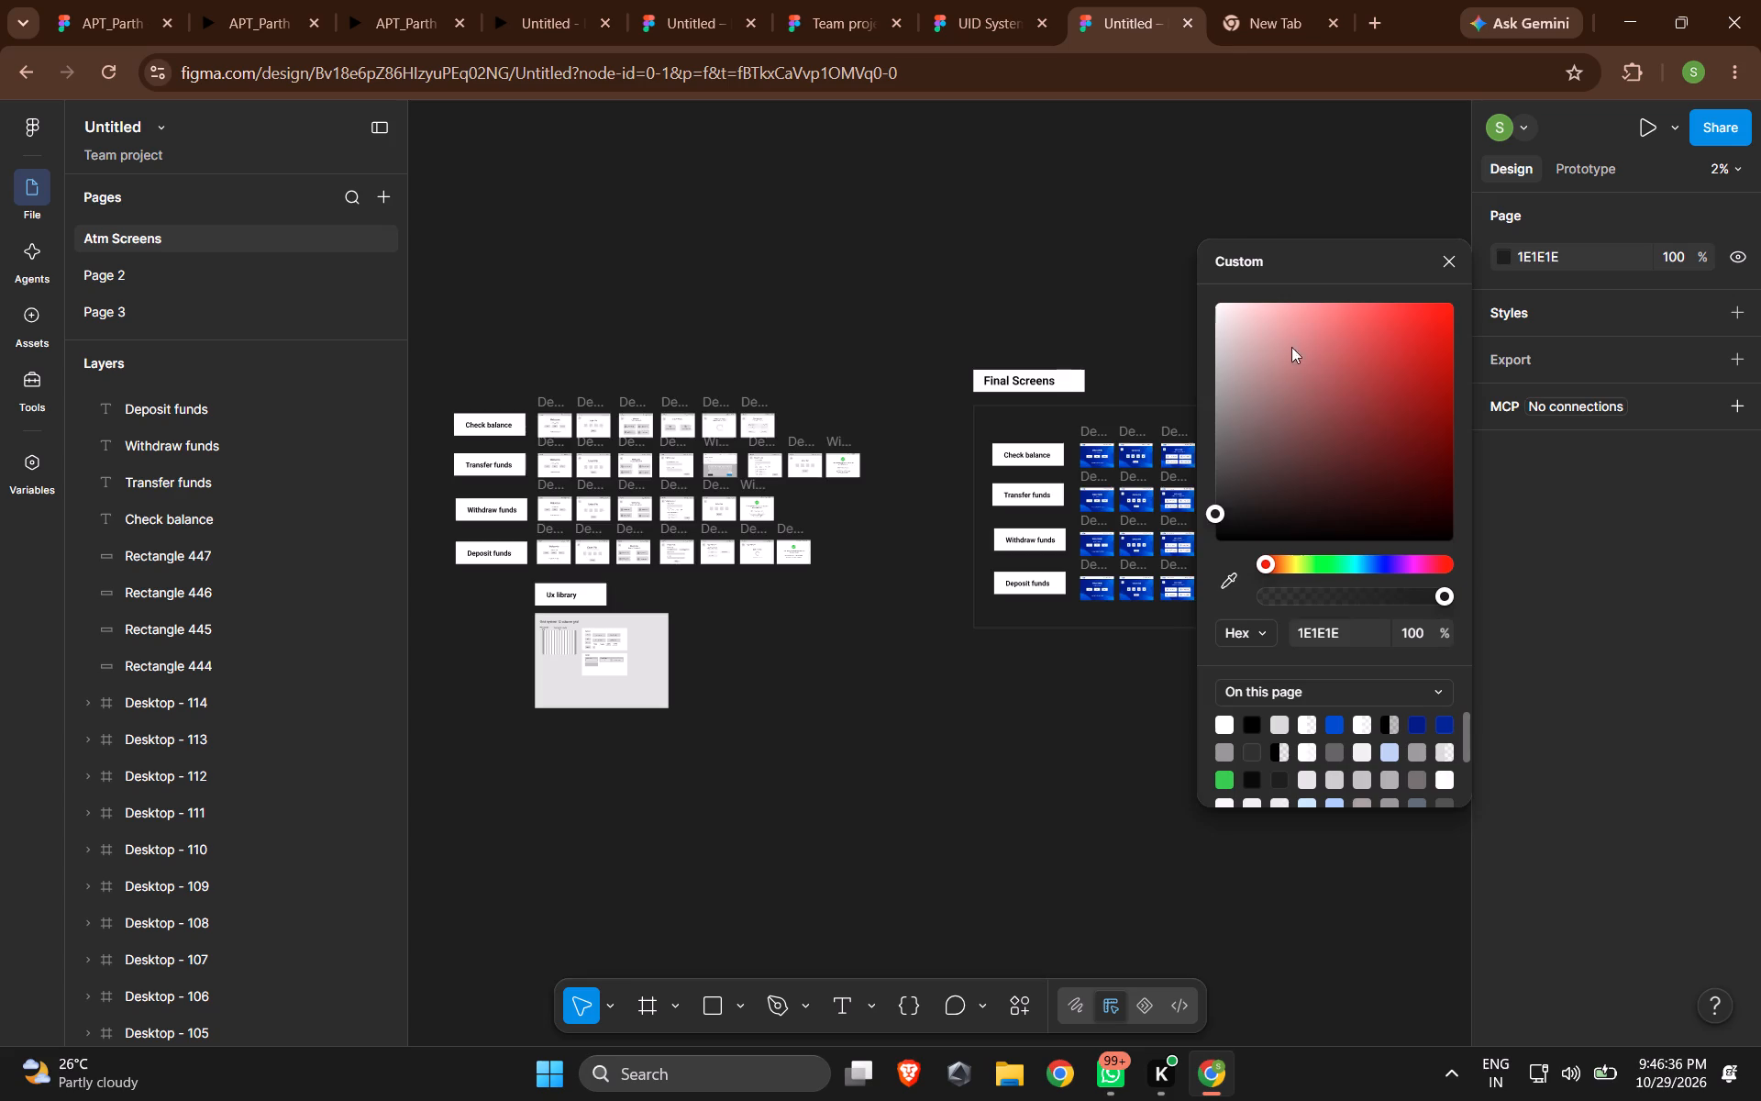
{"action": "left_click_drag", "start_coordinate": [1283, 355], "coordinate": [1190, 381]}
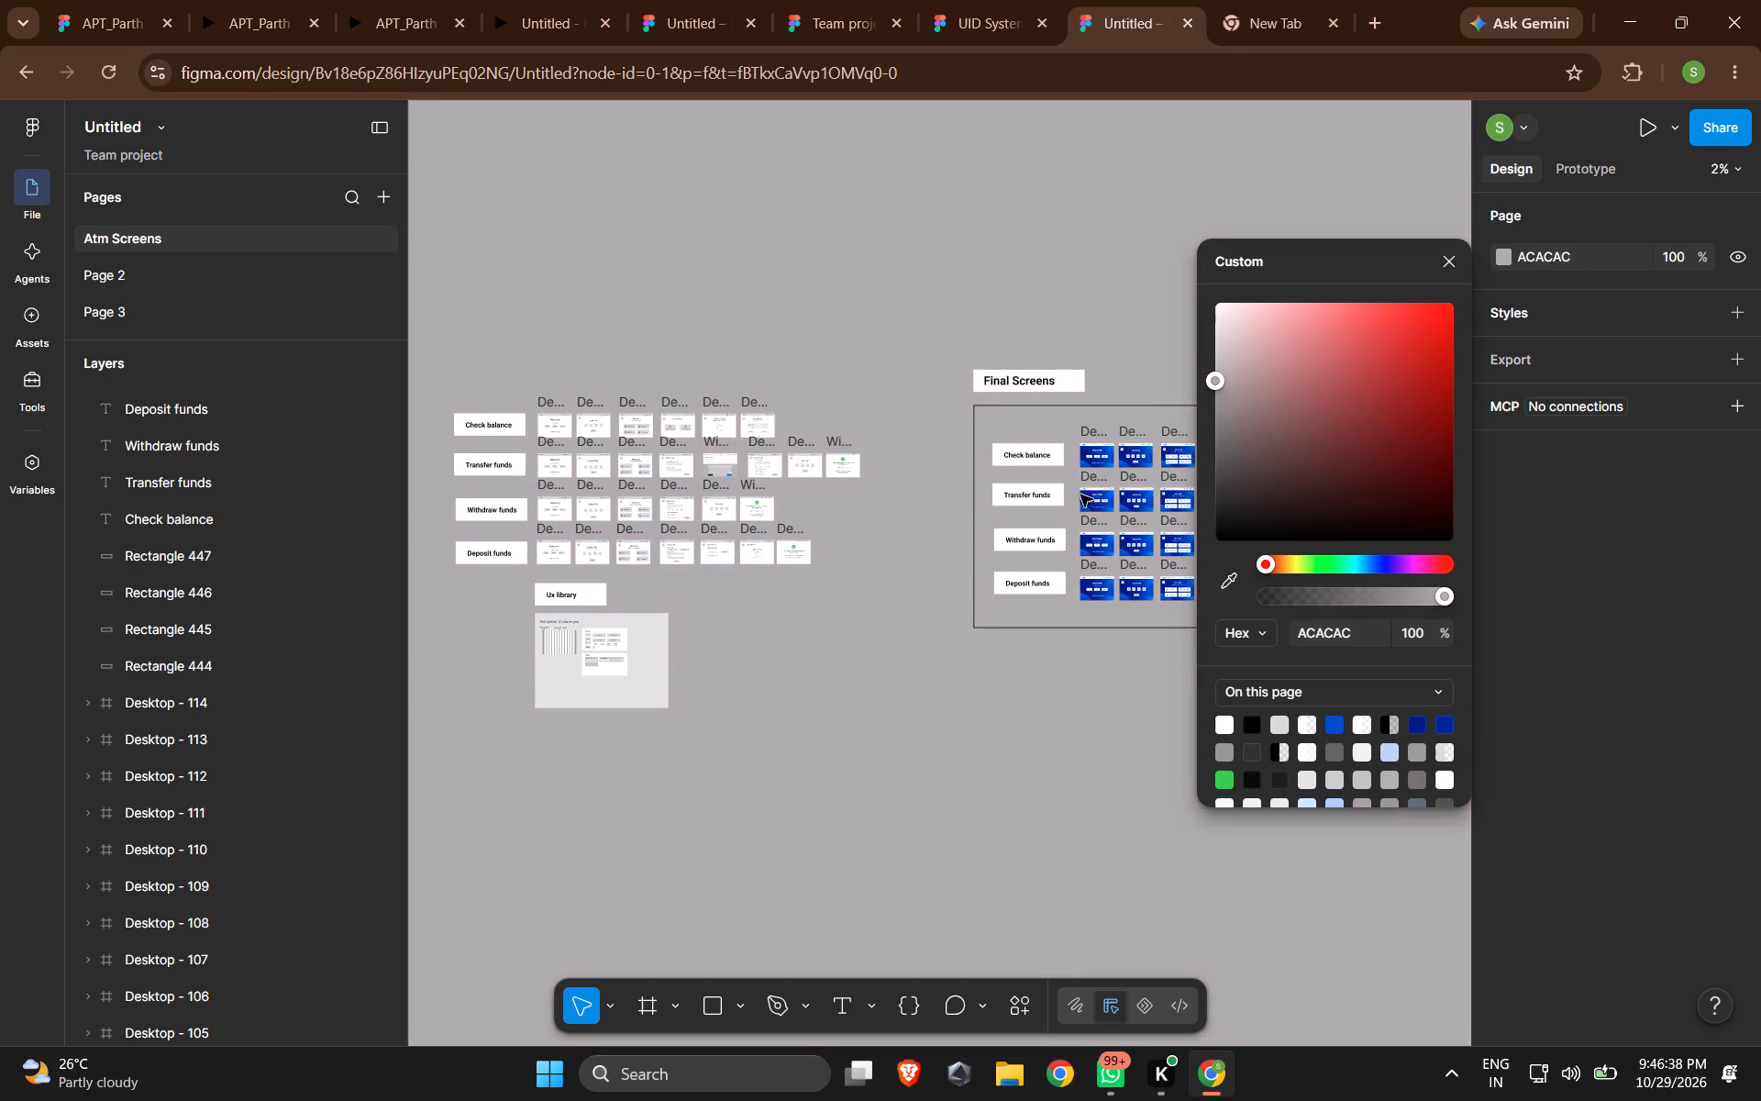
{"action": "left_click", "coordinate": [839, 647]}
{"action": "scroll", "coordinate": [862, 583], "scroll_direction": "down", "scroll_amount": 4, "text": "ctrl"}
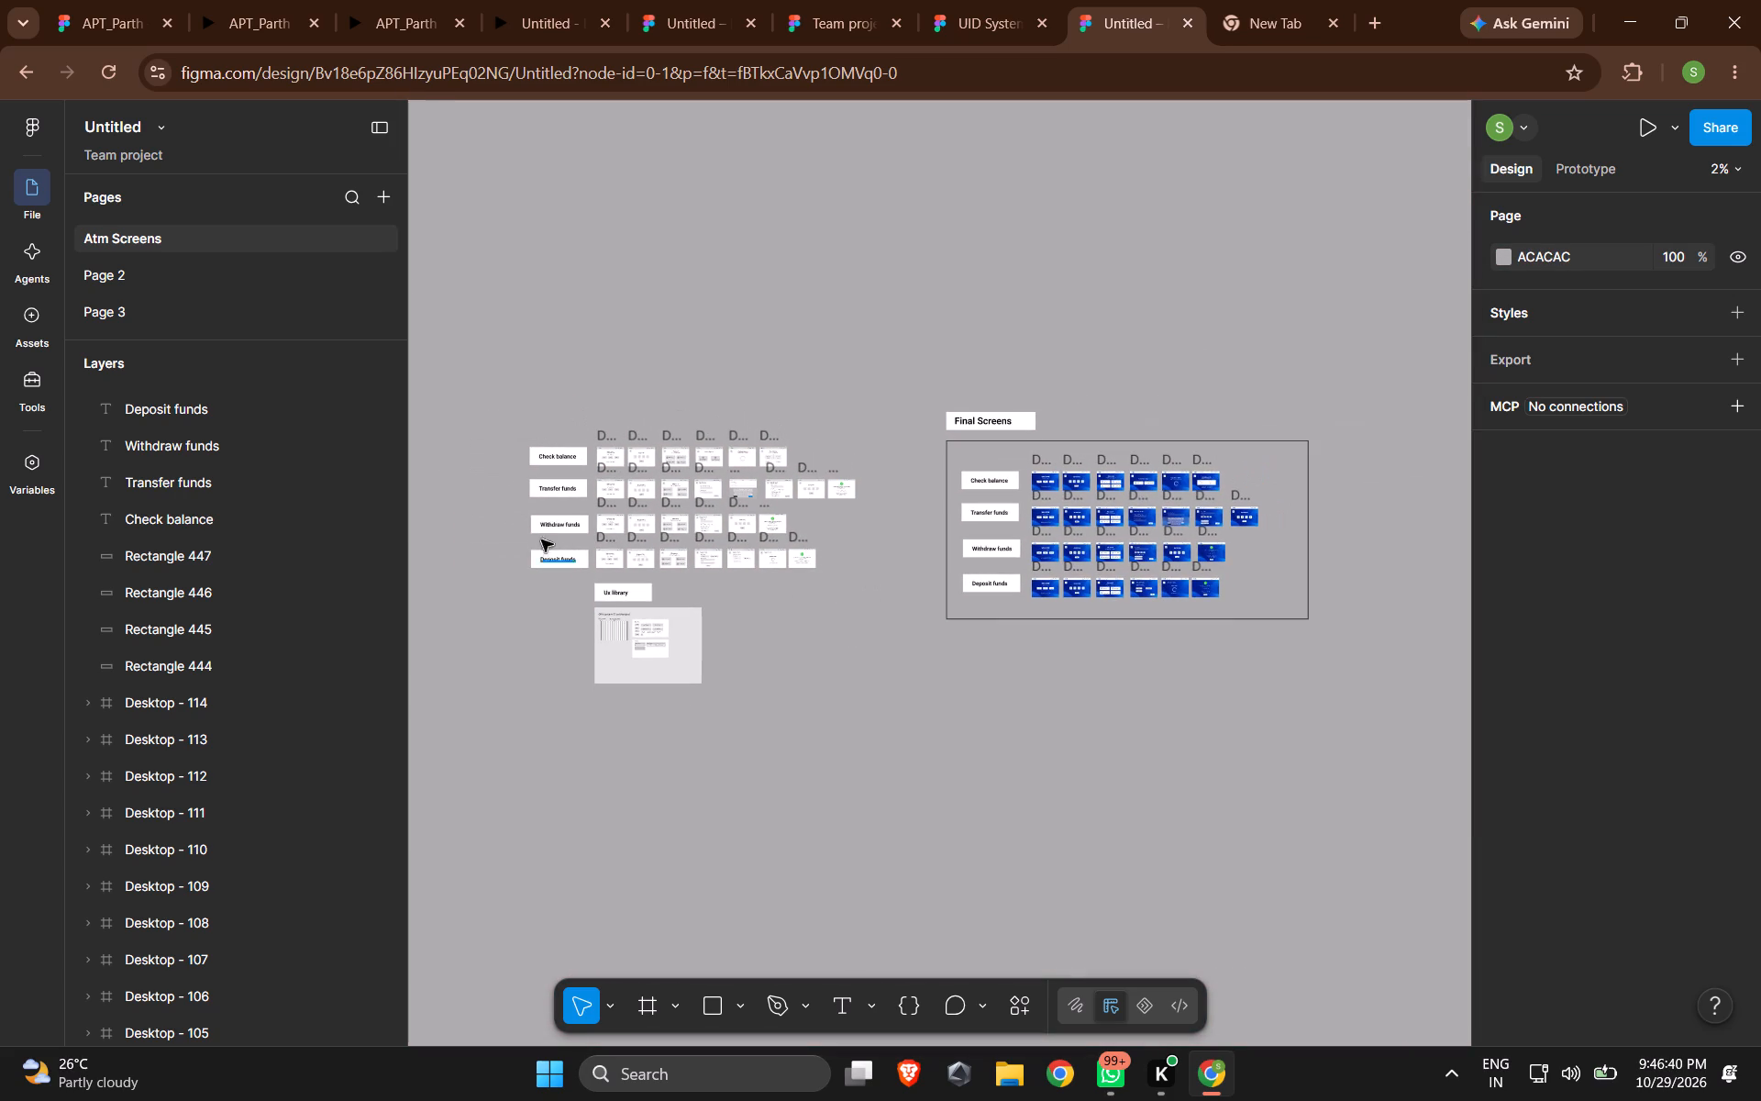
Rename Page 2 as "Form".
{"action": "left_click", "coordinate": [83, 275]}
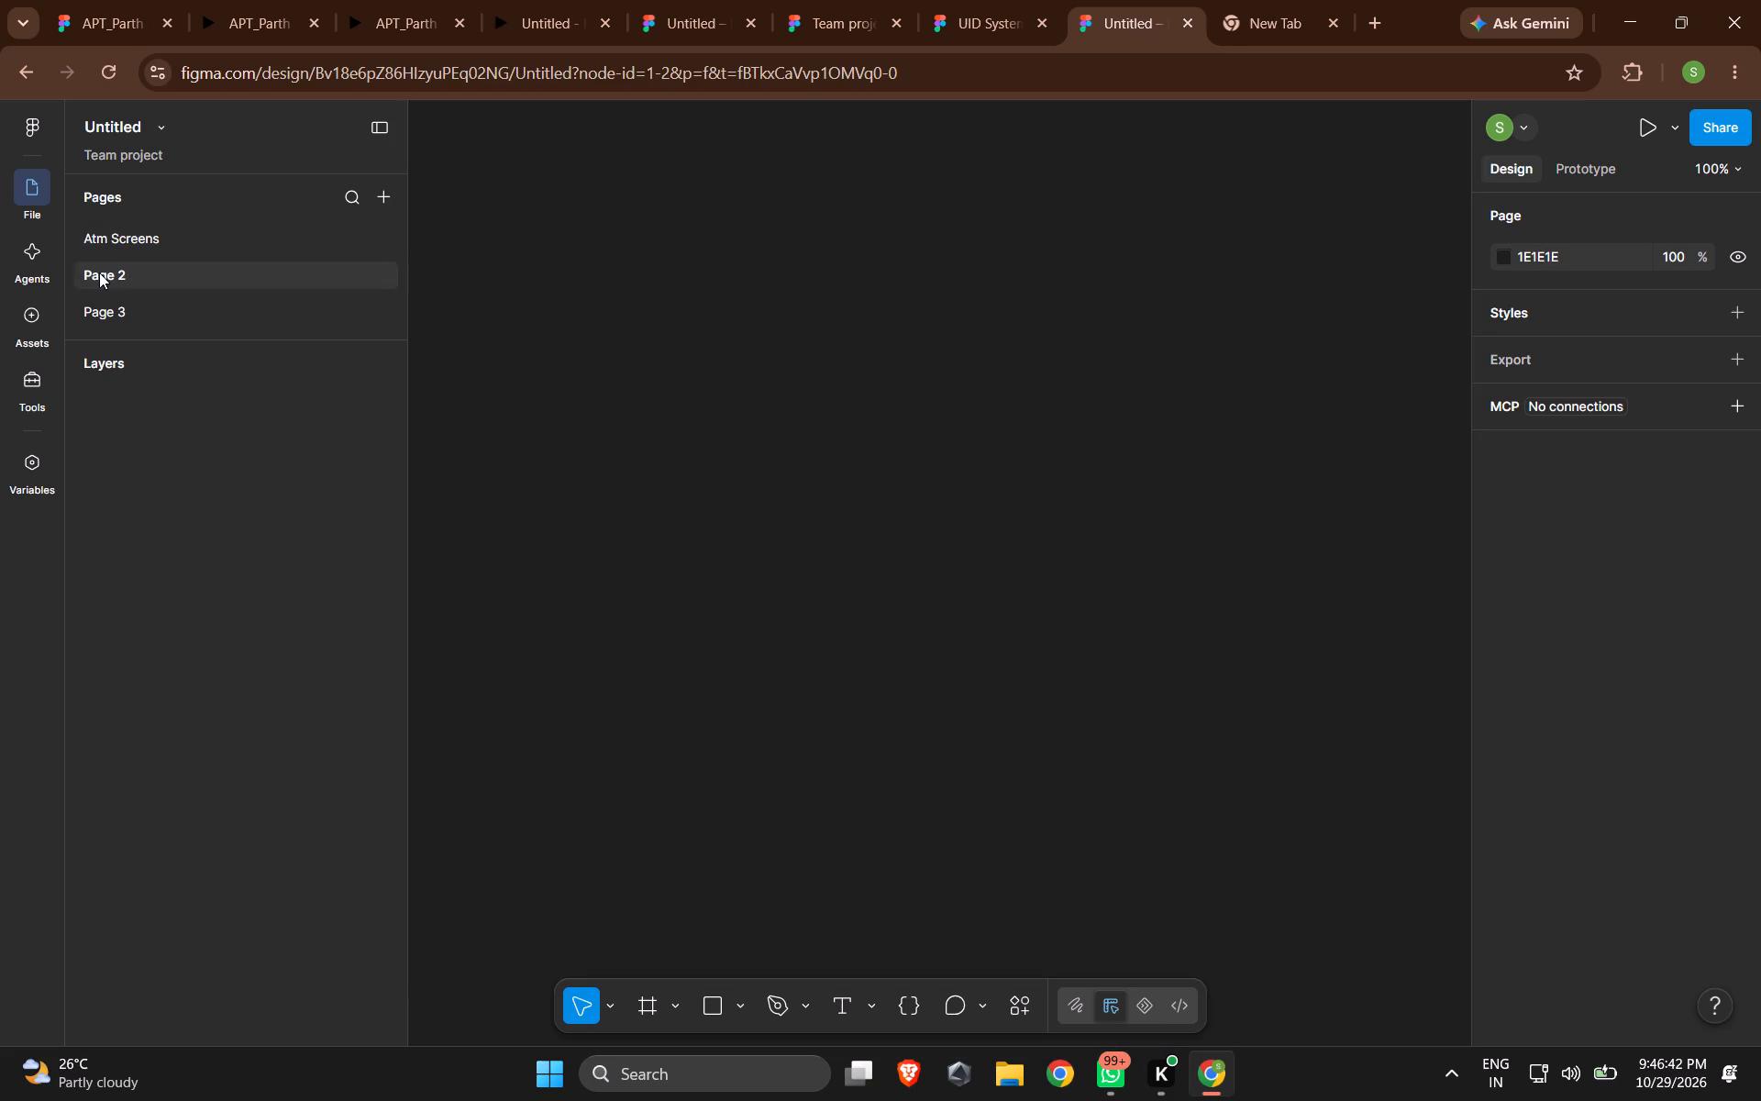
{"action": "triple_click", "coordinate": [99, 272]}
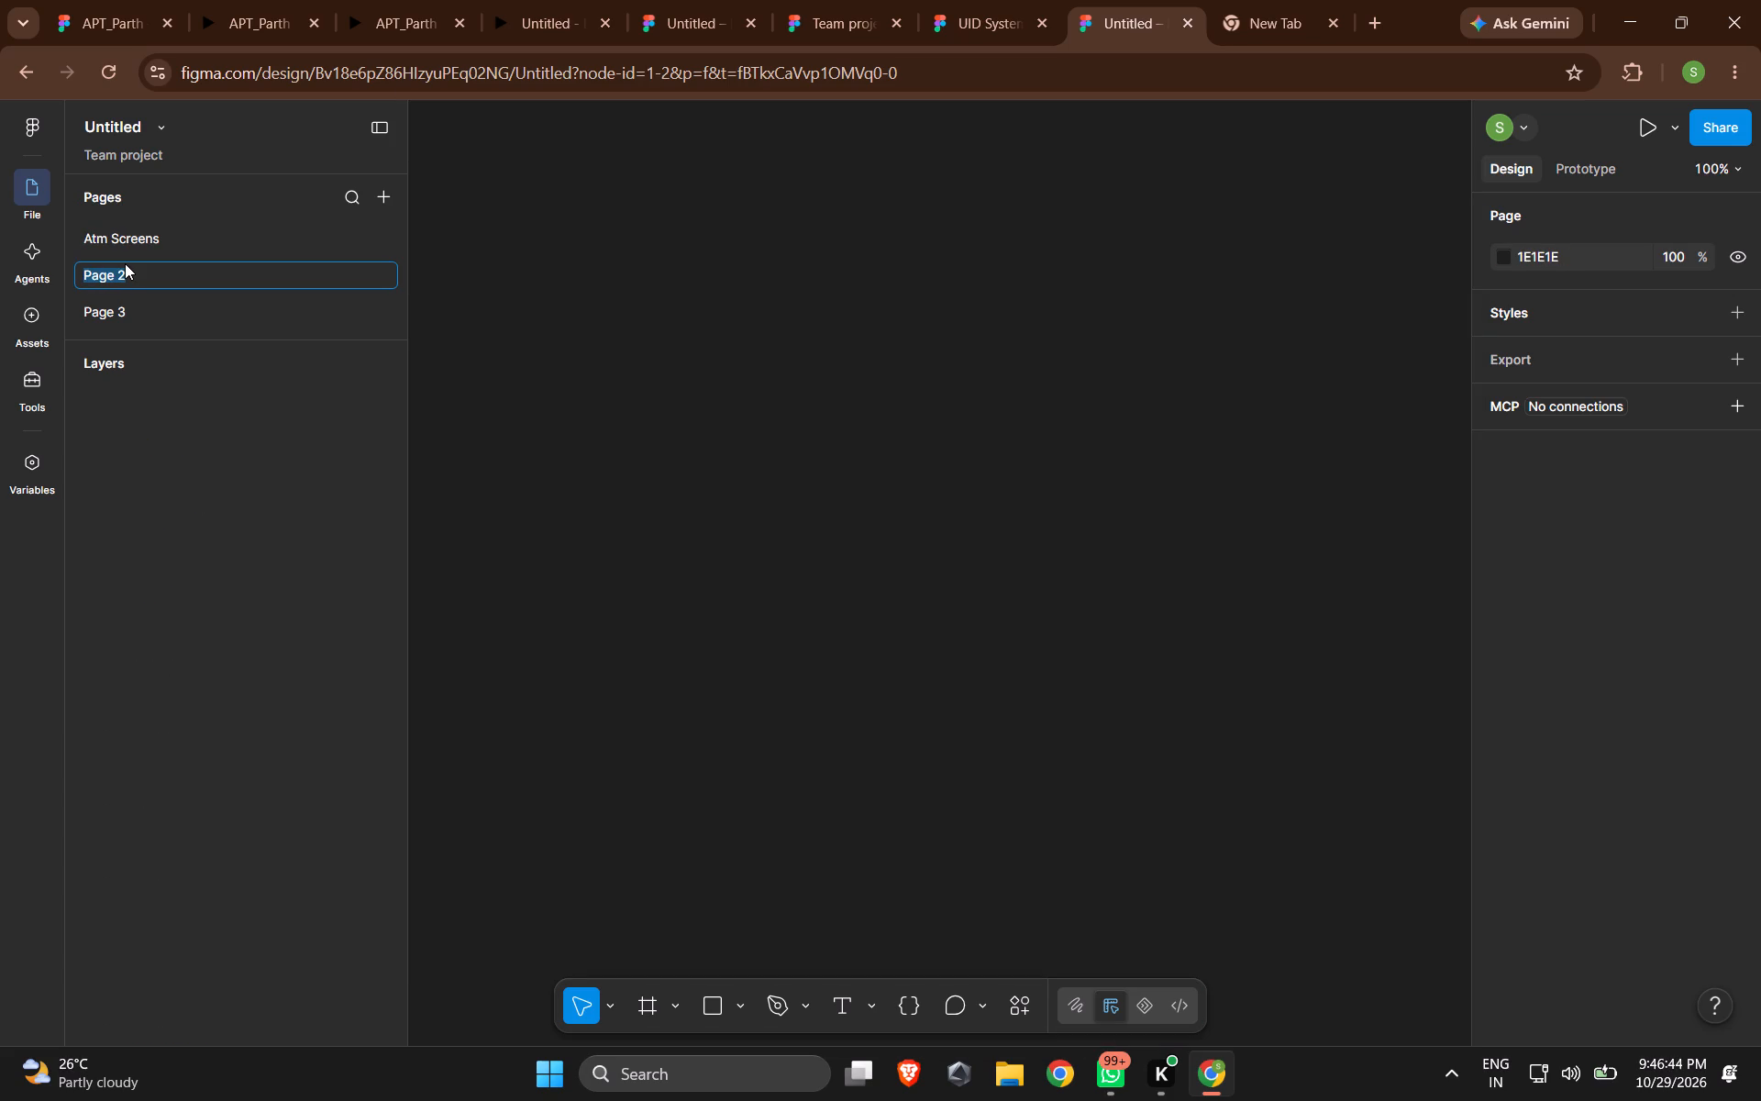
{"action": "type", "text": "UI"}
{"action": "key", "text": "BackSpace"}
{"action": "key", "text": "BackSpace"}
{"action": "key", "text": "shift+f"}
{"action": "type", "text": "orm"}
{"action": "key", "text": "space"}
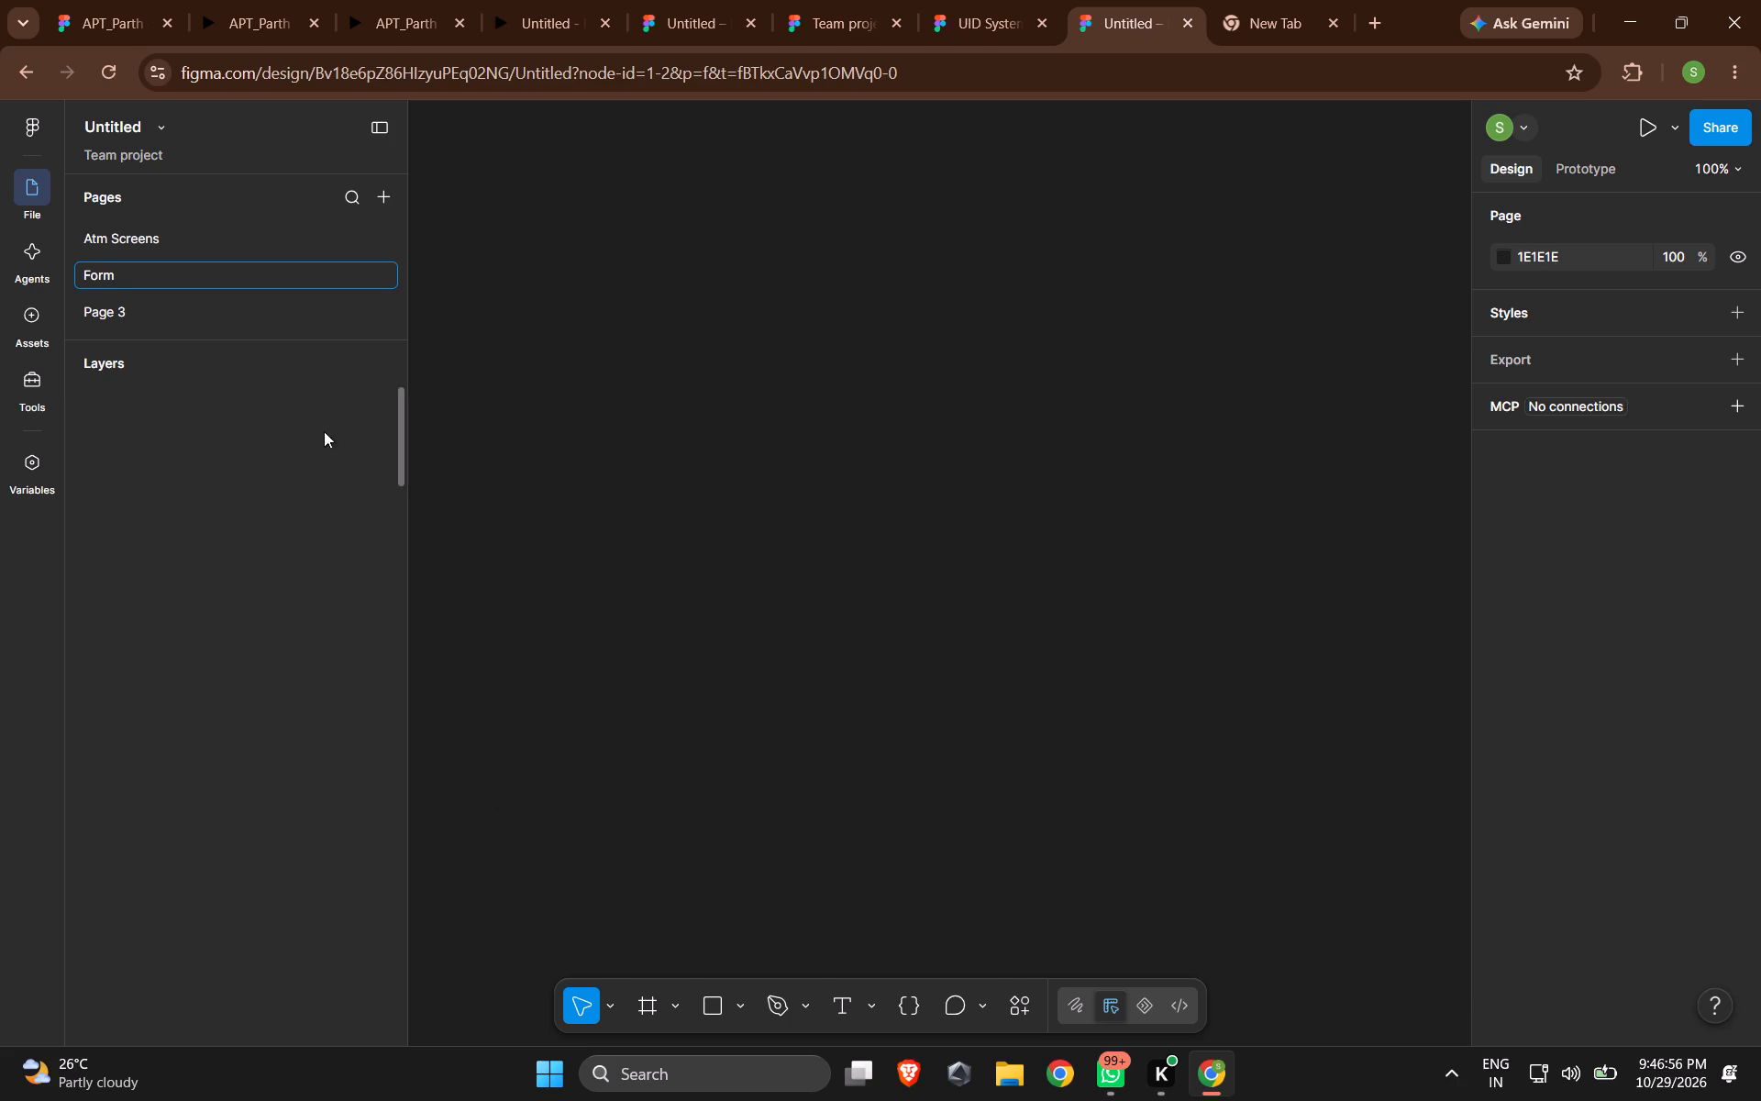
Rename Page 3 as "E Commerce screens".
{"action": "double_click", "coordinate": [107, 316]}
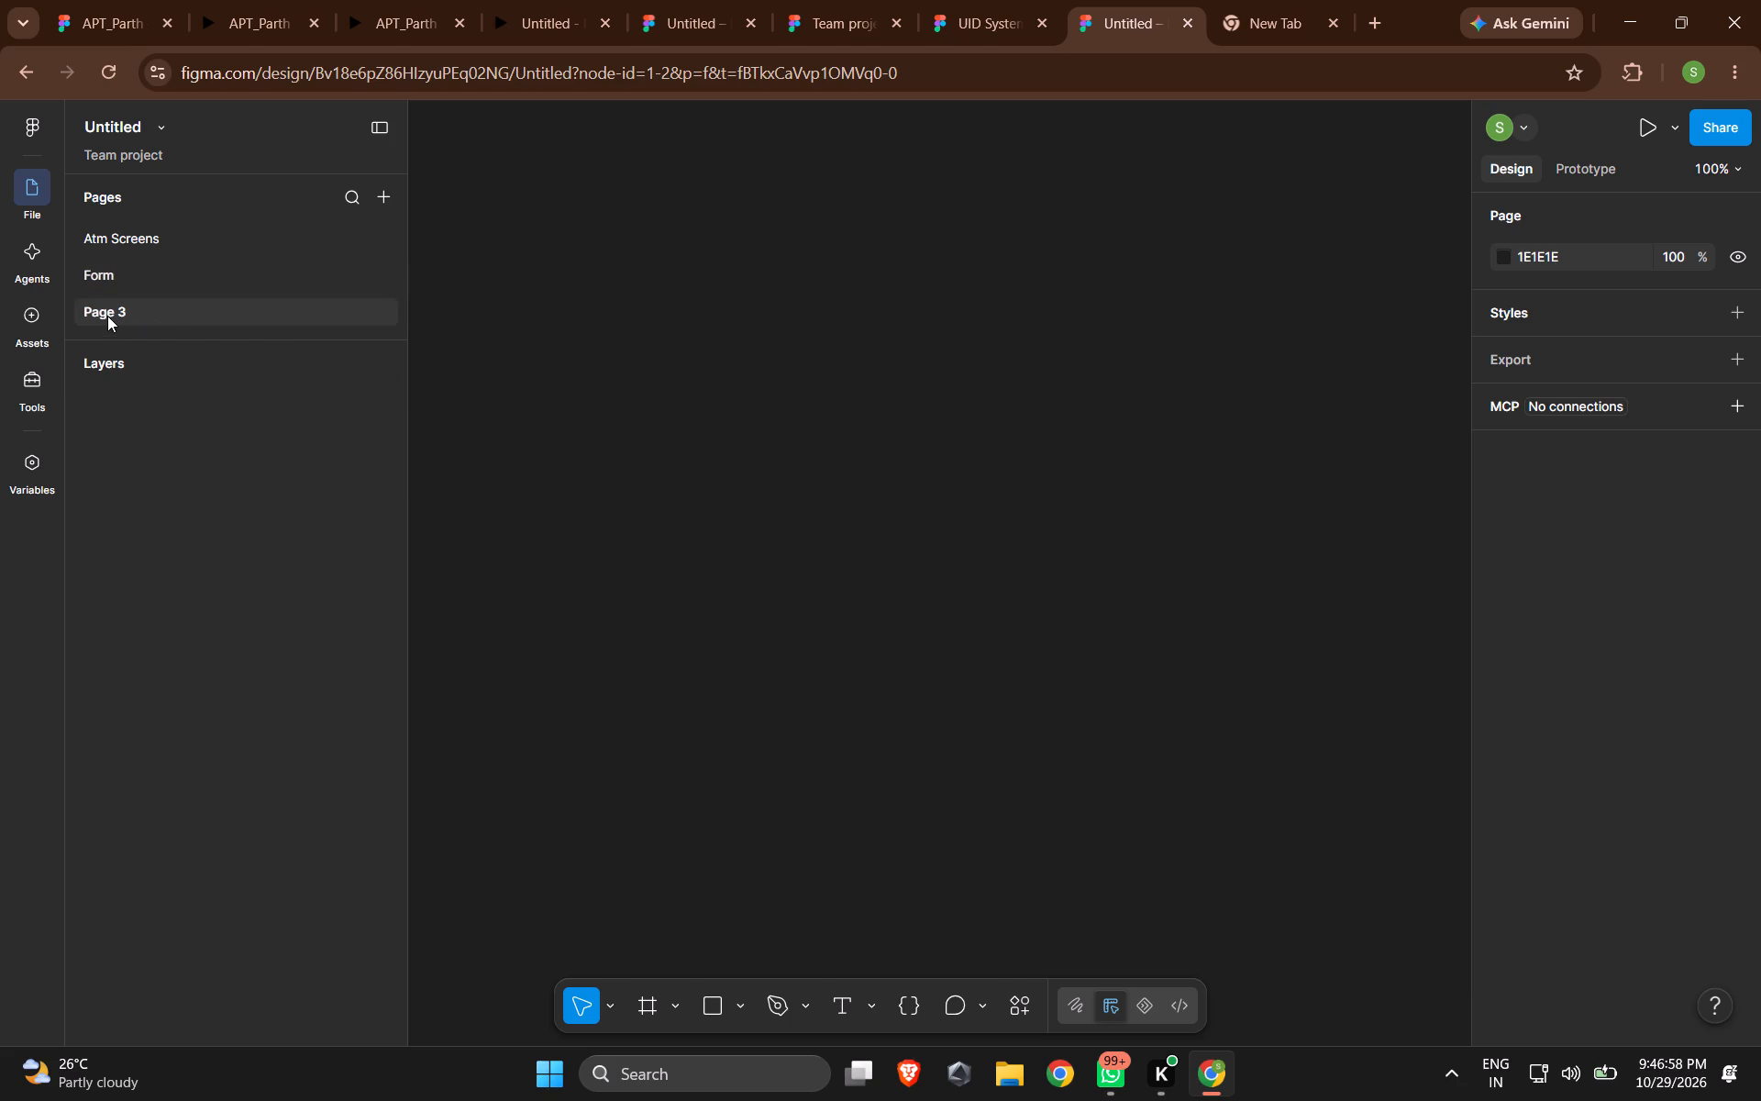
{"action": "type", "text": "E c"}
{"action": "key", "text": "BackSpace"}
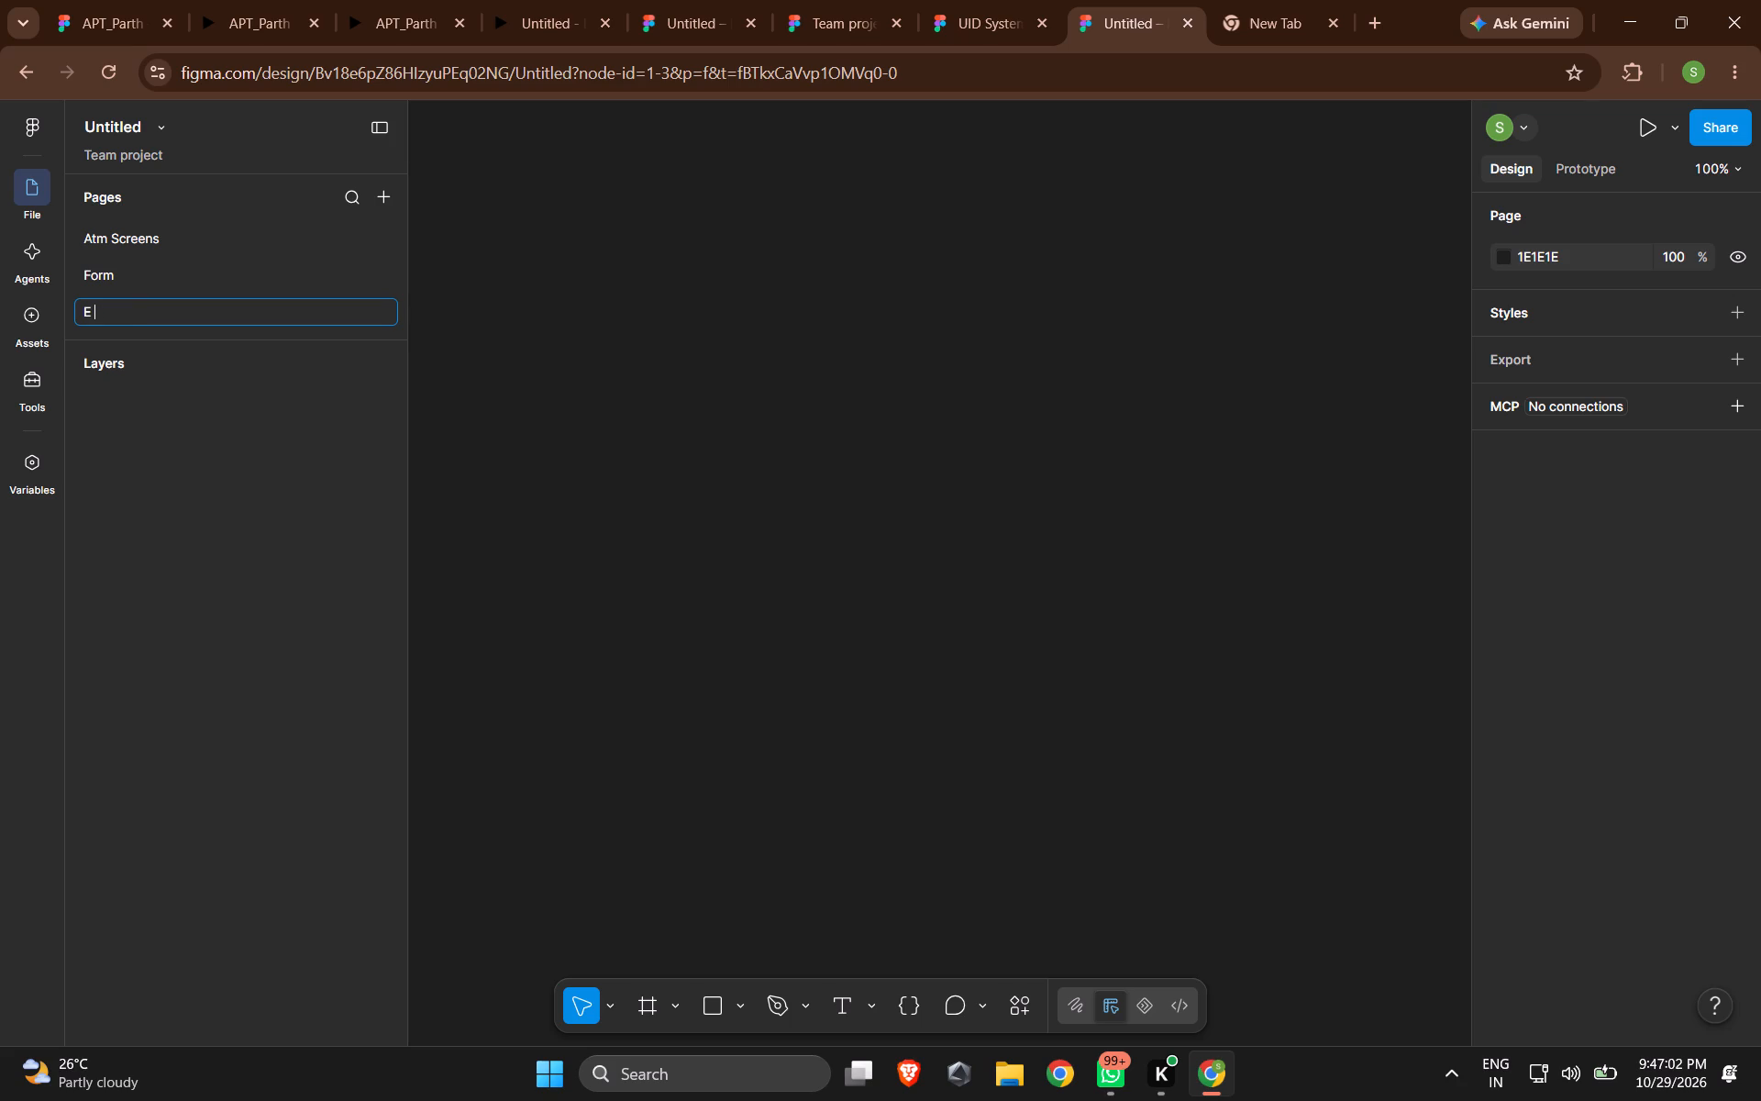
{"action": "type", "text": "Come"}
{"action": "key", "text": "BackSpace"}
{"action": "type", "text": "merce screens"}
{"action": "key", "text": "space"}
{"action": "left_click", "coordinate": [659, 573]}
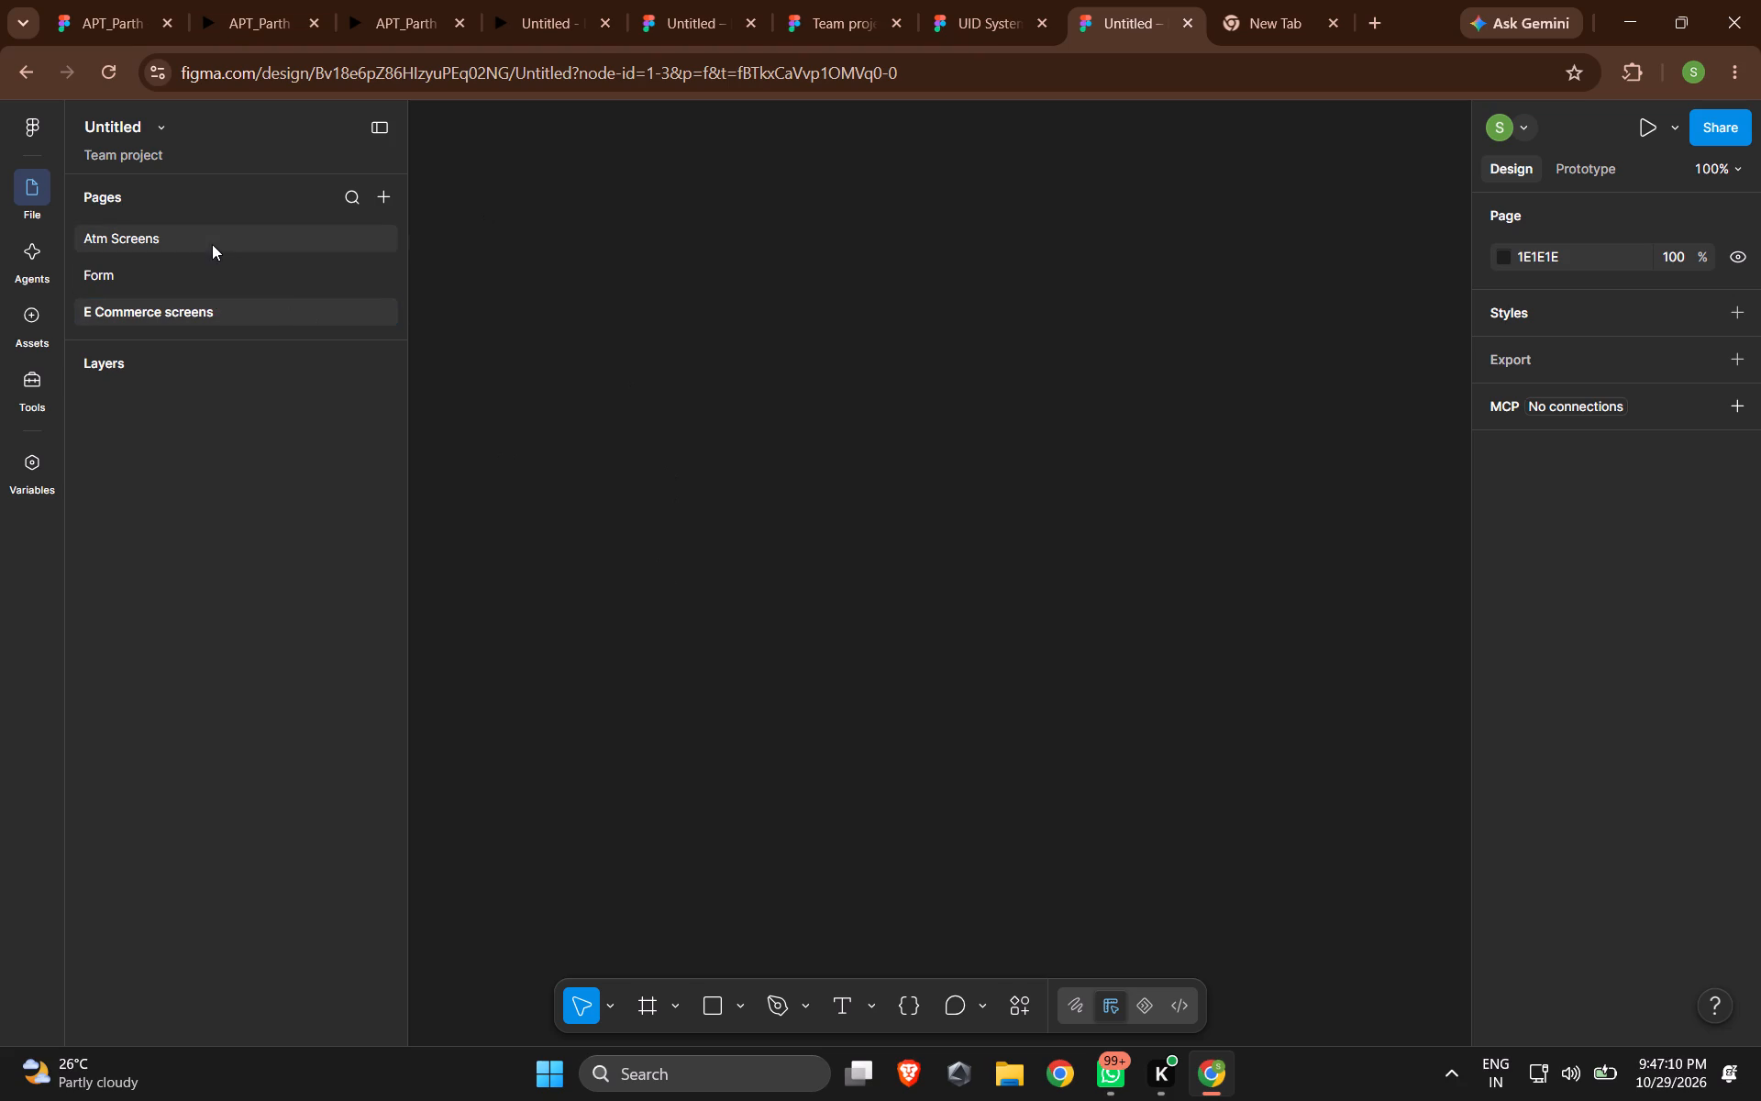
Review the pasted Final Screens flows on the Atm Screens page.
{"action": "left_click", "coordinate": [212, 244]}
{"action": "scroll", "coordinate": [1197, 548], "scroll_direction": "up", "scroll_amount": 14, "text": "ctrl"}
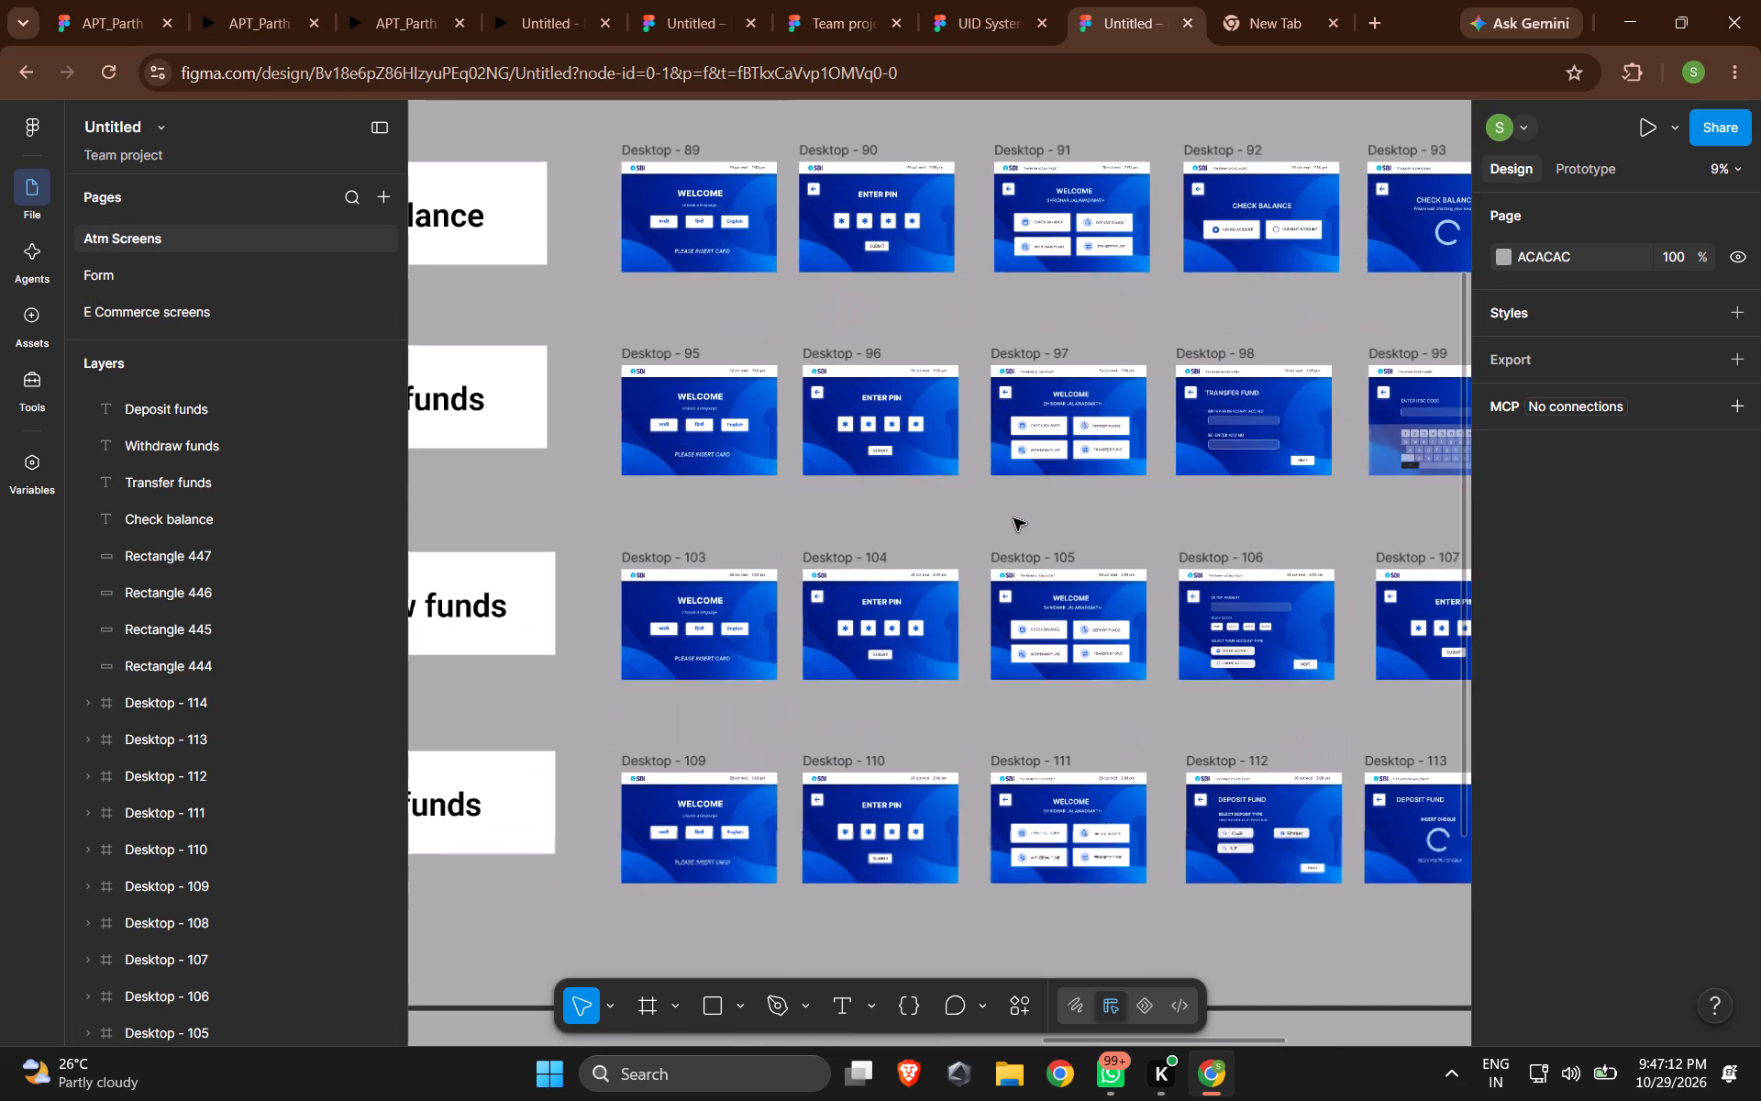
{"action": "scroll", "coordinate": [1013, 518], "scroll_direction": "down", "scroll_amount": 5, "text": "ctrl"}
{"action": "scroll", "coordinate": [1013, 518], "scroll_direction": "down", "scroll_amount": 3, "text": "shift"}
{"action": "scroll", "coordinate": [932, 495], "scroll_direction": "down", "scroll_amount": 9, "text": "ctrl"}
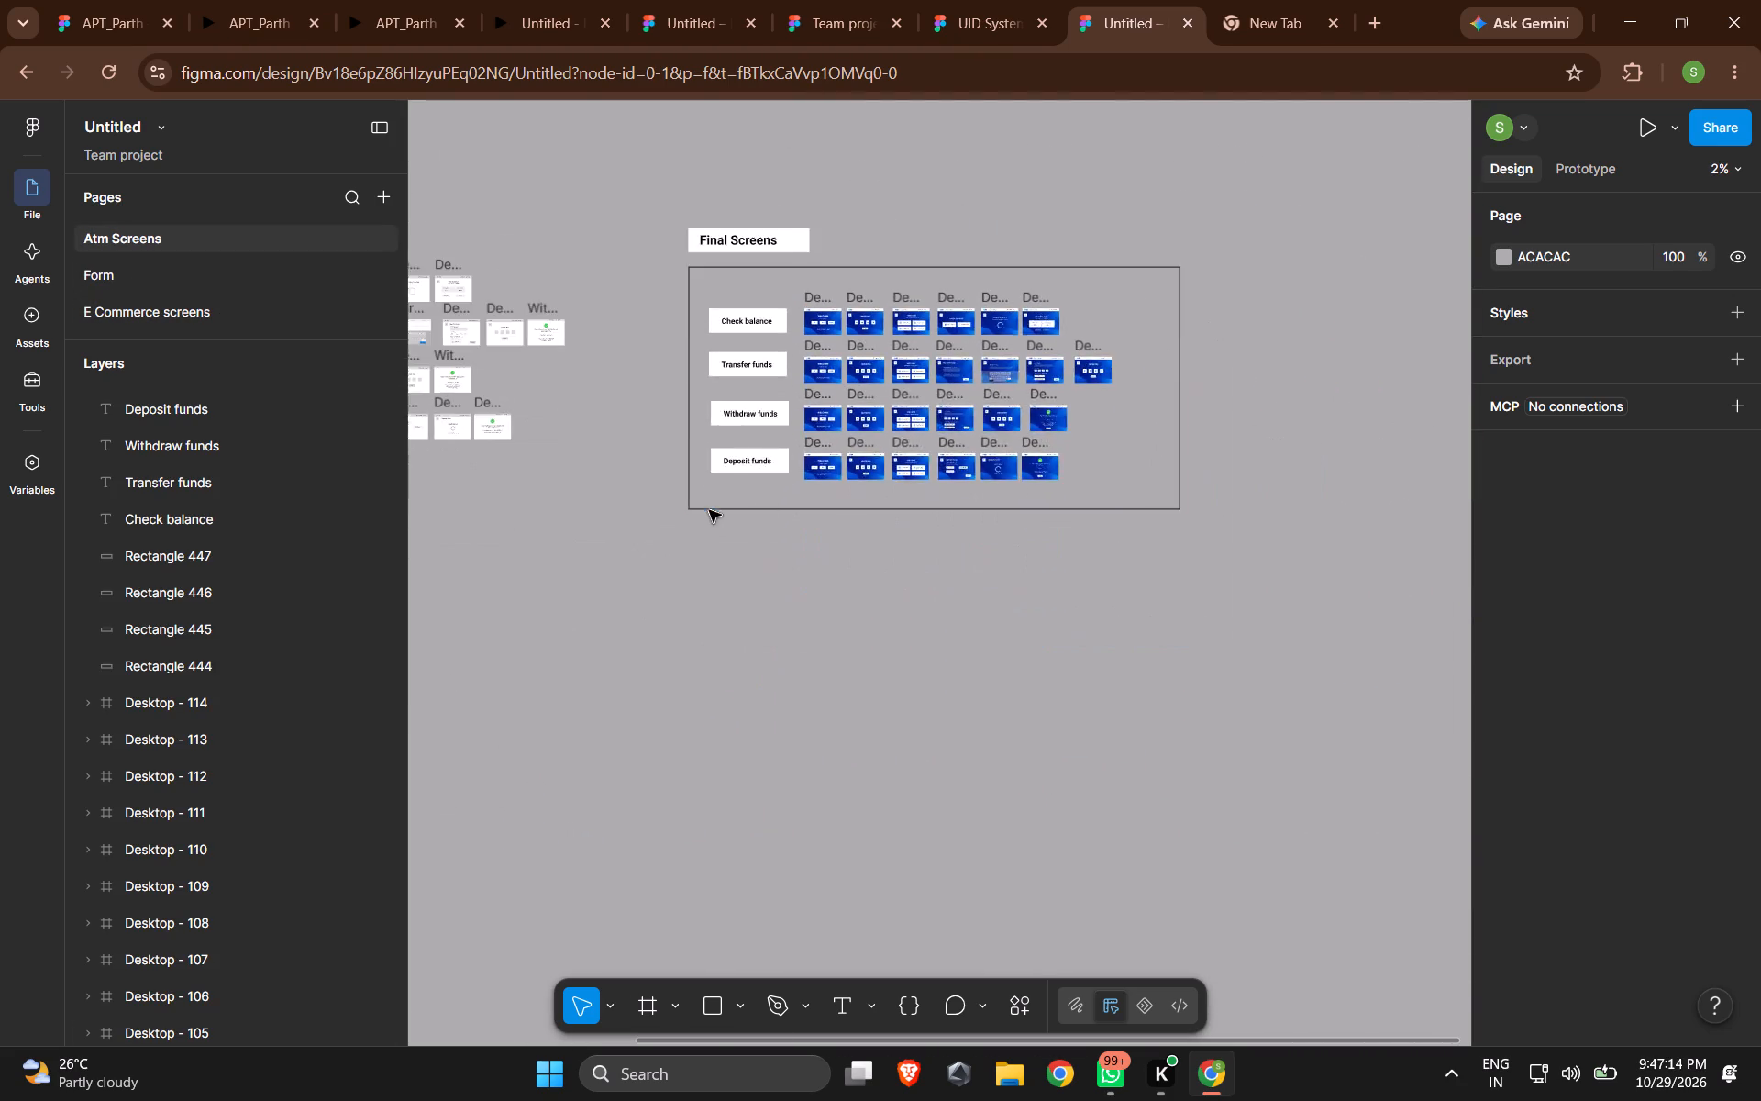
{"action": "scroll", "coordinate": [704, 510], "scroll_direction": "up", "scroll_amount": 5, "text": "shift"}
In the other Untitled file, copy the Desktop - 2 form and its component frames from the Exercise 3 ( Form) page, without the Assignment - 3 banner.
{"action": "left_click", "coordinate": [237, 277]}
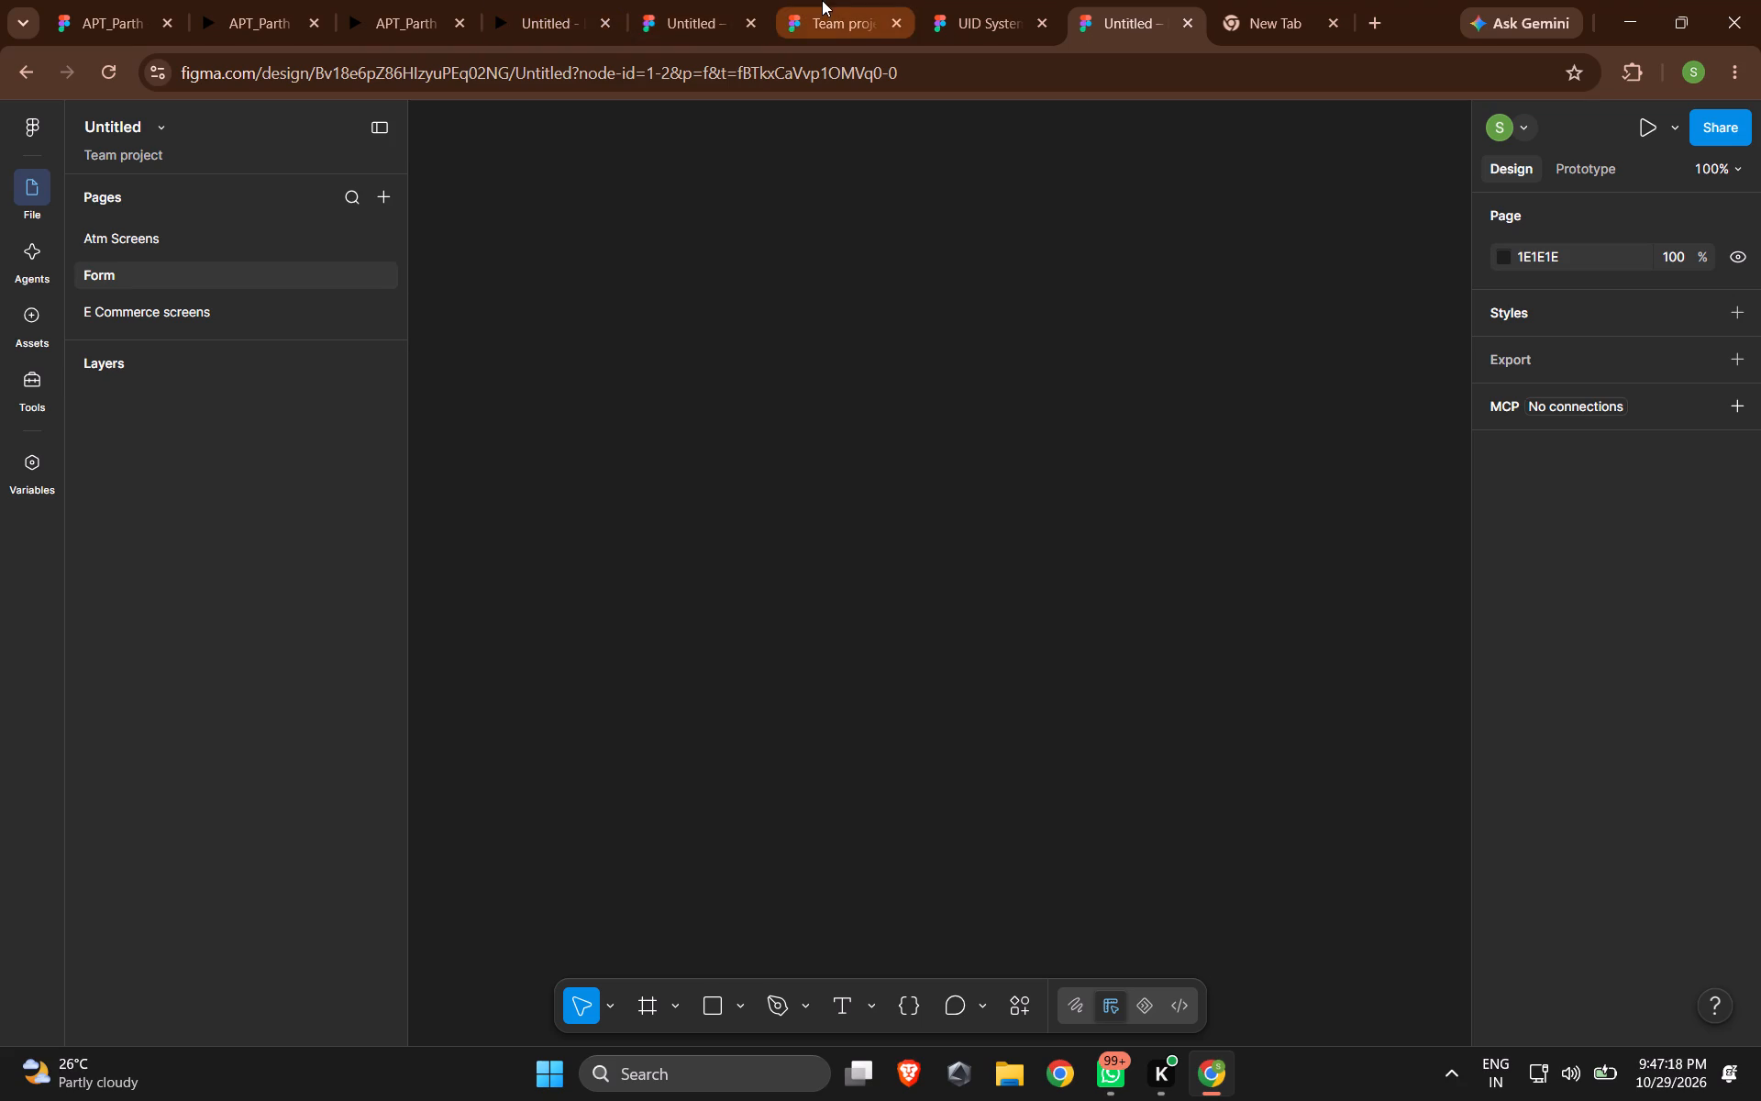
{"action": "left_click", "coordinate": [706, 0]}
{"action": "left_click", "coordinate": [159, 249]}
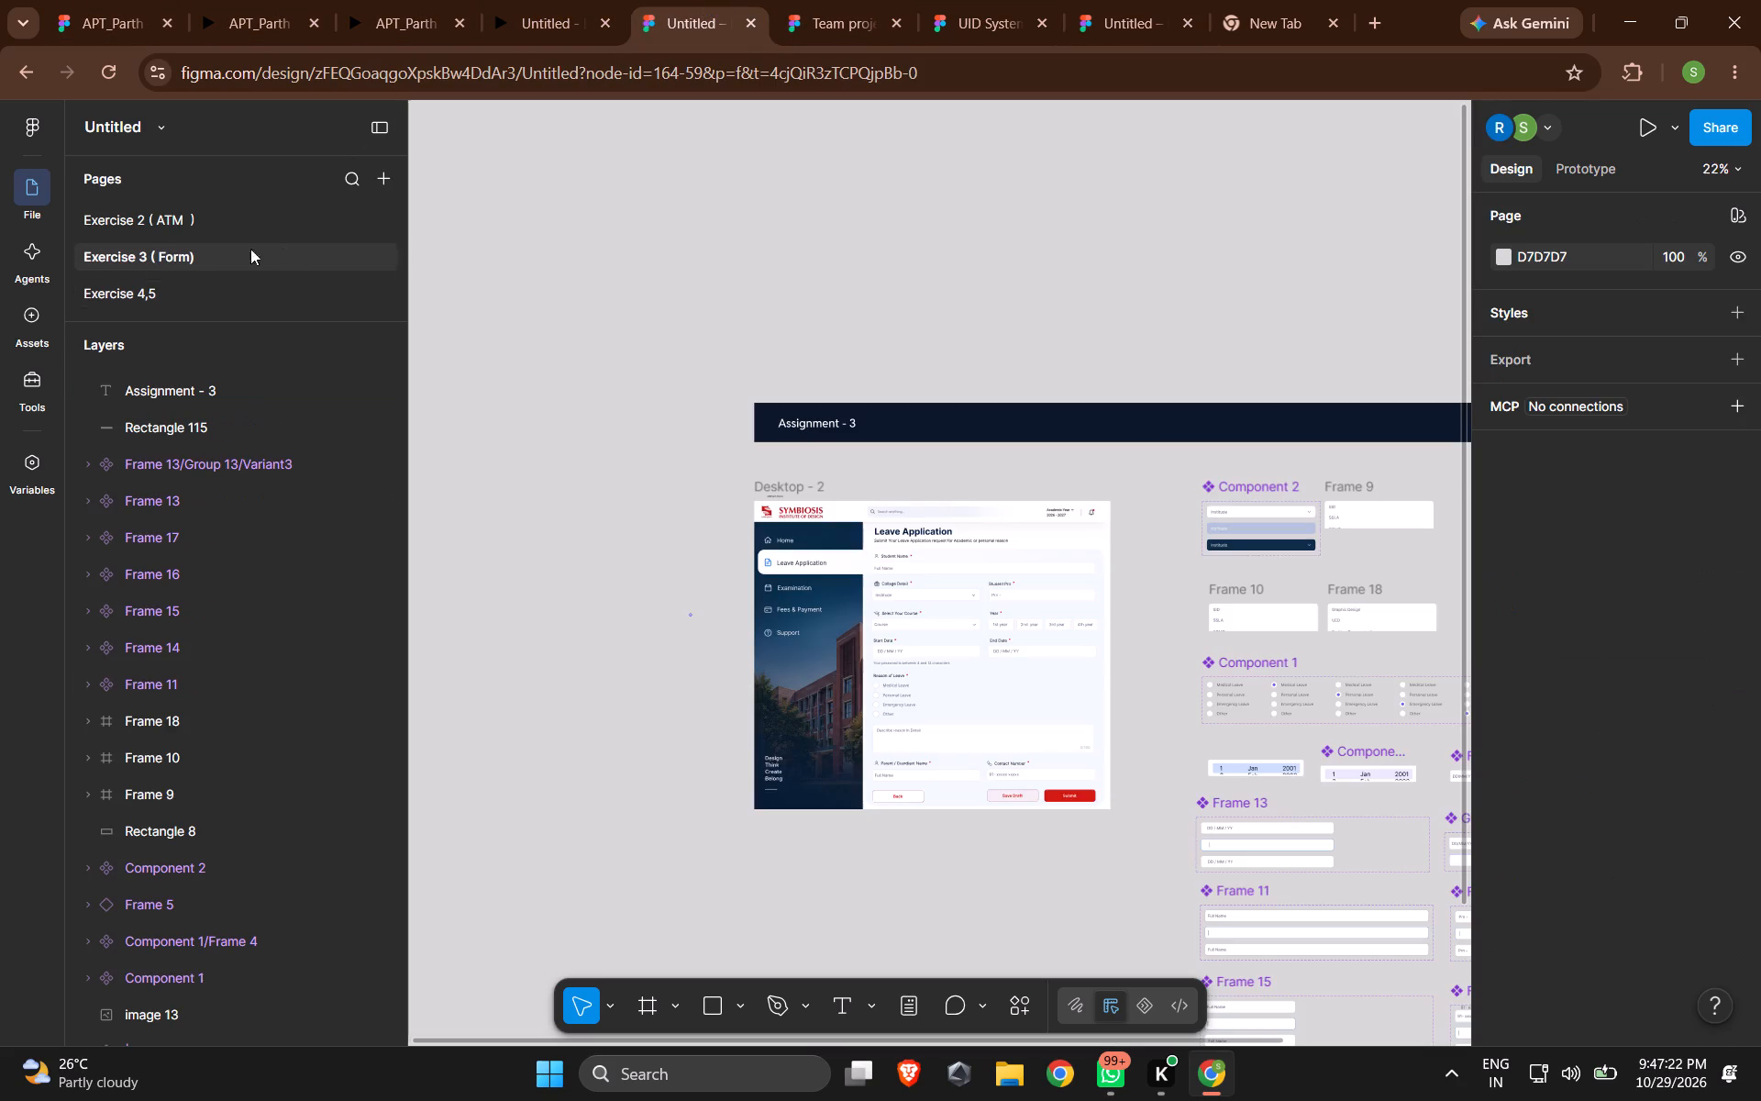
{"action": "scroll", "coordinate": [855, 505], "scroll_direction": "down", "scroll_amount": 4, "text": "ctrl"}
{"action": "scroll", "coordinate": [843, 490], "scroll_direction": "down", "scroll_amount": 3, "text": "shift"}
{"action": "scroll", "coordinate": [796, 509], "scroll_direction": "down", "scroll_amount": 3, "text": "ctrl"}
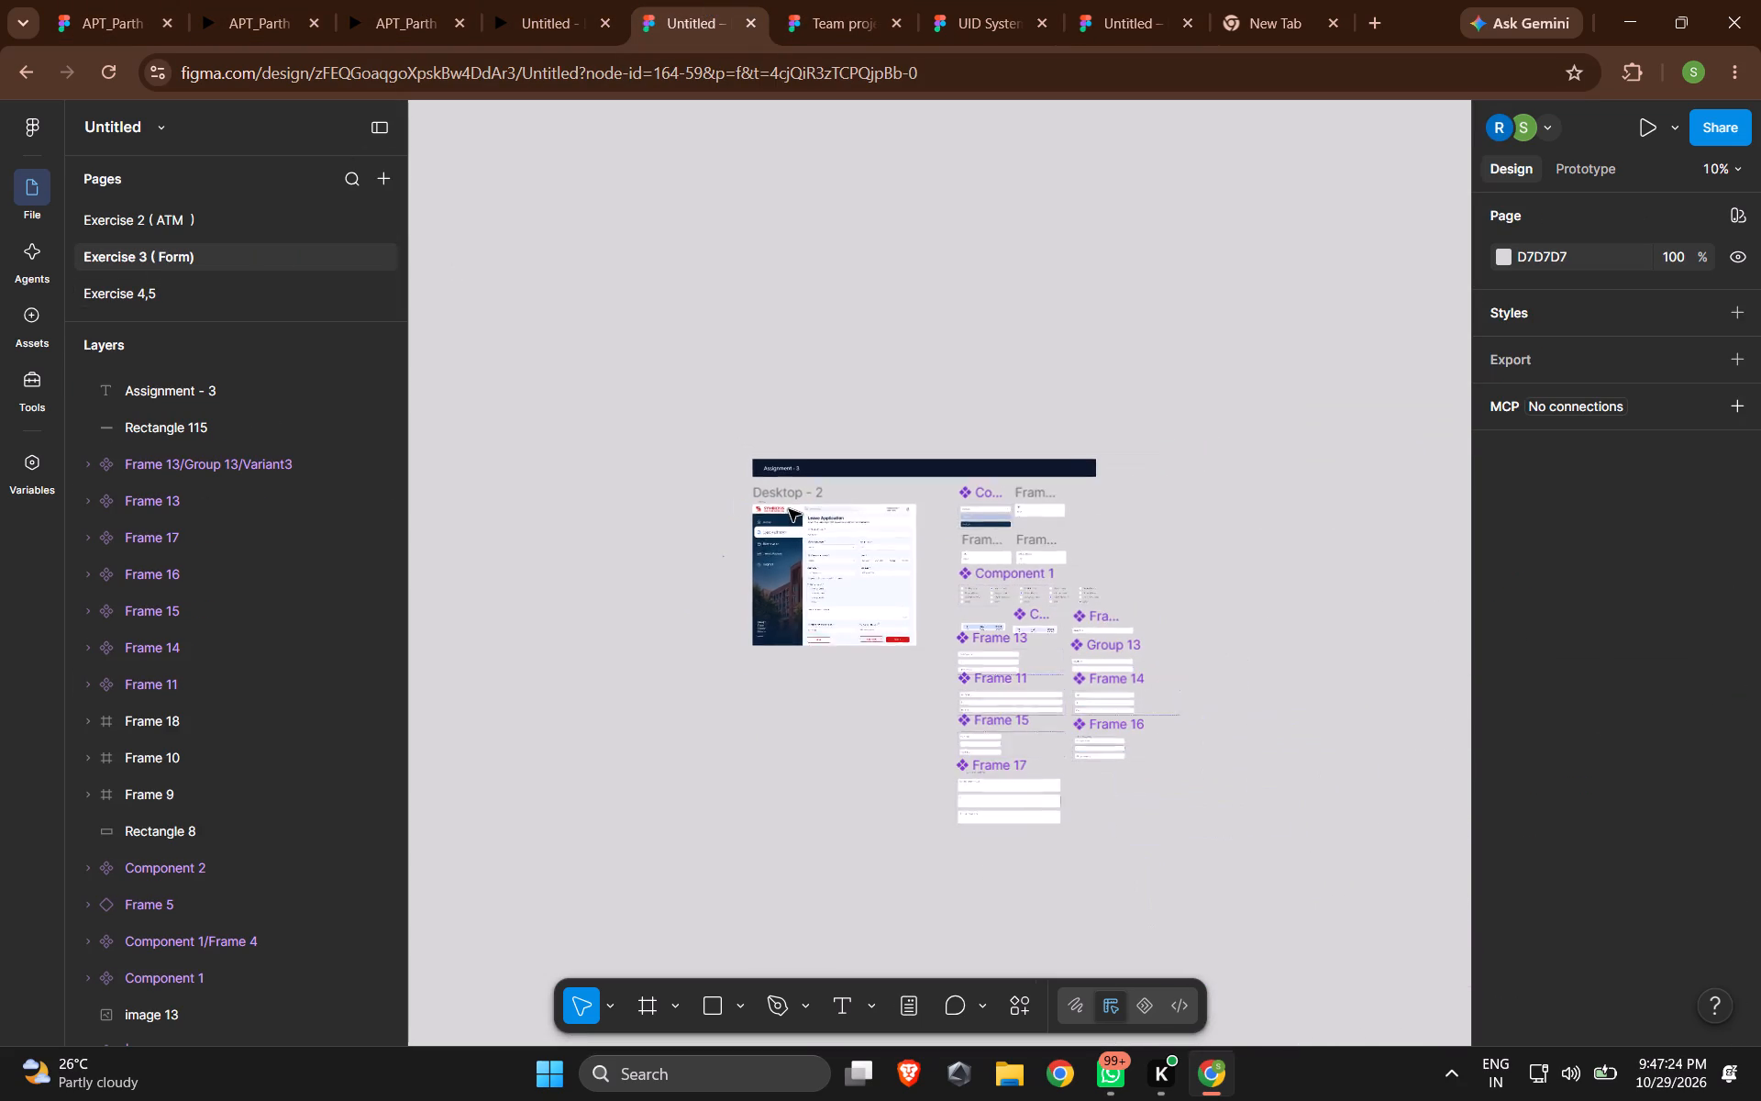
{"action": "scroll", "coordinate": [793, 513], "scroll_direction": "up", "scroll_amount": 4, "text": "shift"}
{"action": "scroll", "coordinate": [793, 513], "scroll_direction": "down", "scroll_amount": 5, "text": "shift"}
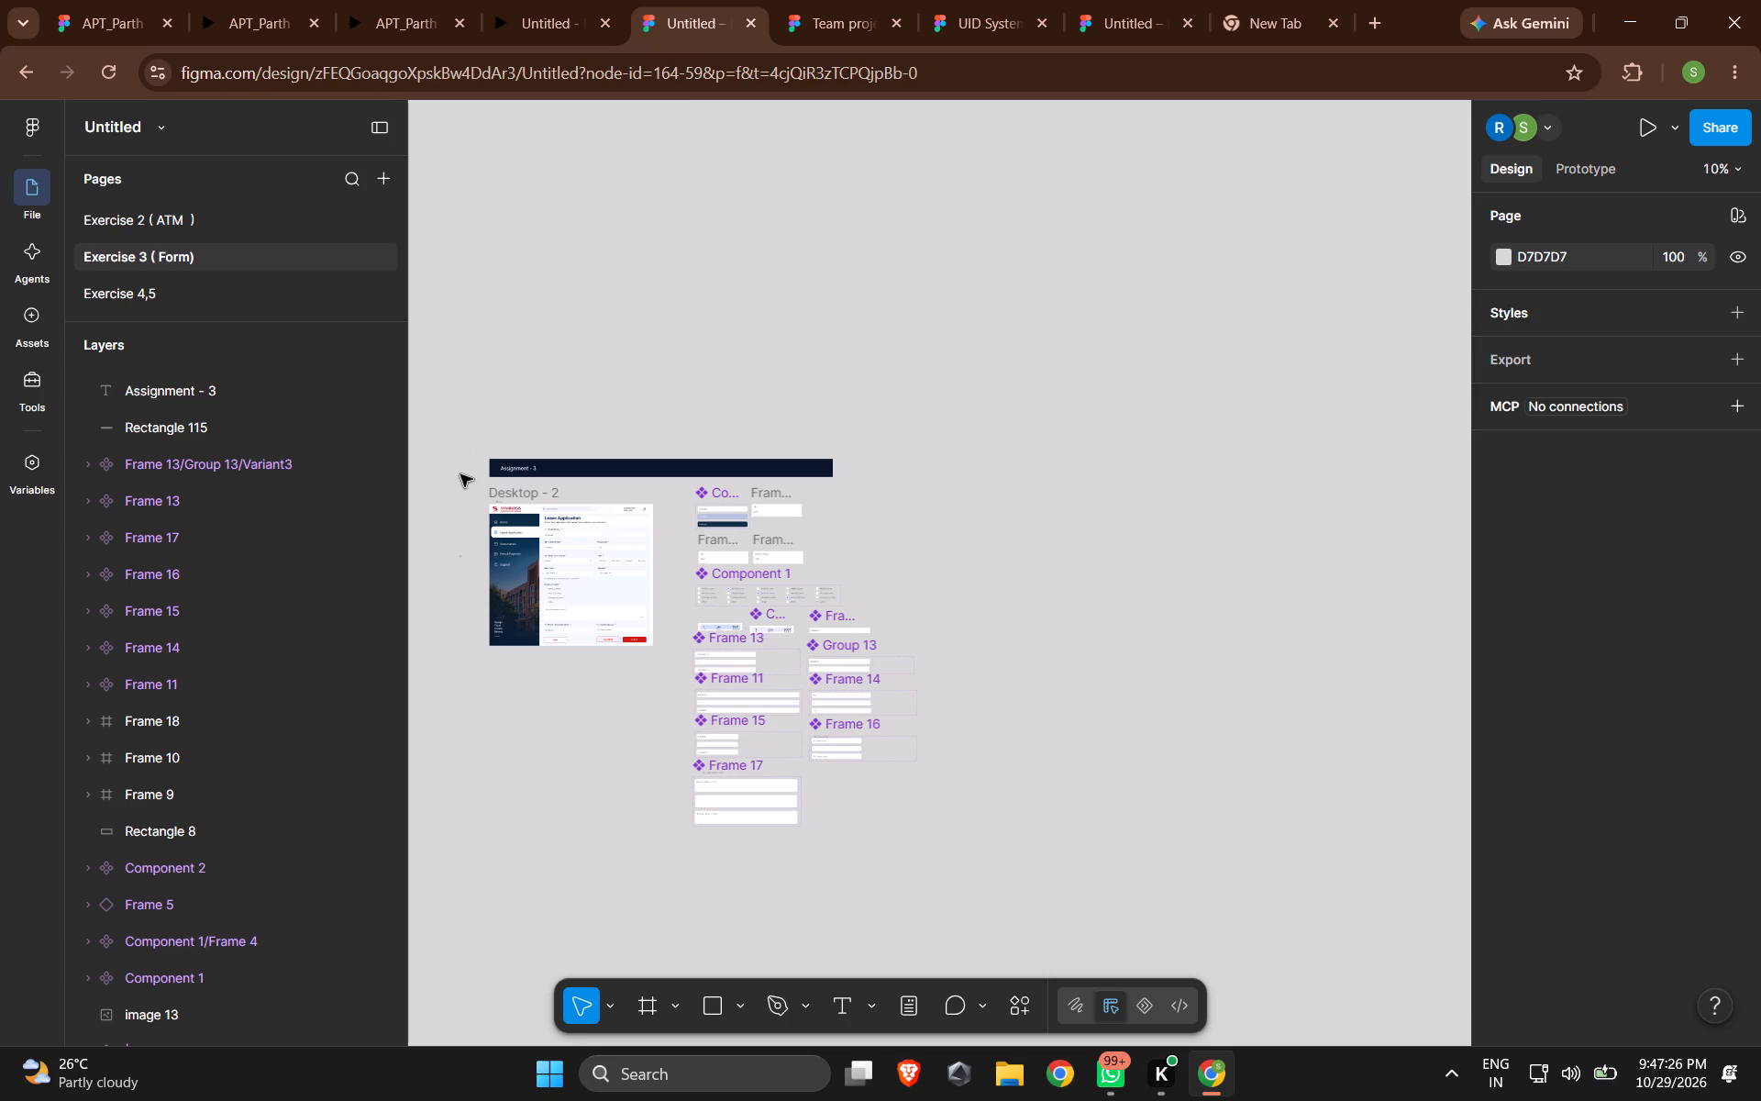
{"action": "left_click_drag", "start_coordinate": [460, 489], "coordinate": [889, 845]}
{"action": "key", "text": "ctrl+c"}
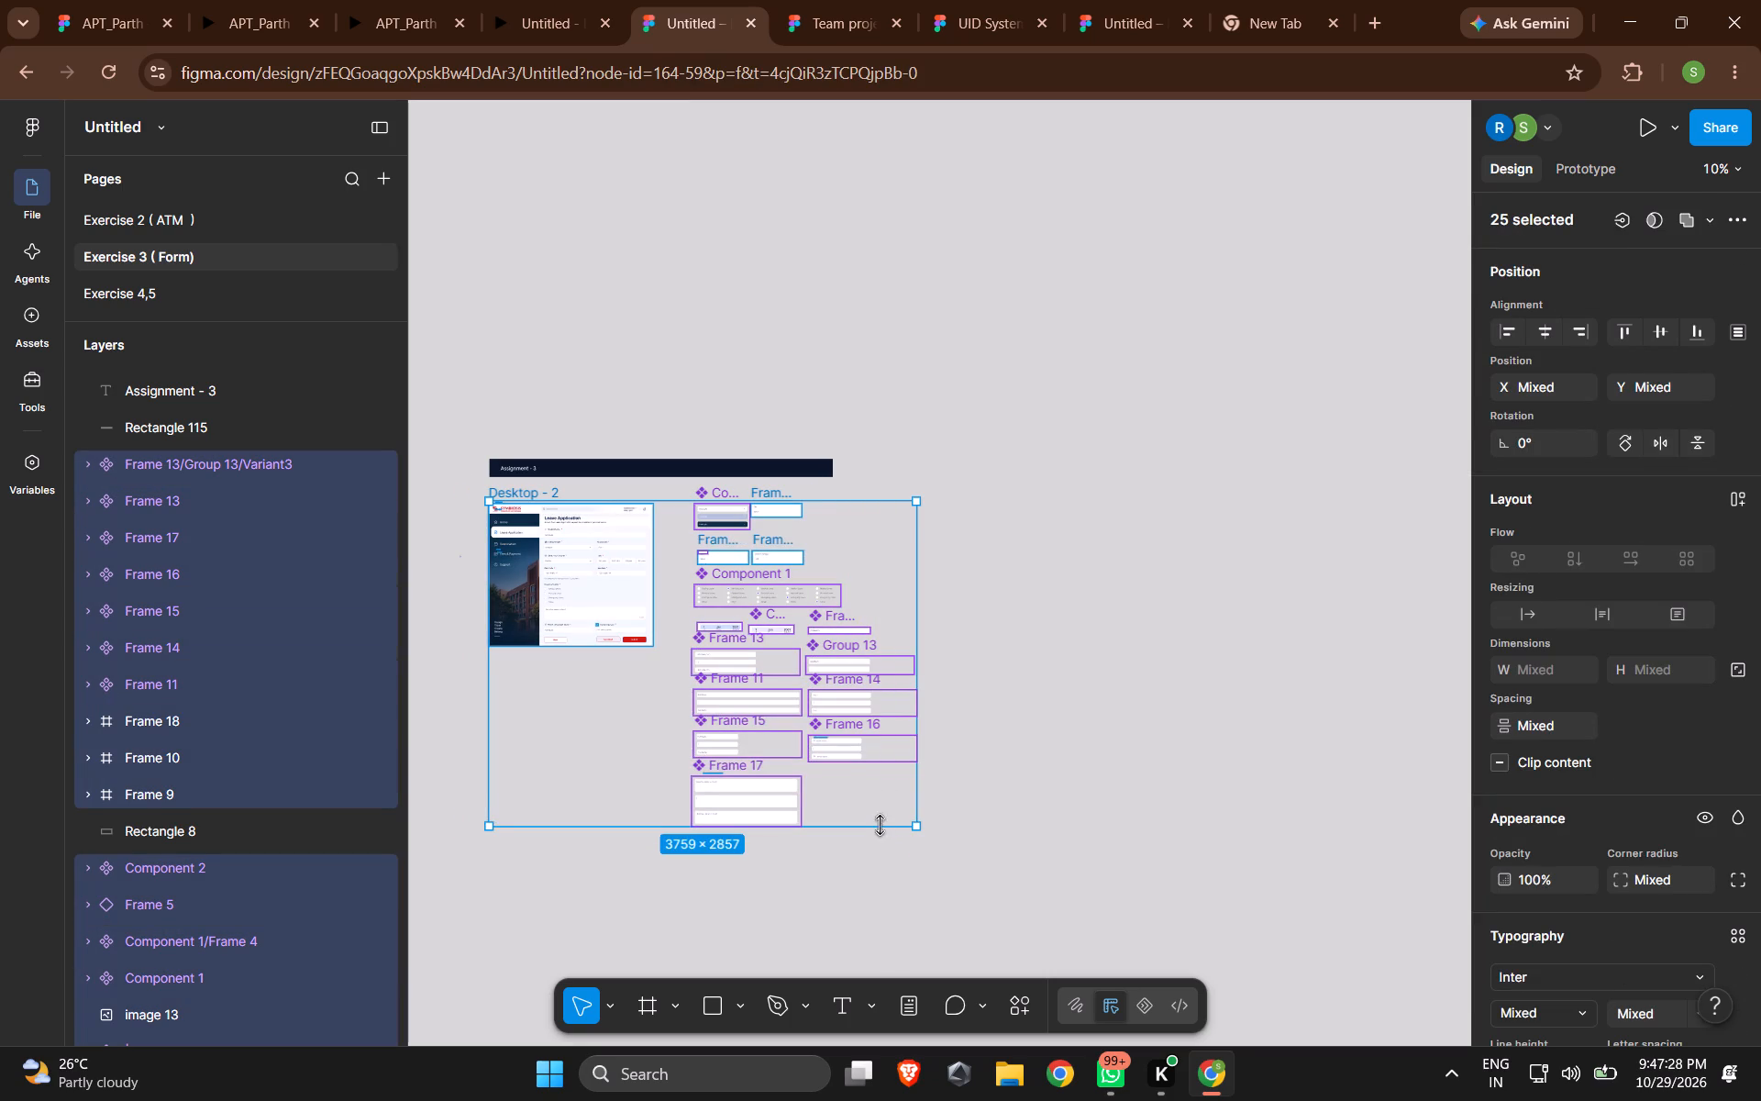
{"action": "left_click", "coordinate": [1060, 787]}
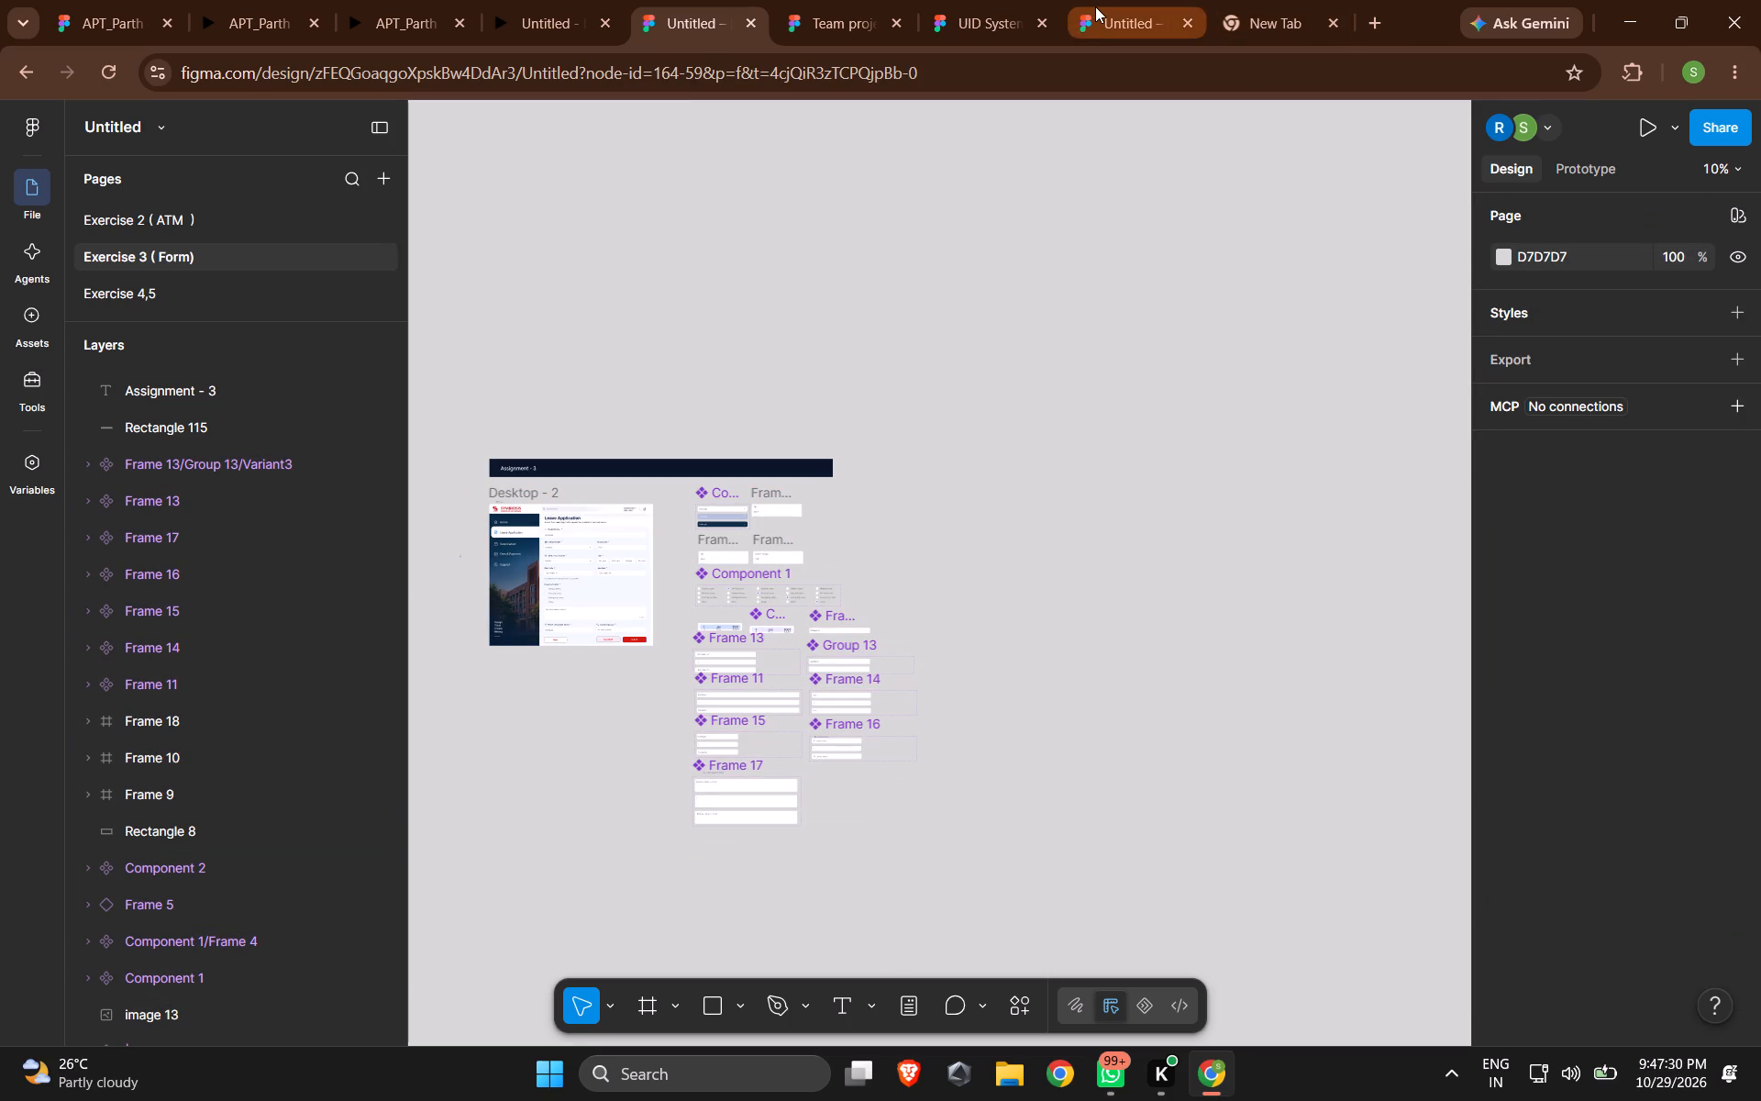
Paste the copied leave form and component frames onto the Form page of the Untitled team project file.
{"action": "left_click", "coordinate": [1107, 0]}
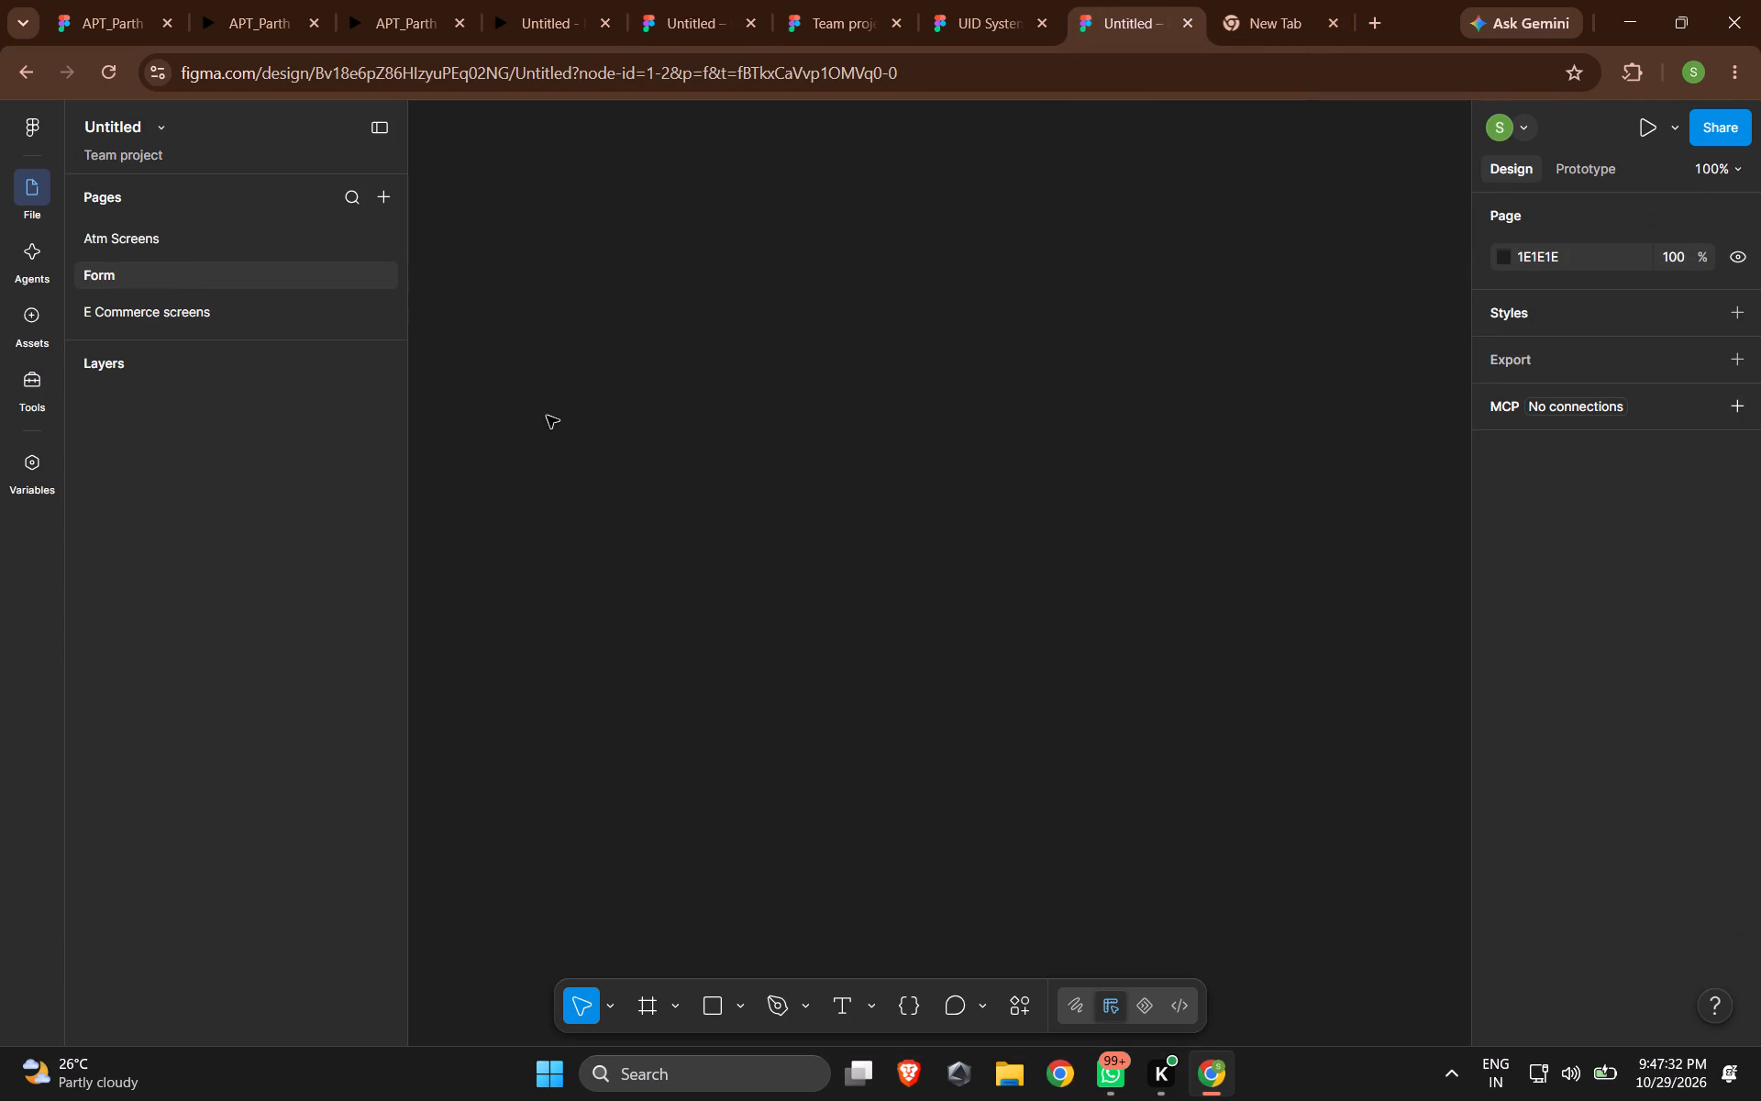
{"action": "key", "text": "ctrl+v"}
{"action": "scroll", "coordinate": [797, 519], "scroll_direction": "up", "scroll_amount": 2, "text": "ctrl"}
{"action": "left_click", "coordinate": [786, 617]}
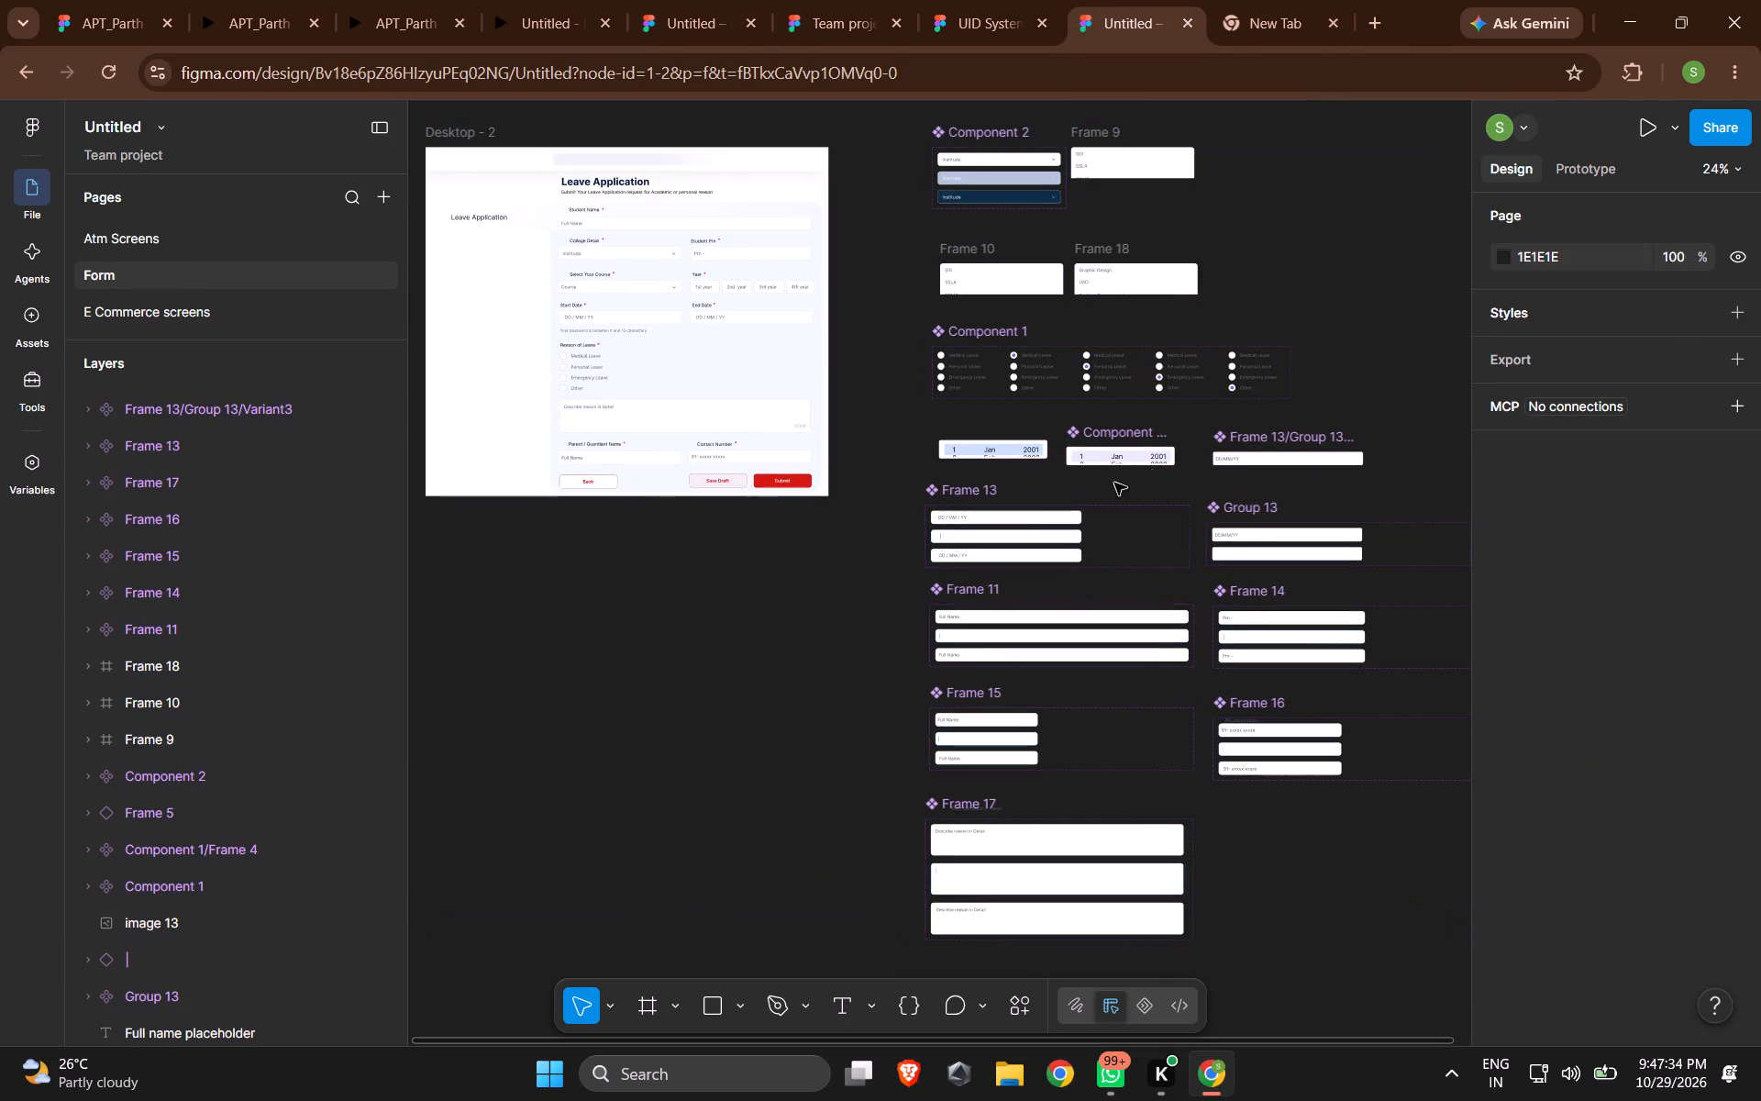
Set the Form page background to light grey BCB8B8.
{"action": "left_click", "coordinate": [1509, 255]}
{"action": "left_click_drag", "start_coordinate": [1225, 346], "coordinate": [1221, 364]}
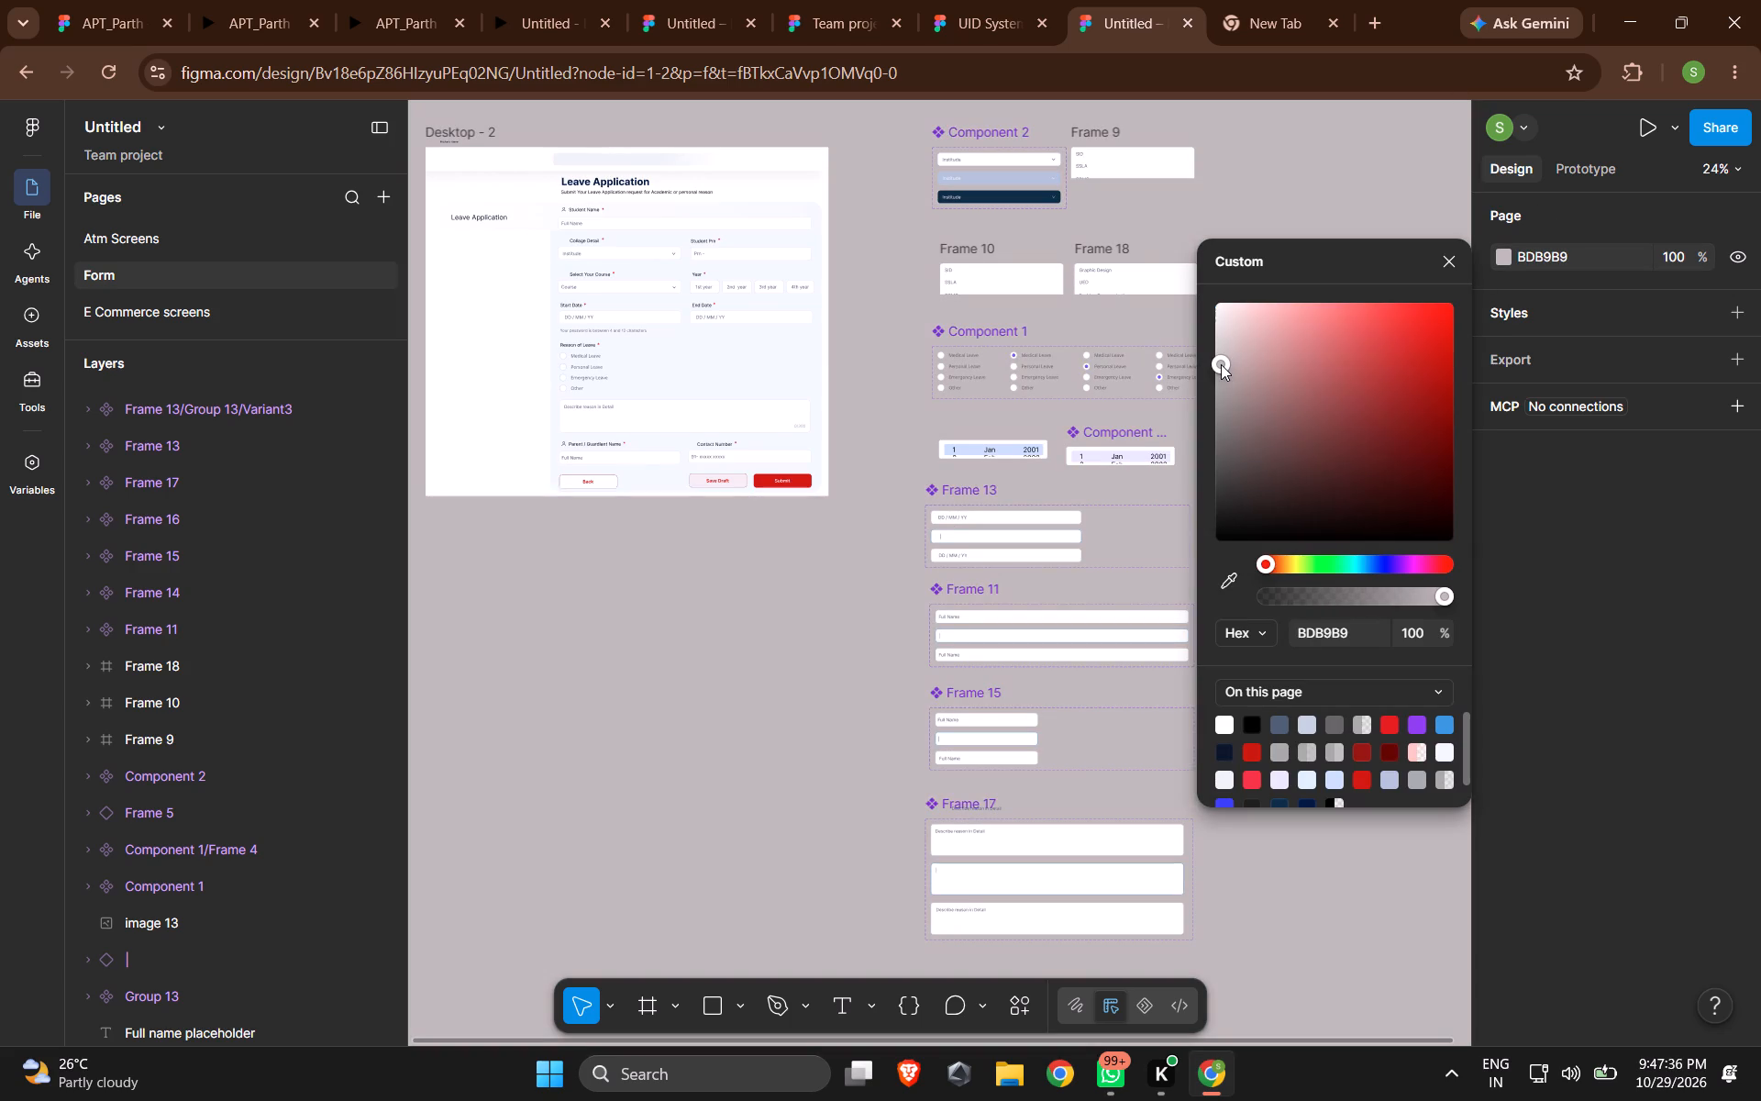
{"action": "left_click_drag", "start_coordinate": [1221, 364], "coordinate": [1221, 365]}
{"action": "left_click", "coordinate": [786, 574]}
{"action": "scroll", "coordinate": [804, 550], "scroll_direction": "down", "scroll_amount": 3, "text": "ctrl"}
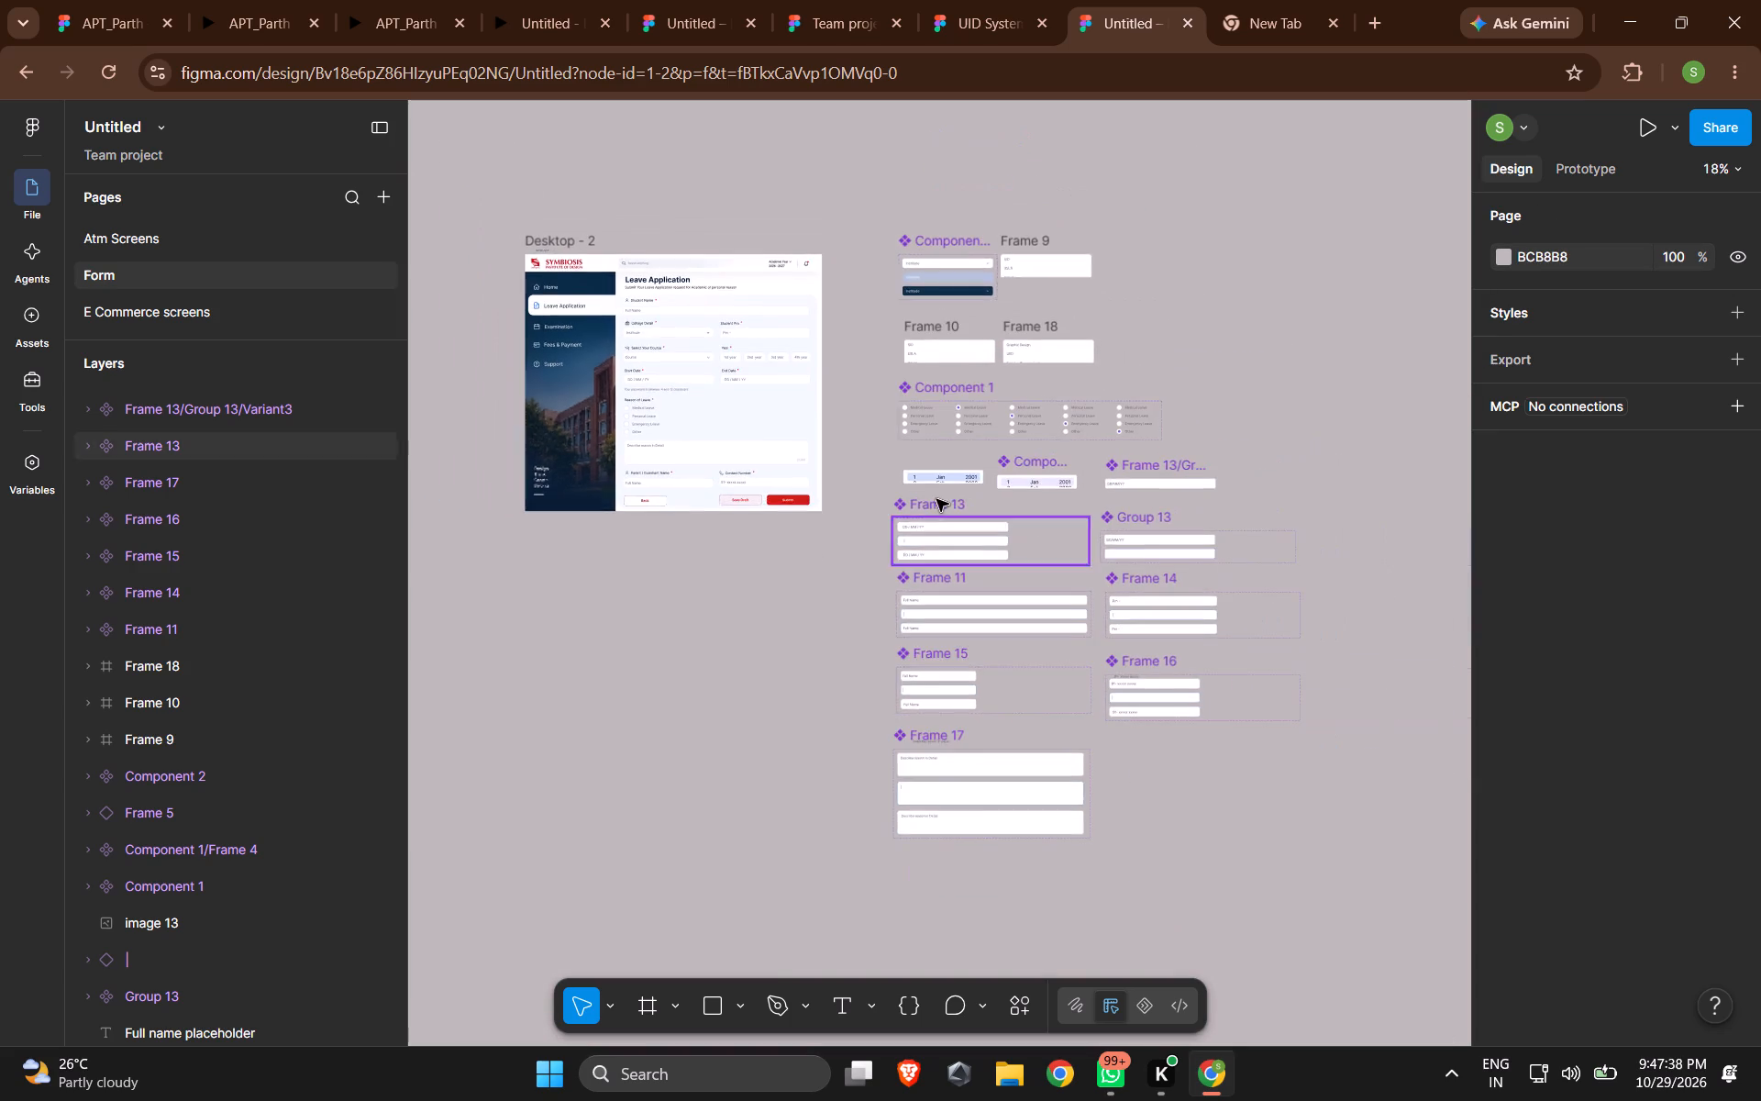
Examine the pasted input-field, date and radio-button component frames on the Form page.
{"action": "scroll", "coordinate": [936, 499], "scroll_direction": "up", "scroll_amount": 4, "text": "shift"}
{"action": "scroll", "coordinate": [936, 499], "scroll_direction": "down", "scroll_amount": 6, "text": "shift"}
{"action": "scroll", "coordinate": [813, 546], "scroll_direction": "up", "scroll_amount": 5, "text": "ctrl"}
{"action": "scroll", "coordinate": [725, 537], "scroll_direction": "up", "scroll_amount": 4, "text": "ctrl"}
{"action": "scroll", "coordinate": [725, 536], "scroll_direction": "down", "scroll_amount": 1, "text": "shift"}
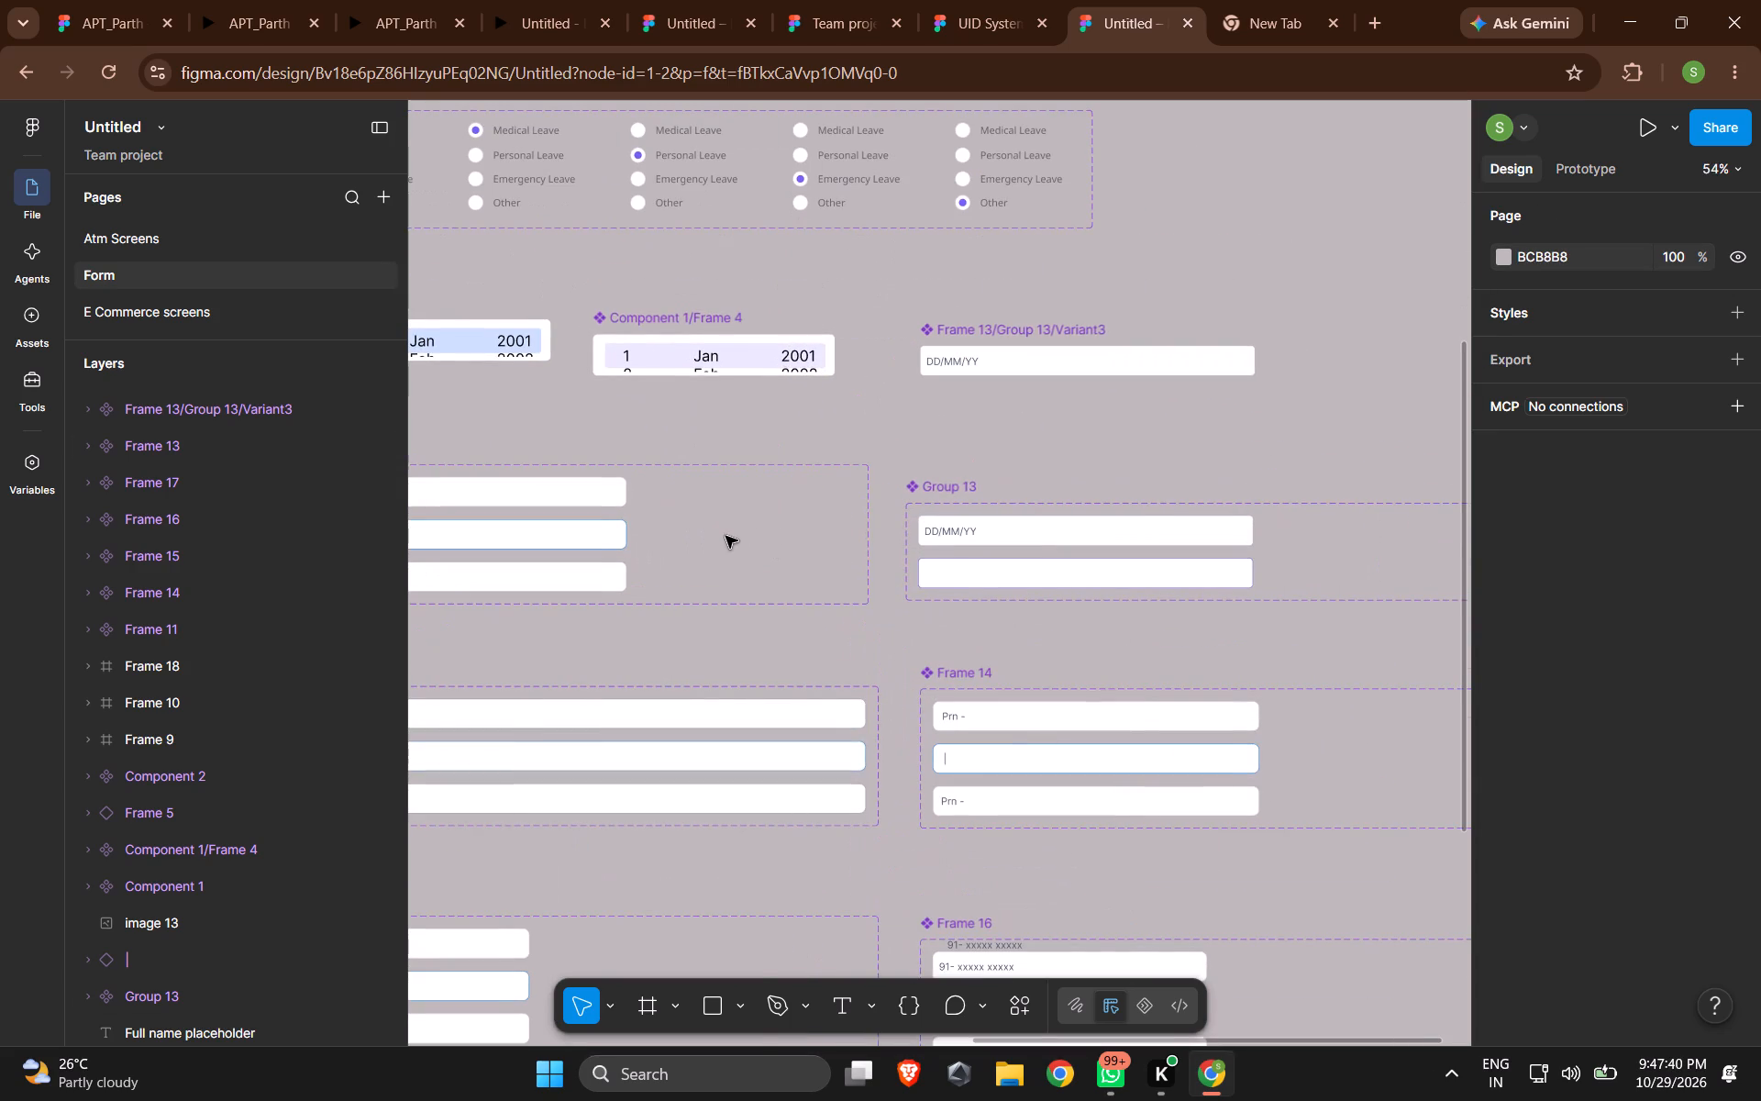
{"action": "scroll", "coordinate": [725, 535], "scroll_direction": "up", "scroll_amount": 4, "text": "shift"}
{"action": "scroll", "coordinate": [767, 491], "scroll_direction": "down", "scroll_amount": 2, "text": "ctrl"}
{"action": "scroll", "coordinate": [767, 491], "scroll_direction": "up", "scroll_amount": 5, "text": "ctrl"}
{"action": "scroll", "coordinate": [767, 491], "scroll_direction": "down", "scroll_amount": 5, "text": "ctrl"}
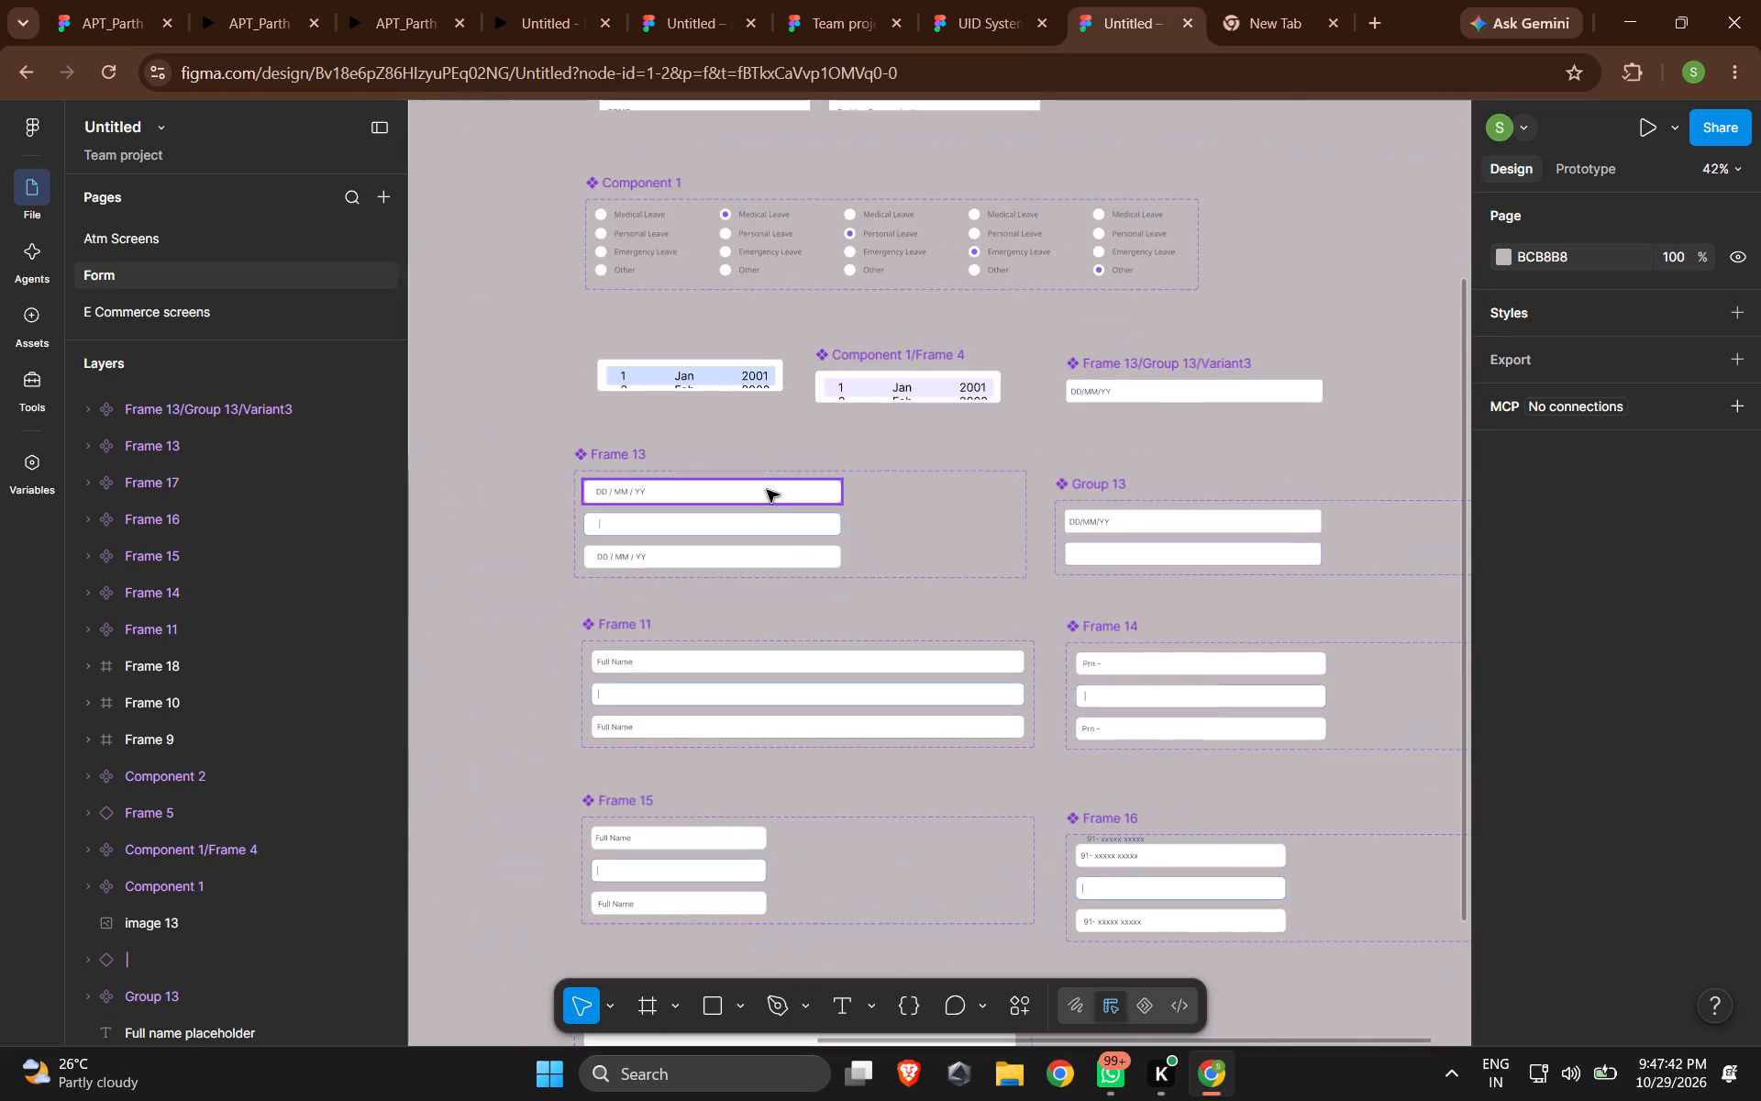
{"action": "scroll", "coordinate": [767, 490], "scroll_direction": "up", "scroll_amount": 9, "text": "shift"}
{"action": "scroll", "coordinate": [767, 490], "scroll_direction": "down", "scroll_amount": 6, "text": "ctrl"}
{"action": "scroll", "coordinate": [768, 490], "scroll_direction": "up", "scroll_amount": 4, "text": "shift"}
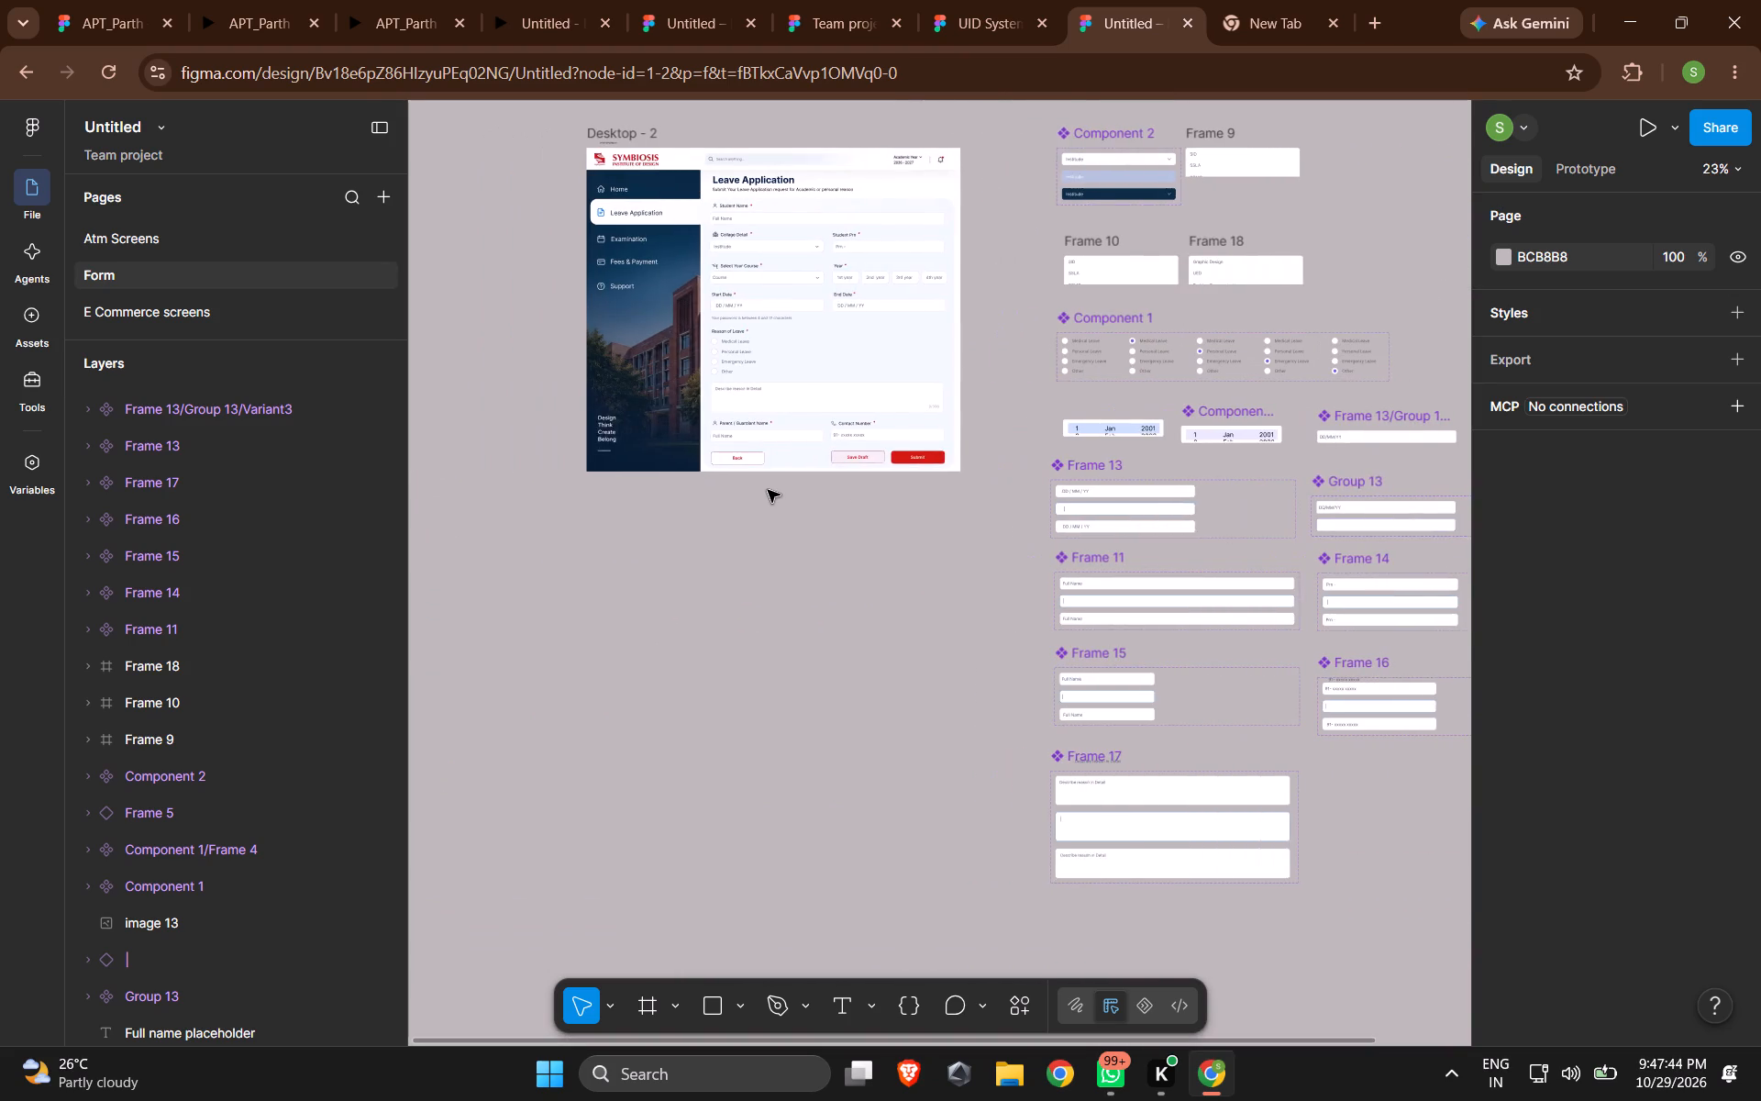
Examine the Leave Application form in the Desktop - 2 frame, including its sidebar and fields.
{"action": "scroll", "coordinate": [820, 581], "scroll_direction": "up", "scroll_amount": 5}
{"action": "scroll", "coordinate": [820, 573], "scroll_direction": "down", "scroll_amount": 3, "text": "ctrl"}
{"action": "scroll", "coordinate": [760, 579], "scroll_direction": "up", "scroll_amount": 5, "text": "shift"}
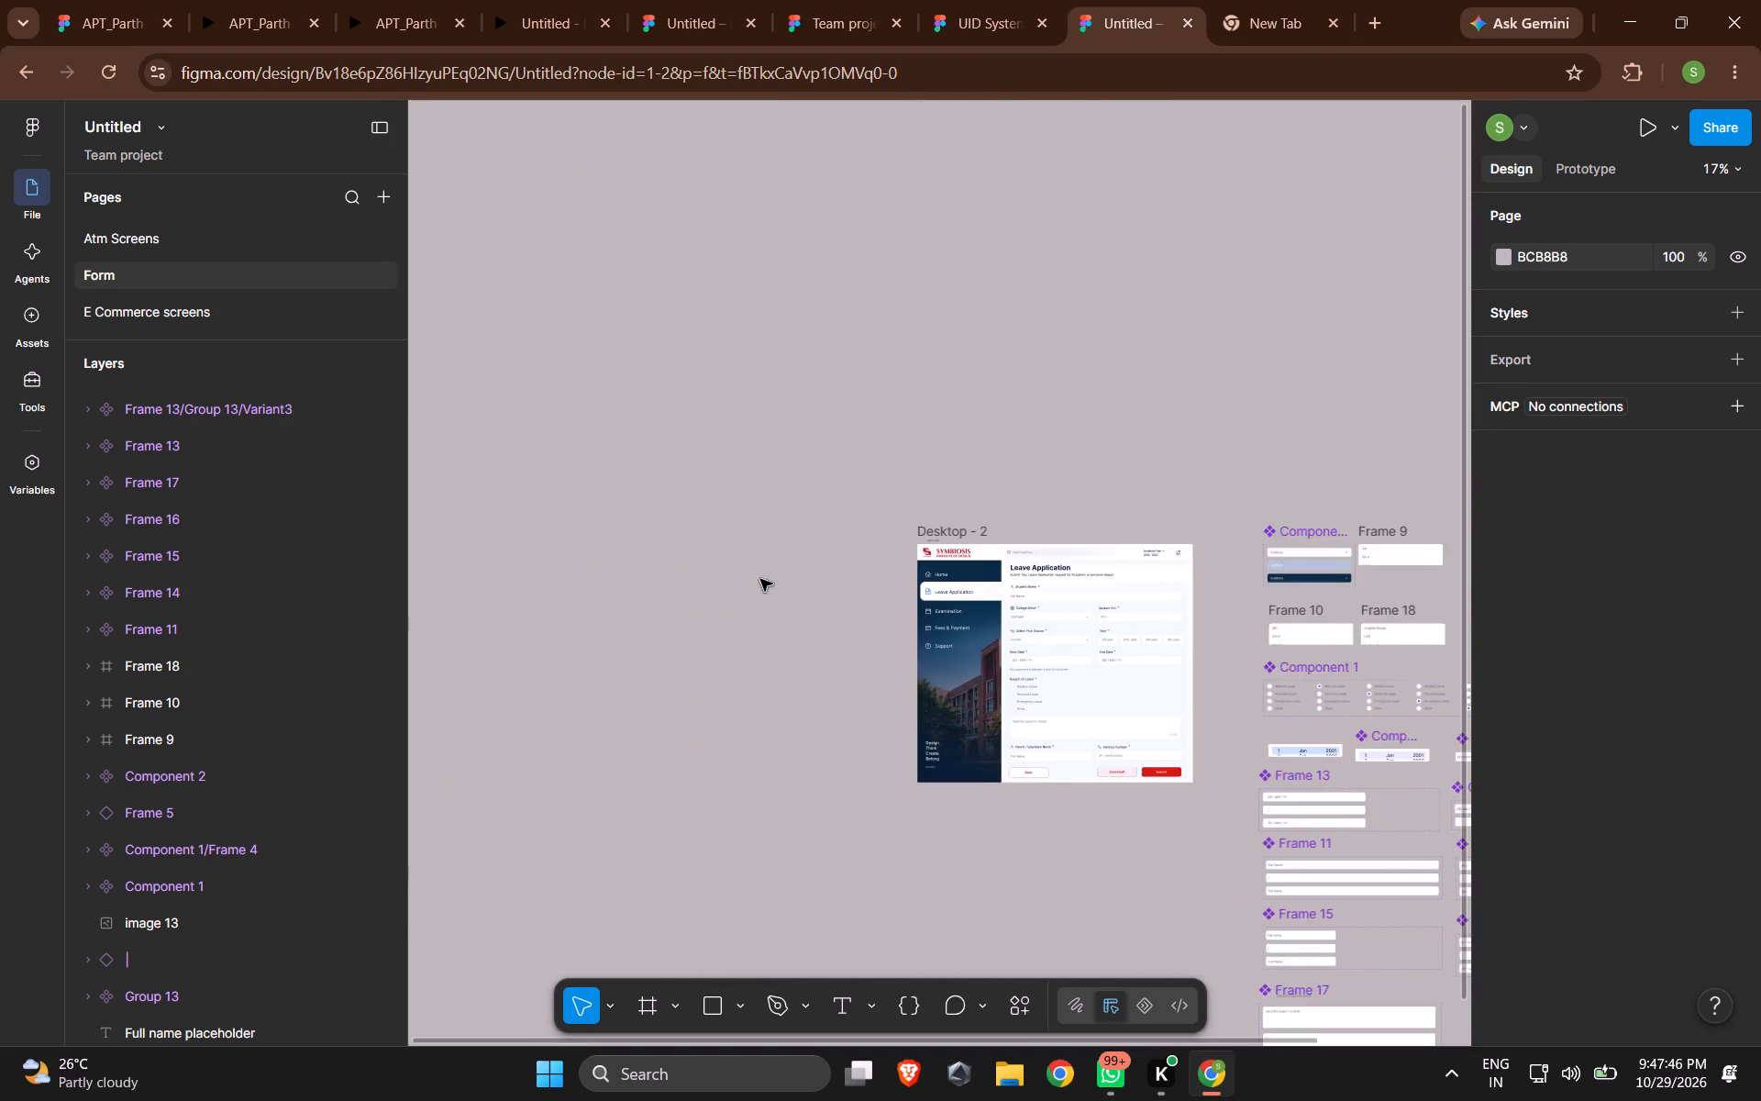
{"action": "scroll", "coordinate": [761, 579], "scroll_direction": "down", "scroll_amount": 4, "text": "shift"}
{"action": "scroll", "coordinate": [743, 725], "scroll_direction": "up", "scroll_amount": 8, "text": "ctrl"}
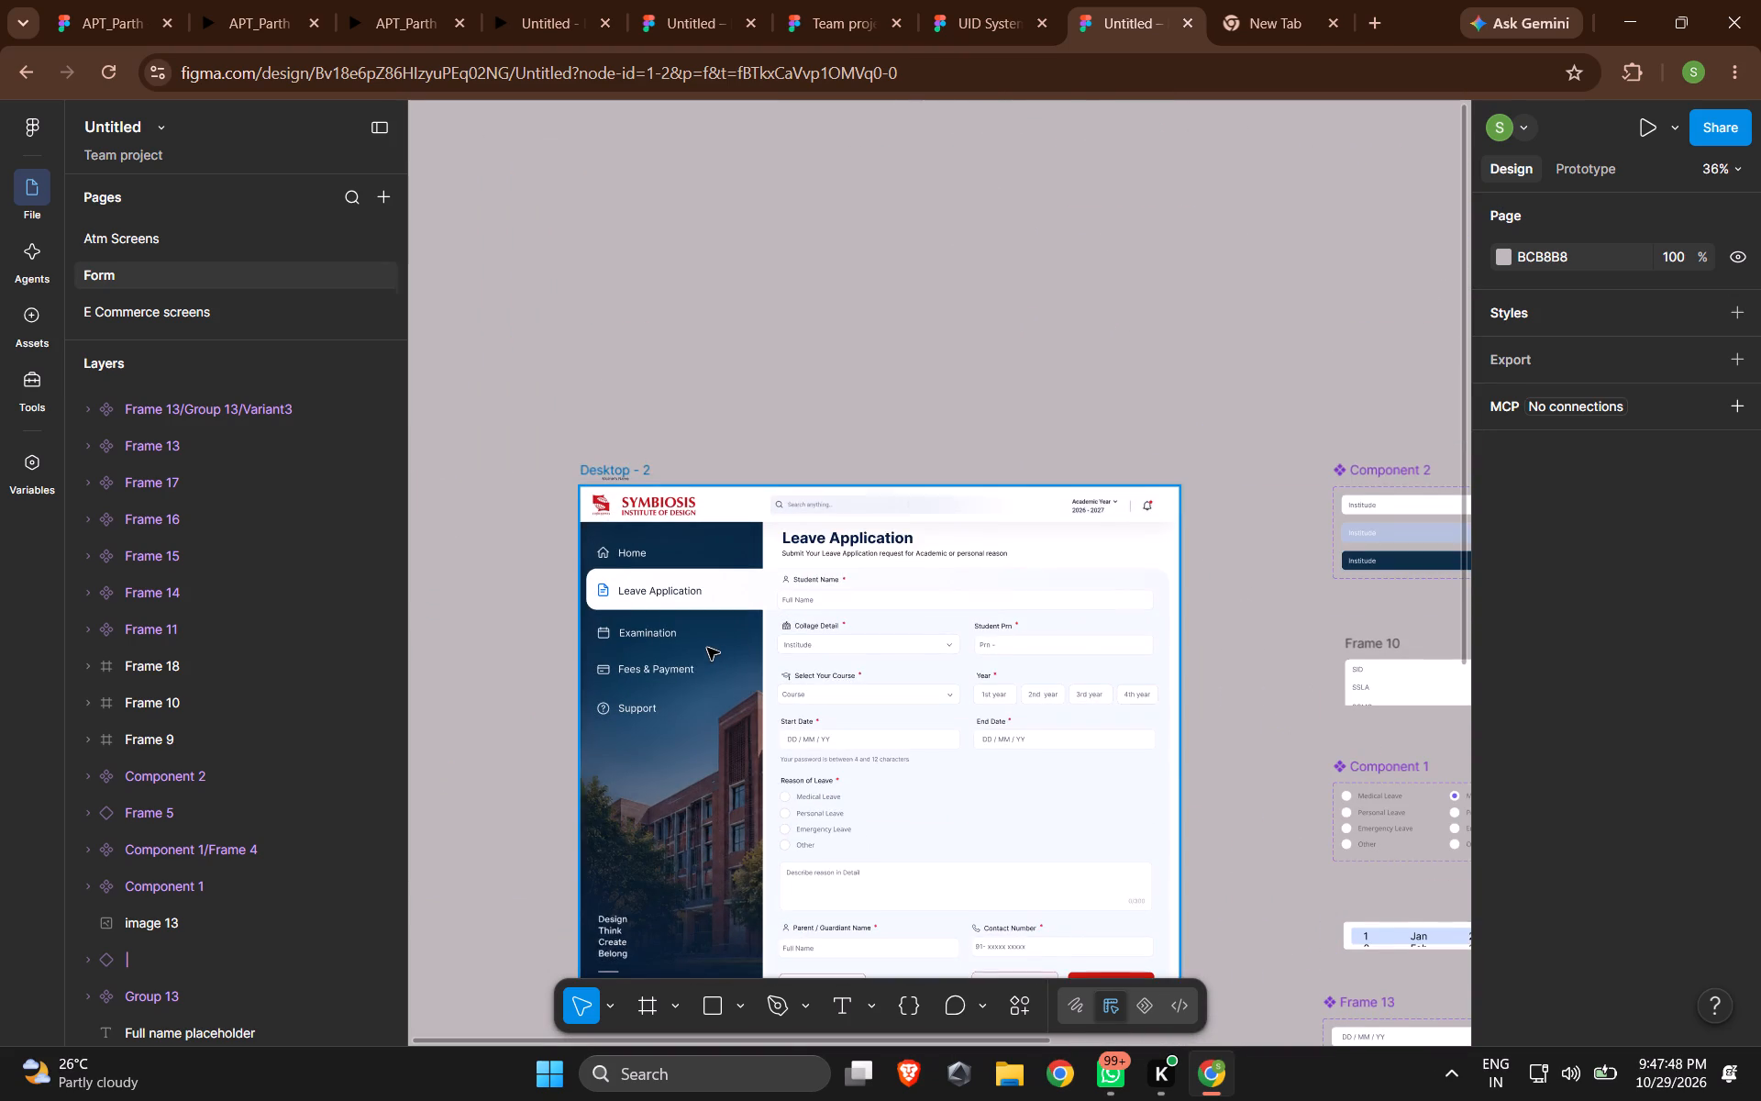
{"action": "scroll", "coordinate": [707, 648], "scroll_direction": "down", "scroll_amount": 2, "text": "ctrl"}
{"action": "scroll", "coordinate": [706, 646], "scroll_direction": "up", "scroll_amount": 5, "text": "ctrl"}
{"action": "left_click_drag", "start_coordinate": [735, 673], "coordinate": [681, 699]}
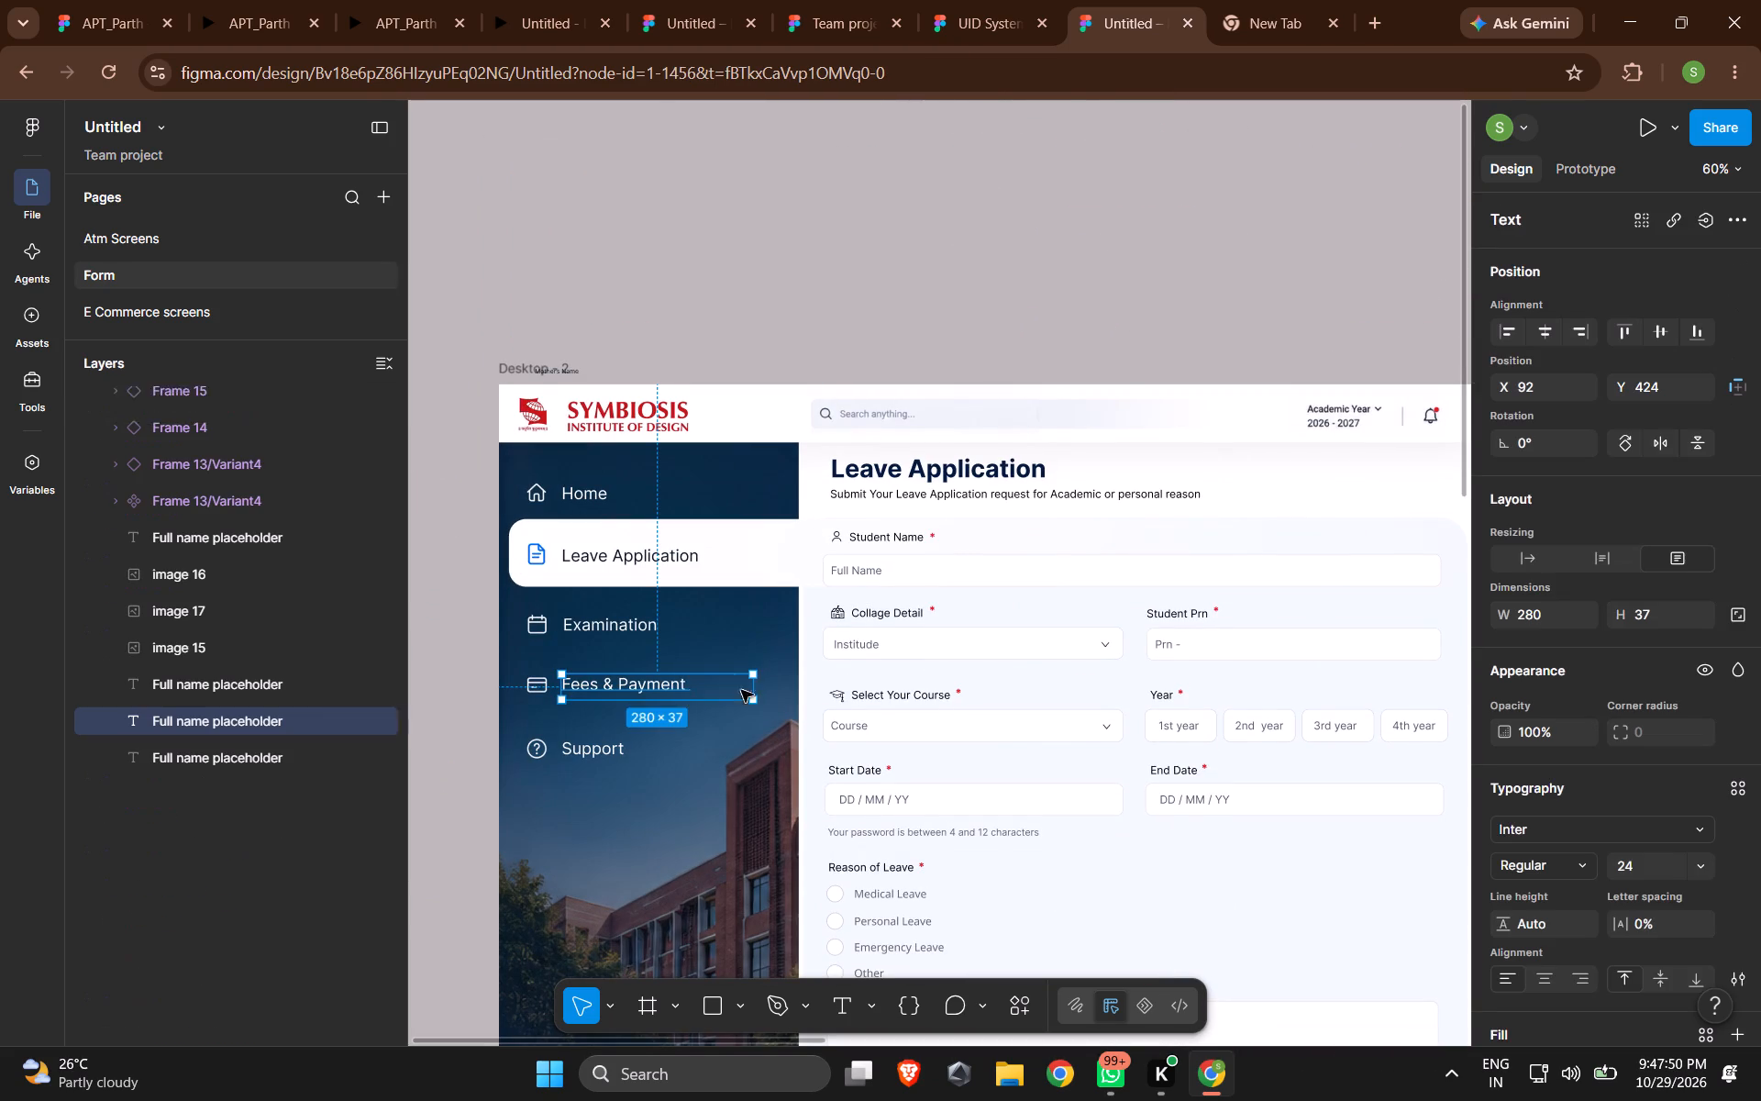
{"action": "scroll", "coordinate": [736, 561], "scroll_direction": "down", "scroll_amount": 4}
{"action": "left_click", "coordinate": [708, 709]}
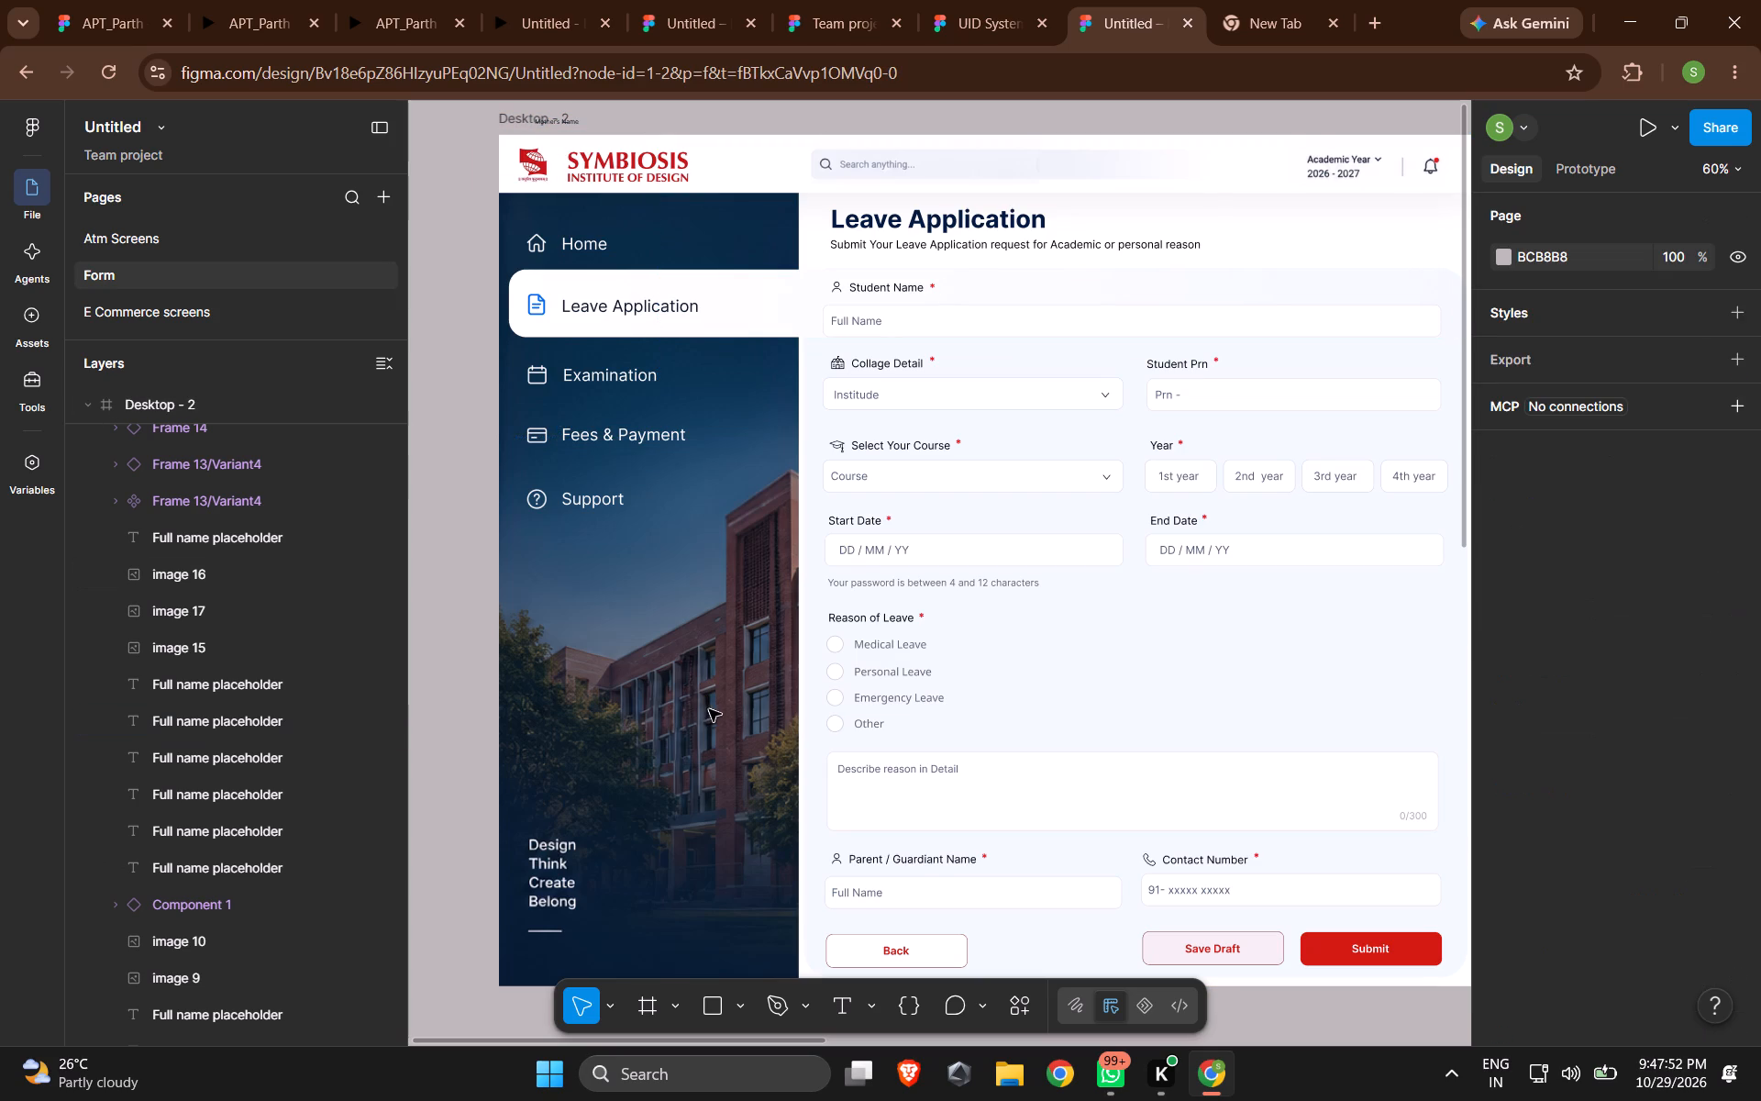
{"action": "left_click_drag", "start_coordinate": [705, 700], "coordinate": [600, 718]}
{"action": "left_click", "coordinate": [651, 662]}
{"action": "scroll", "coordinate": [660, 598], "scroll_direction": "down", "scroll_amount": 2, "text": "ctrl"}
{"action": "left_click_drag", "start_coordinate": [640, 575], "coordinate": [692, 550]}
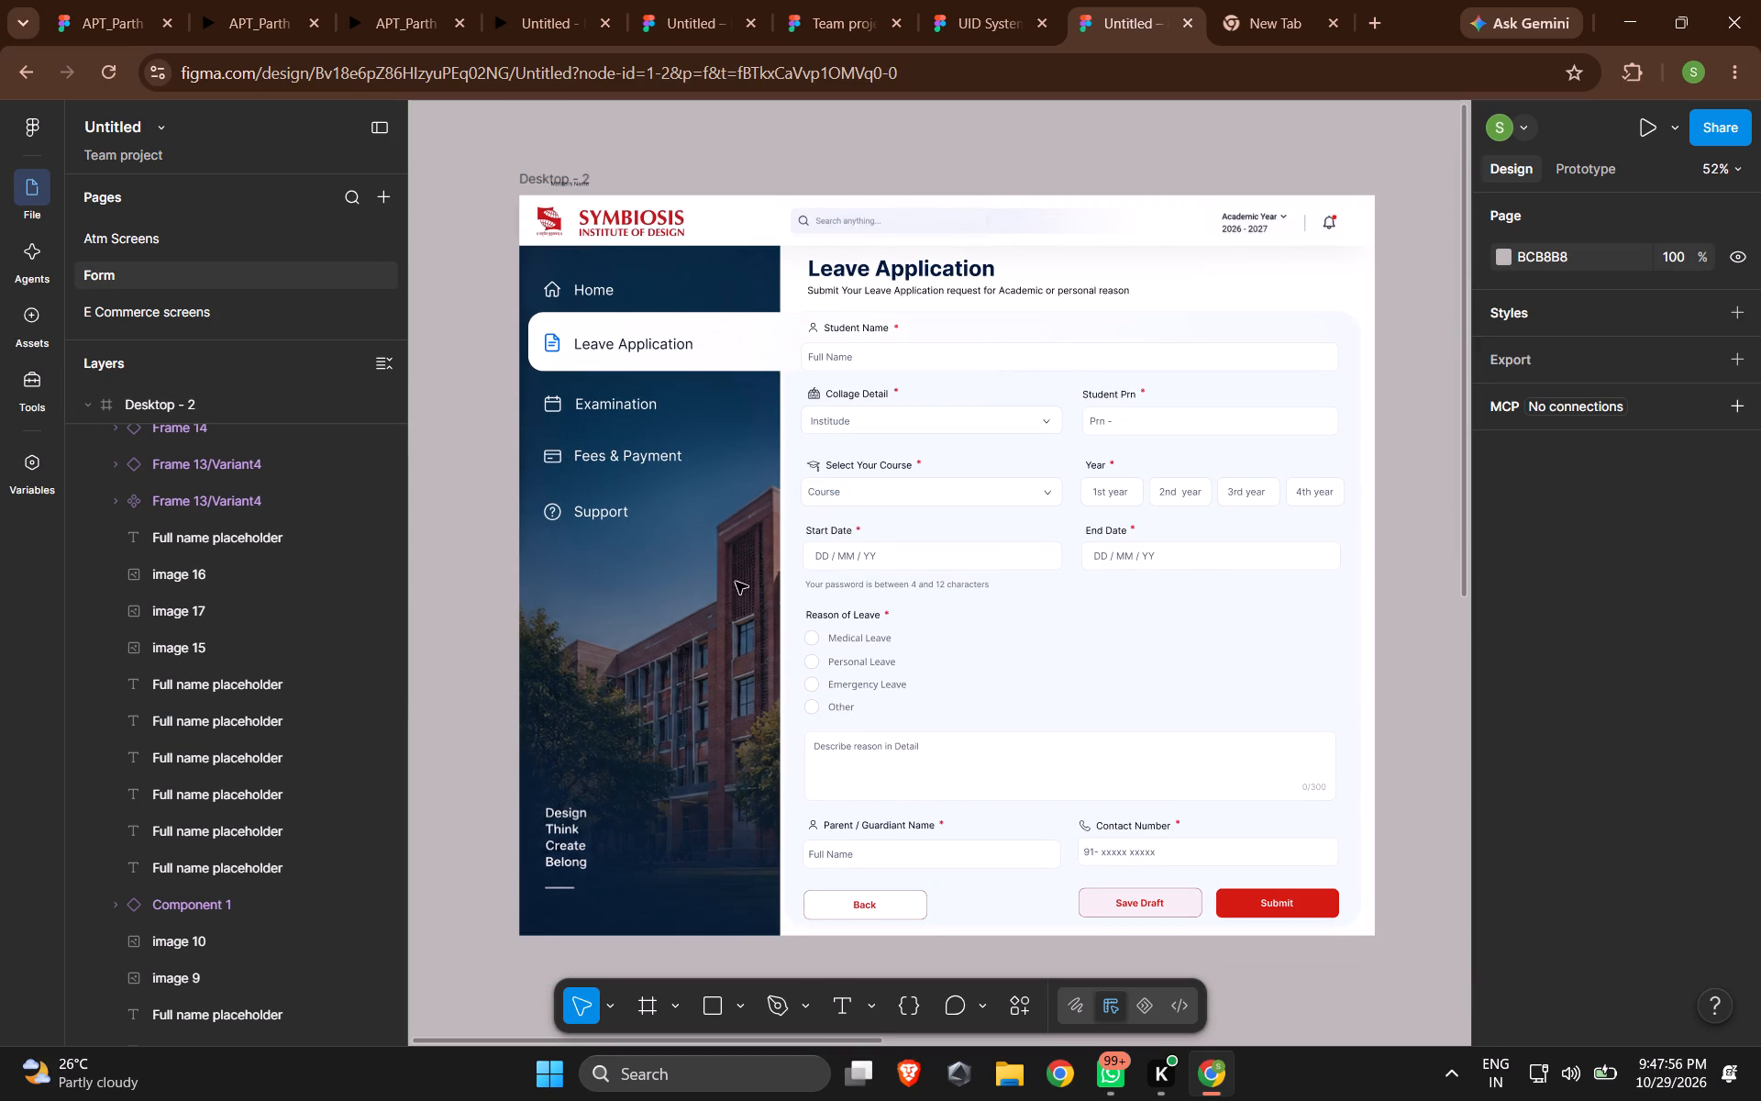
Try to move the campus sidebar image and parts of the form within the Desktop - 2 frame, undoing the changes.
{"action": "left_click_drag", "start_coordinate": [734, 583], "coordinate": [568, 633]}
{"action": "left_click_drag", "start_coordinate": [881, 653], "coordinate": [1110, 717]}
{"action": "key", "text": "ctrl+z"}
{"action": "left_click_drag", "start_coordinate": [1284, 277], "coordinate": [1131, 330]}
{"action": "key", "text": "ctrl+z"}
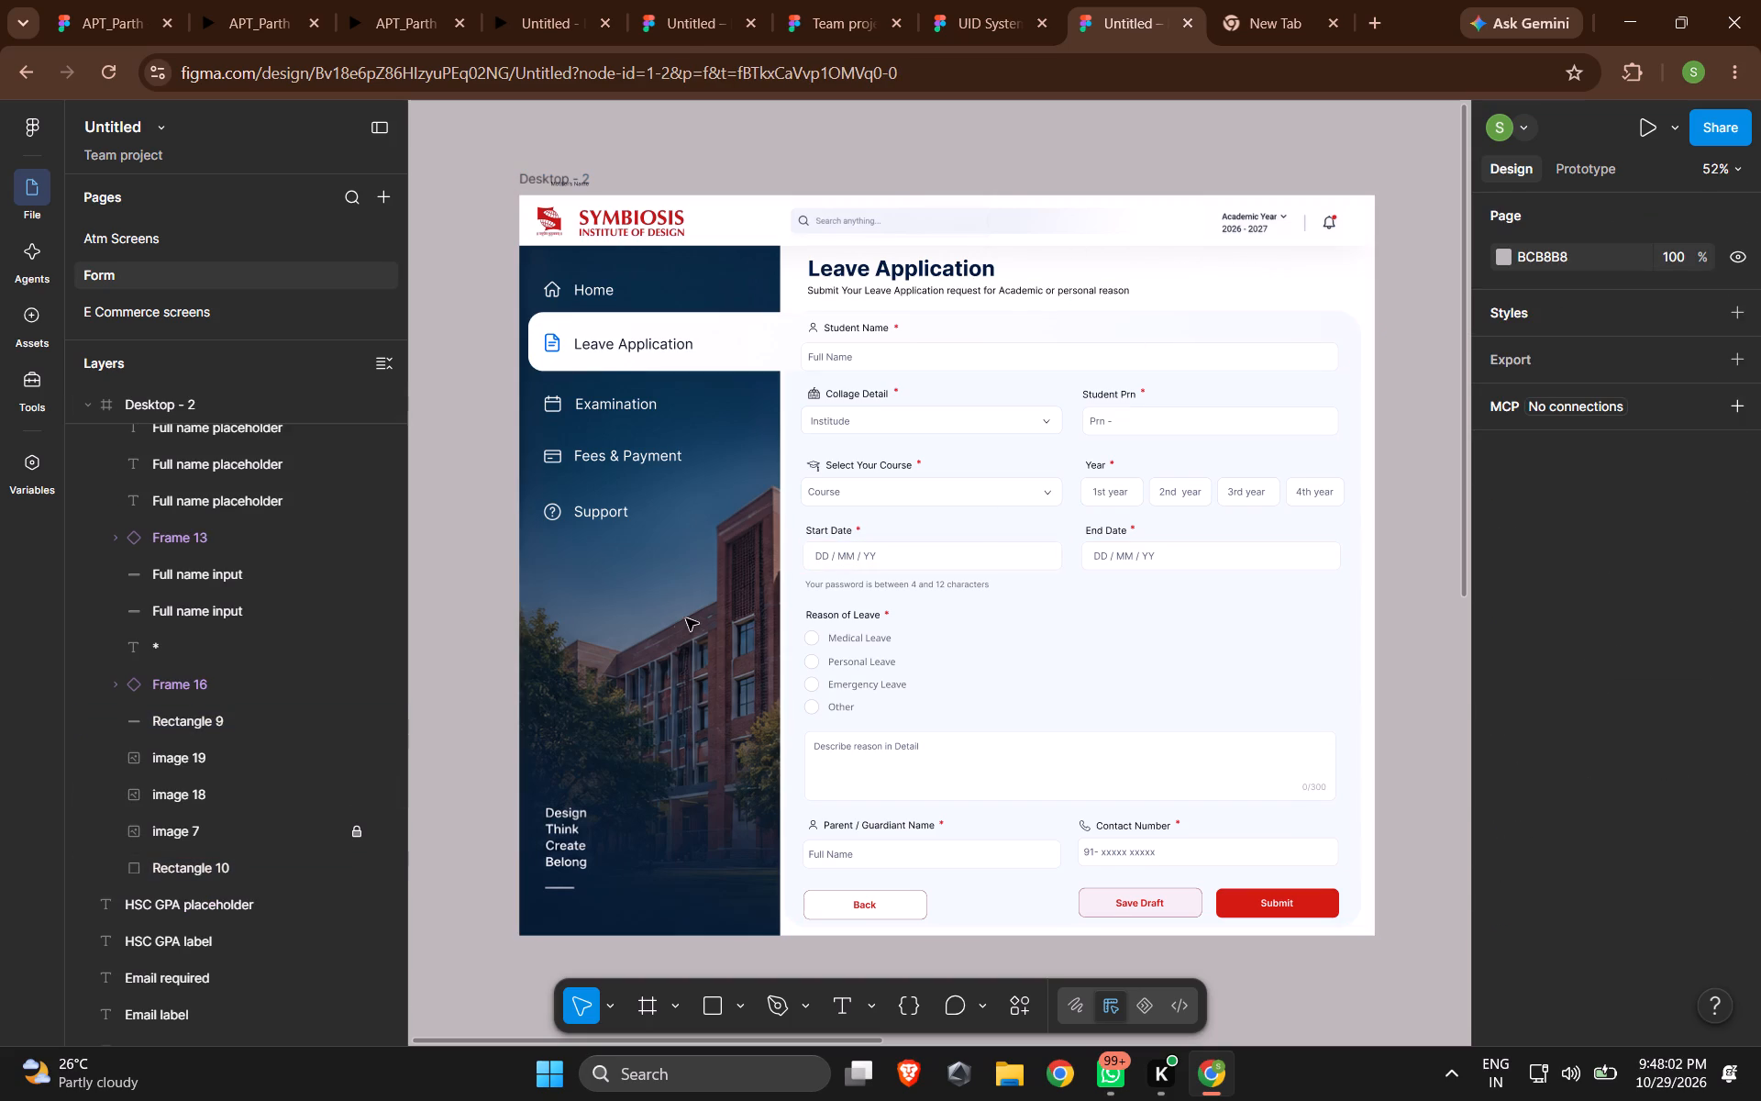
Unlock the campus background image layer, image 7, in the Desktop - 2 frame.
{"action": "left_click", "coordinate": [676, 627]}
{"action": "left_click", "coordinate": [358, 835]}
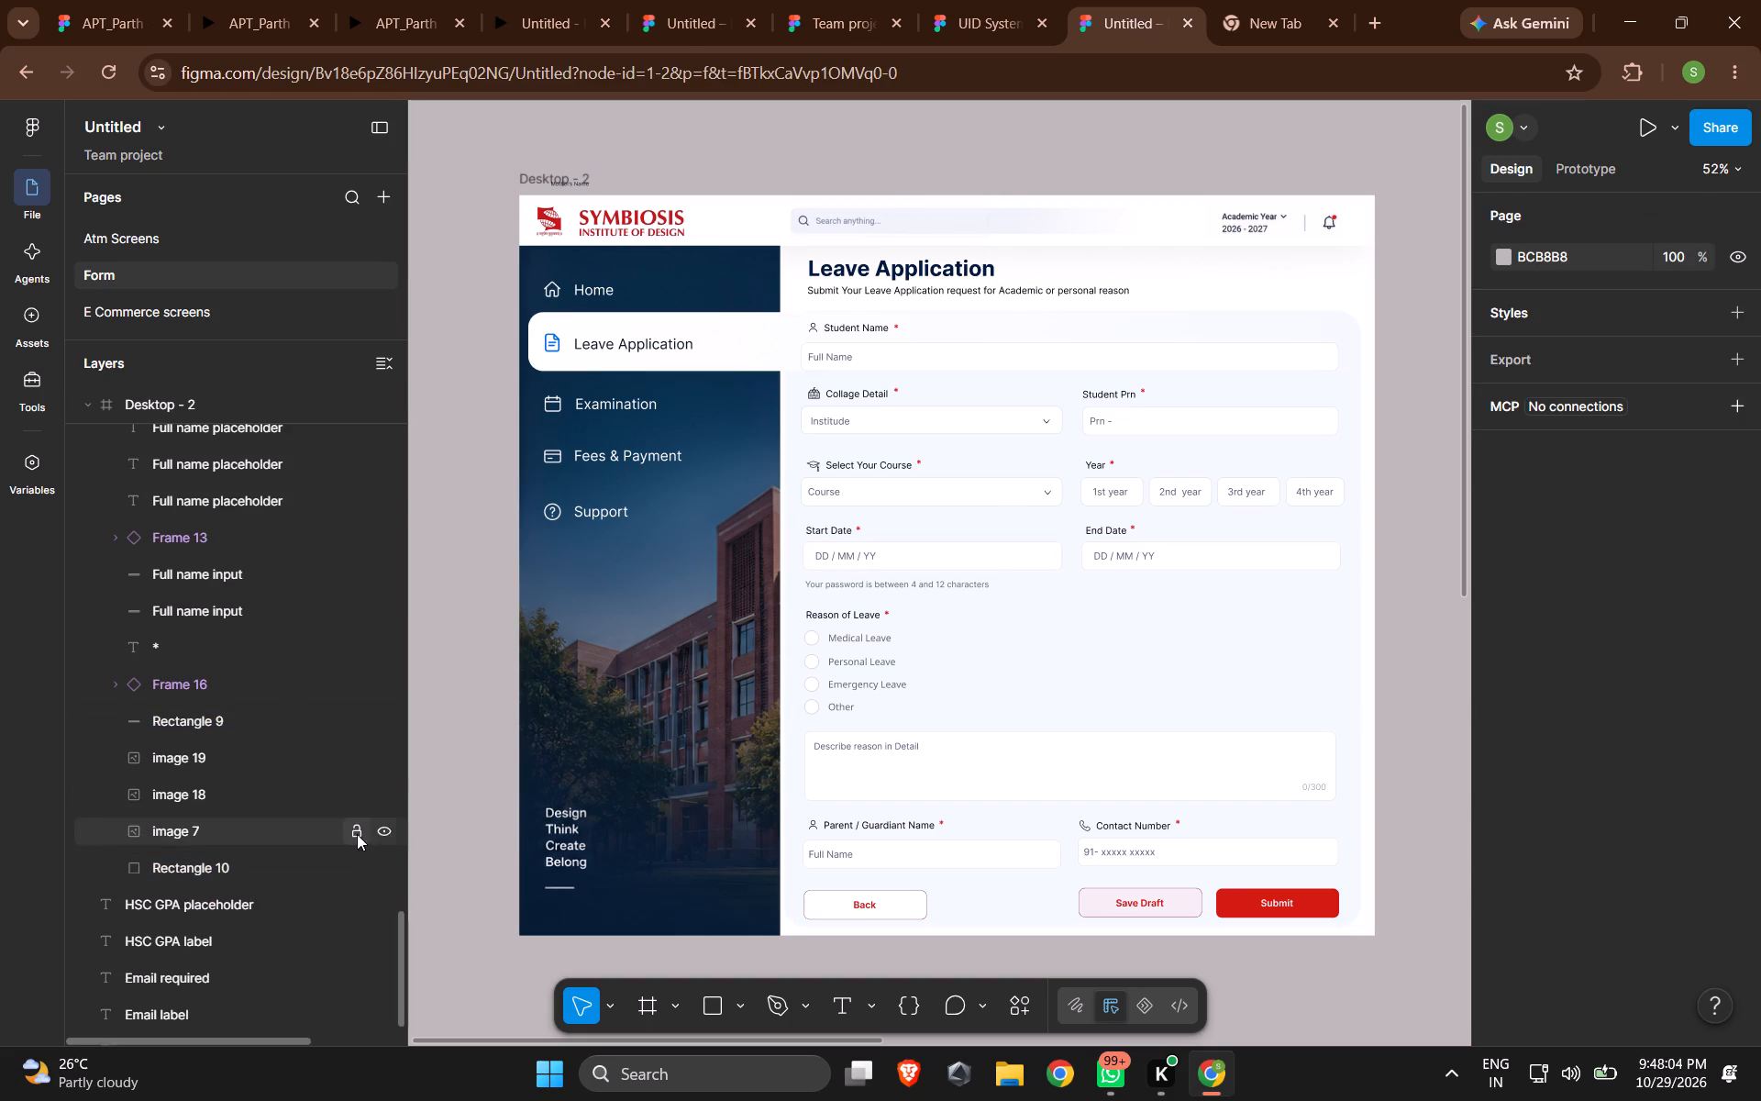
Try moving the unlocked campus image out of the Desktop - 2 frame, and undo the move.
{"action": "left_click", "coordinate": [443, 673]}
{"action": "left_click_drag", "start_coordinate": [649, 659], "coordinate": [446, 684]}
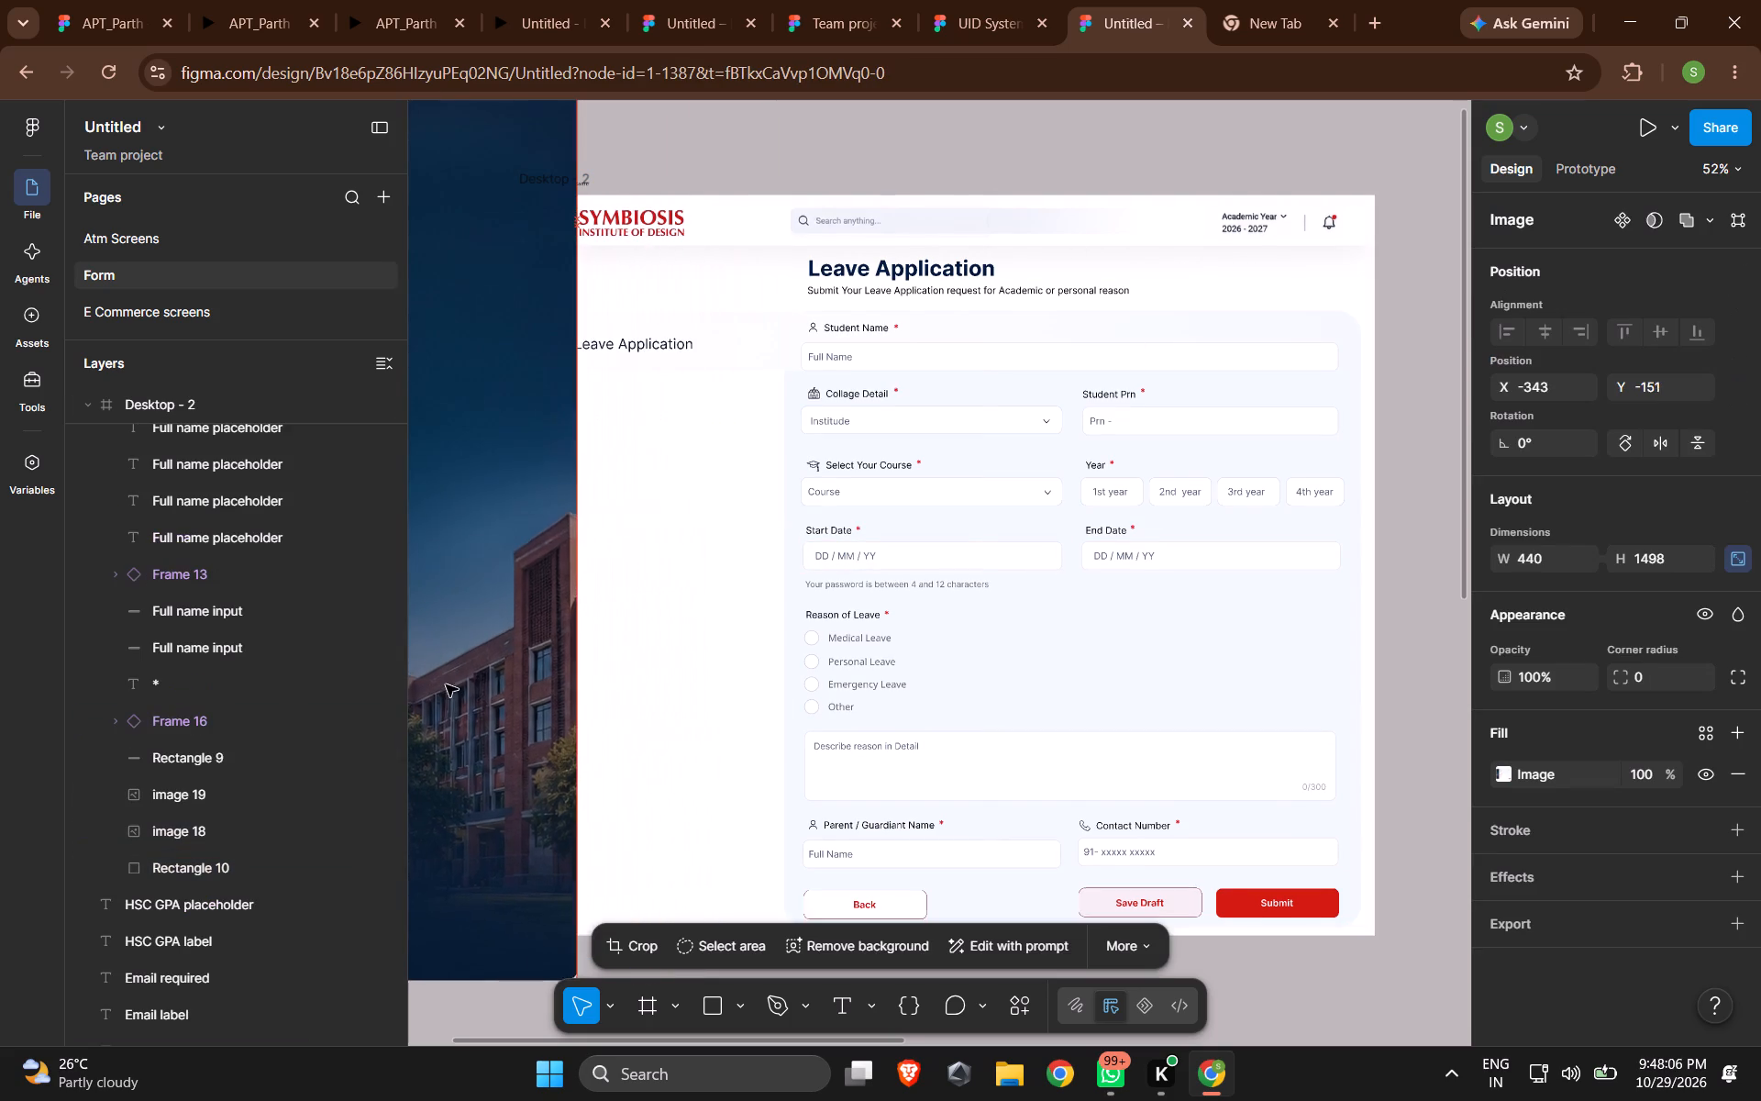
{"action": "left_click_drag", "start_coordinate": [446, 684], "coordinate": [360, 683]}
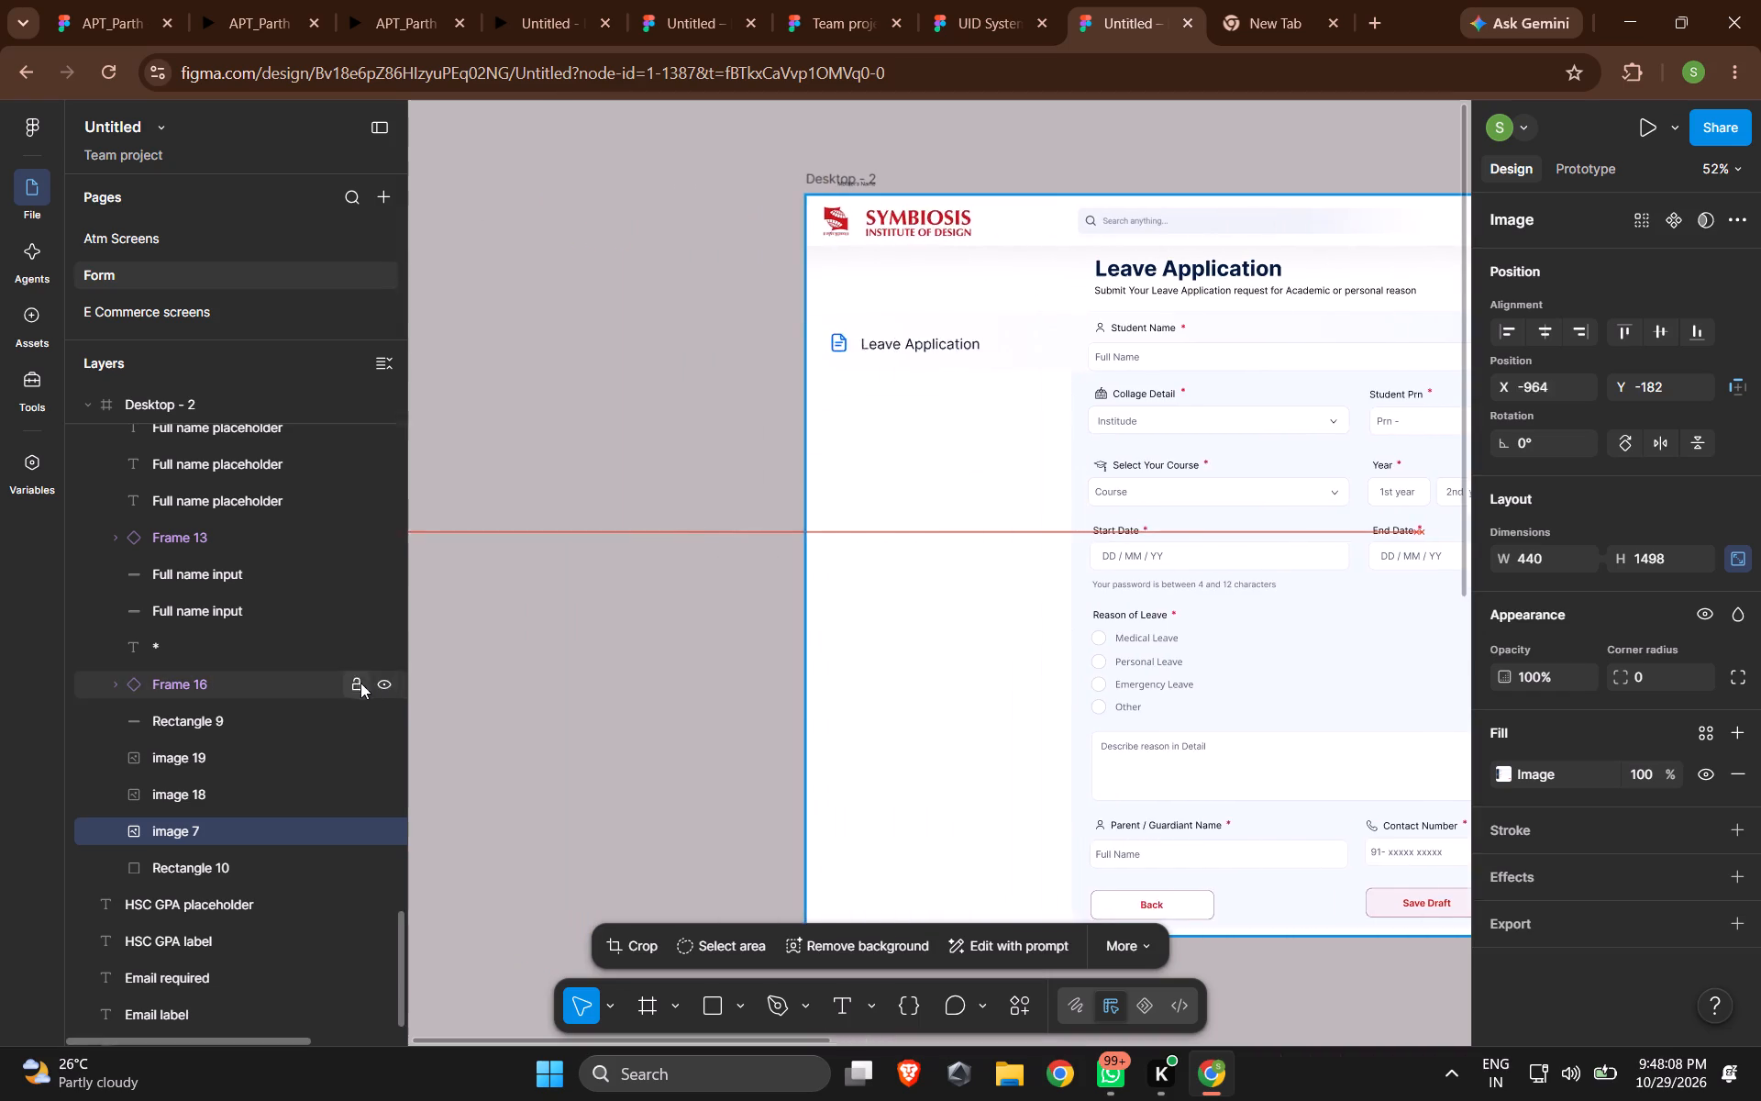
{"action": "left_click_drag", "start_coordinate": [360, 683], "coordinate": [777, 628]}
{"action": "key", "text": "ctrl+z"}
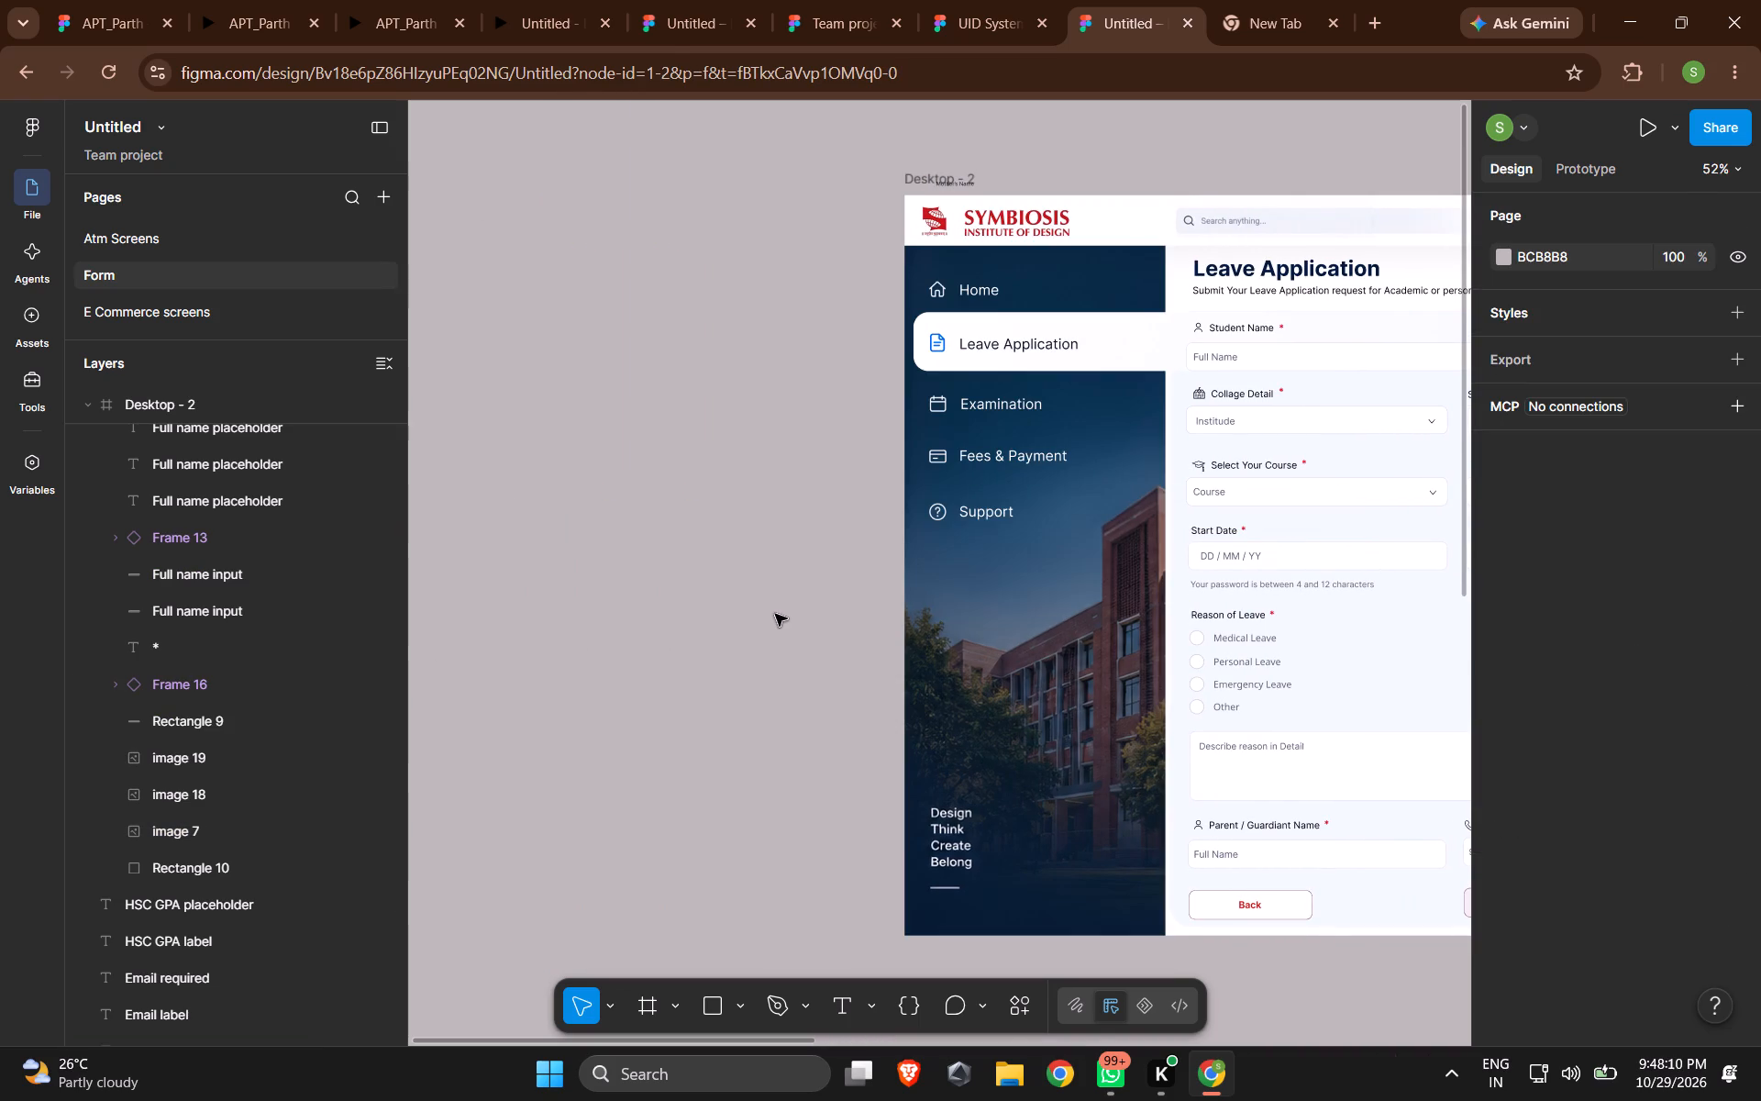
Examine the Desktop - 2 Leave Application frame and the component frames beside it on the Form page.
{"action": "scroll", "coordinate": [759, 614], "scroll_direction": "down", "scroll_amount": 5, "text": "ctrl"}
{"action": "scroll", "coordinate": [759, 614], "scroll_direction": "down", "scroll_amount": 3, "text": "shift"}
{"action": "scroll", "coordinate": [793, 599], "scroll_direction": "up", "scroll_amount": 5, "text": "ctrl"}
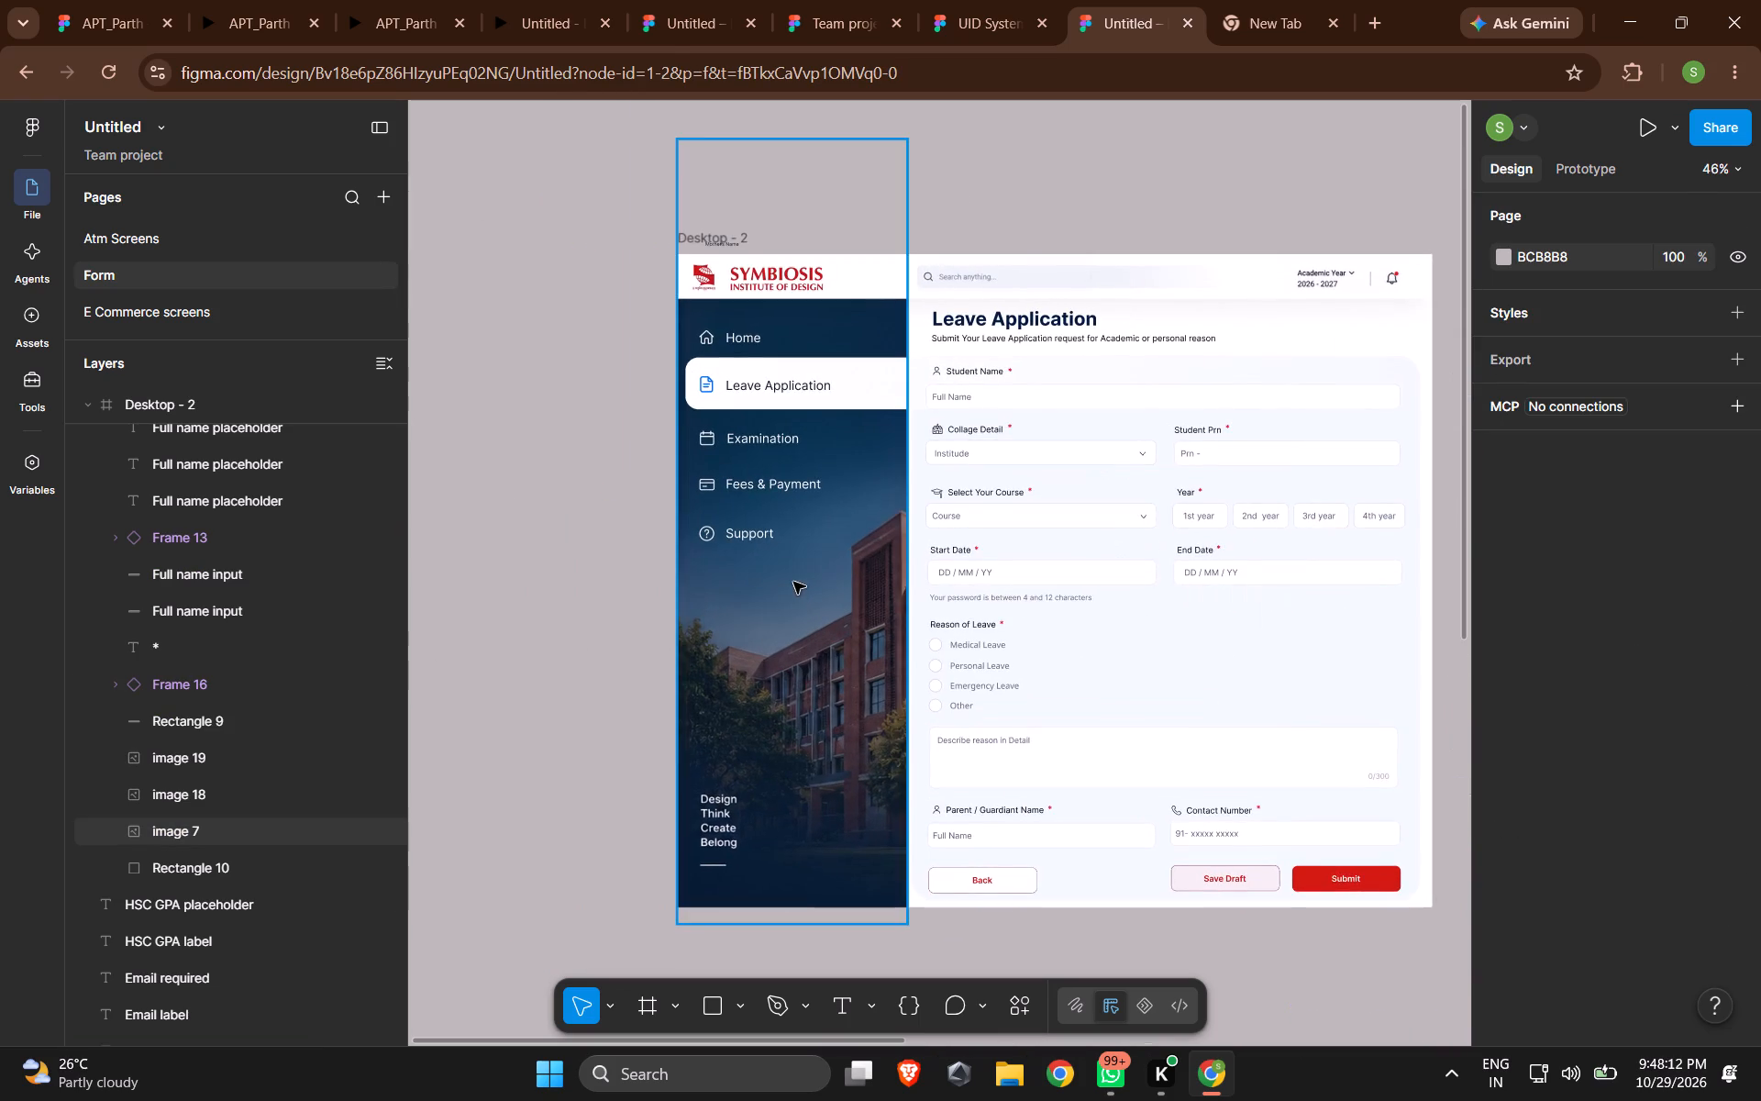
{"action": "scroll", "coordinate": [792, 582], "scroll_direction": "down", "scroll_amount": 4, "text": "shift"}
{"action": "scroll", "coordinate": [723, 558], "scroll_direction": "up", "scroll_amount": 3, "text": "ctrl"}
{"action": "scroll", "coordinate": [723, 558], "scroll_direction": "down", "scroll_amount": 4, "text": "ctrl"}
{"action": "scroll", "coordinate": [723, 558], "scroll_direction": "down", "scroll_amount": 1, "text": "shift"}
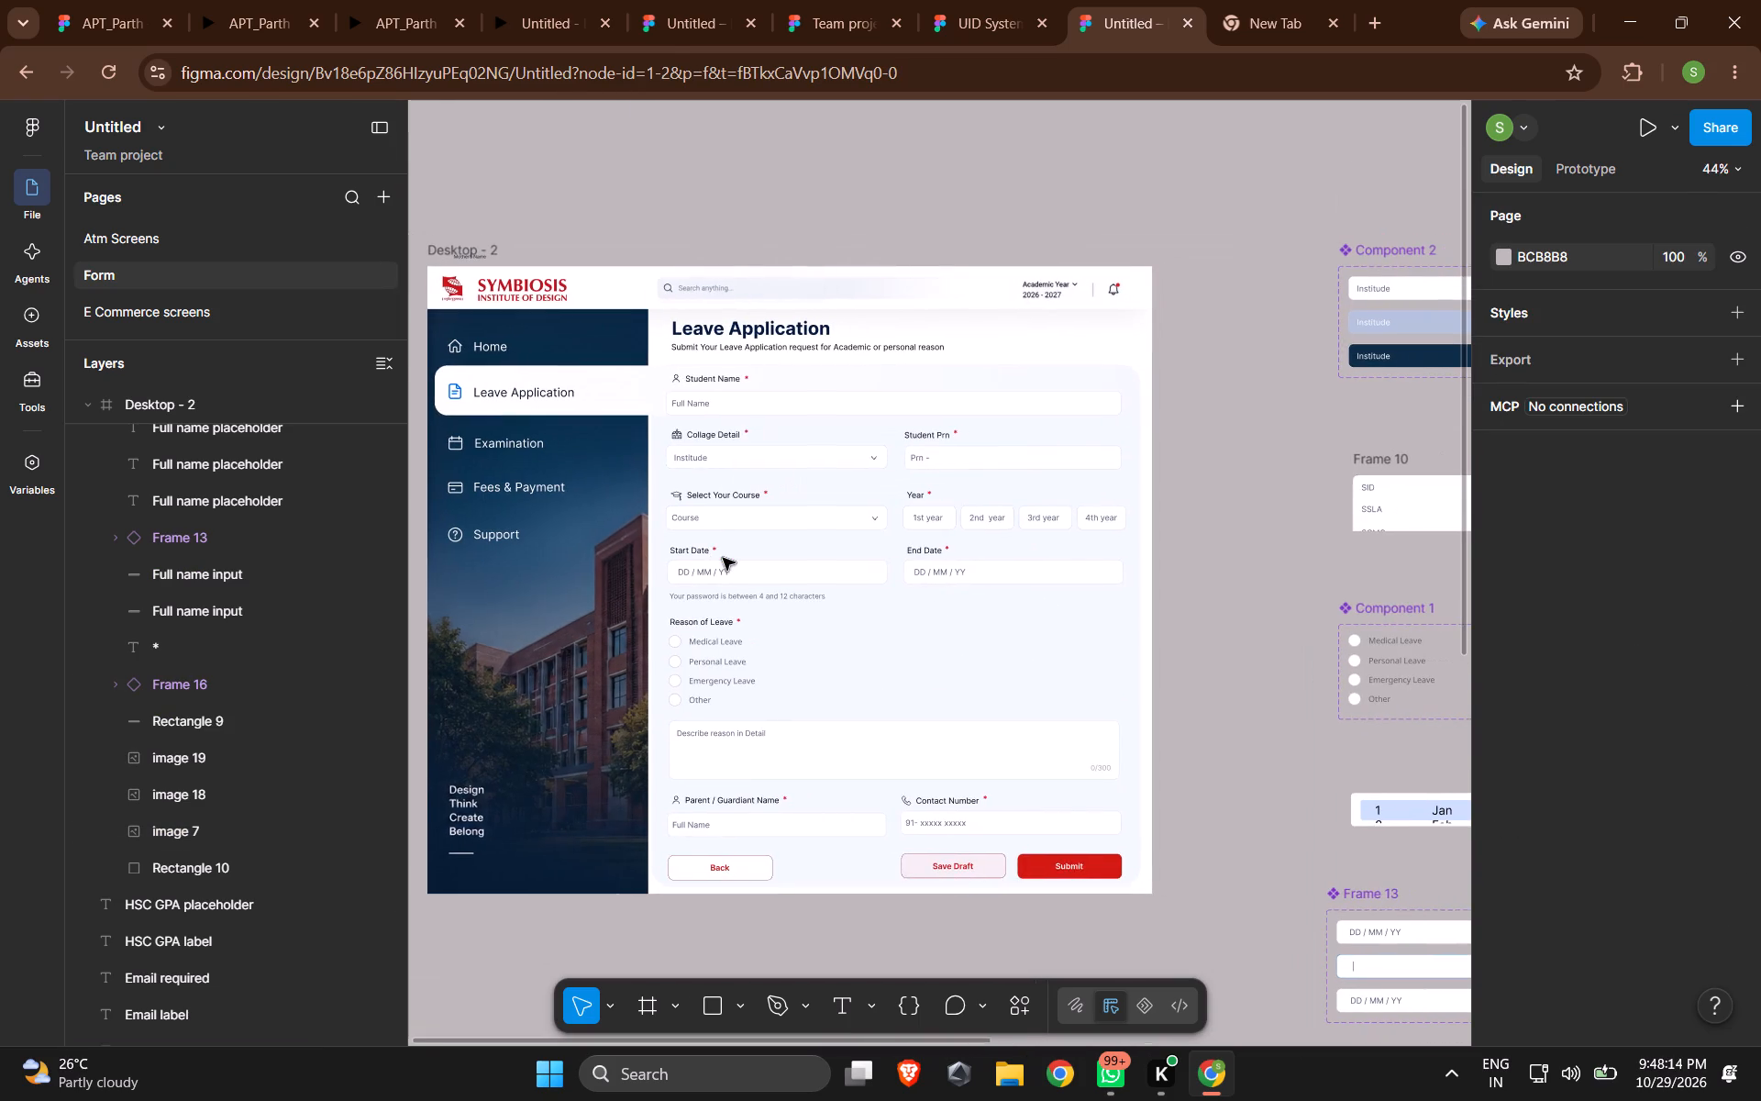
{"action": "scroll", "coordinate": [723, 558], "scroll_direction": "down", "scroll_amount": 1, "text": "shift"}
{"action": "scroll", "coordinate": [991, 332], "scroll_direction": "up", "scroll_amount": 5, "text": "ctrl"}
{"action": "scroll", "coordinate": [1002, 320], "scroll_direction": "down", "scroll_amount": 2, "text": "ctrl"}
{"action": "scroll", "coordinate": [990, 328], "scroll_direction": "down", "scroll_amount": 3, "text": "shift"}
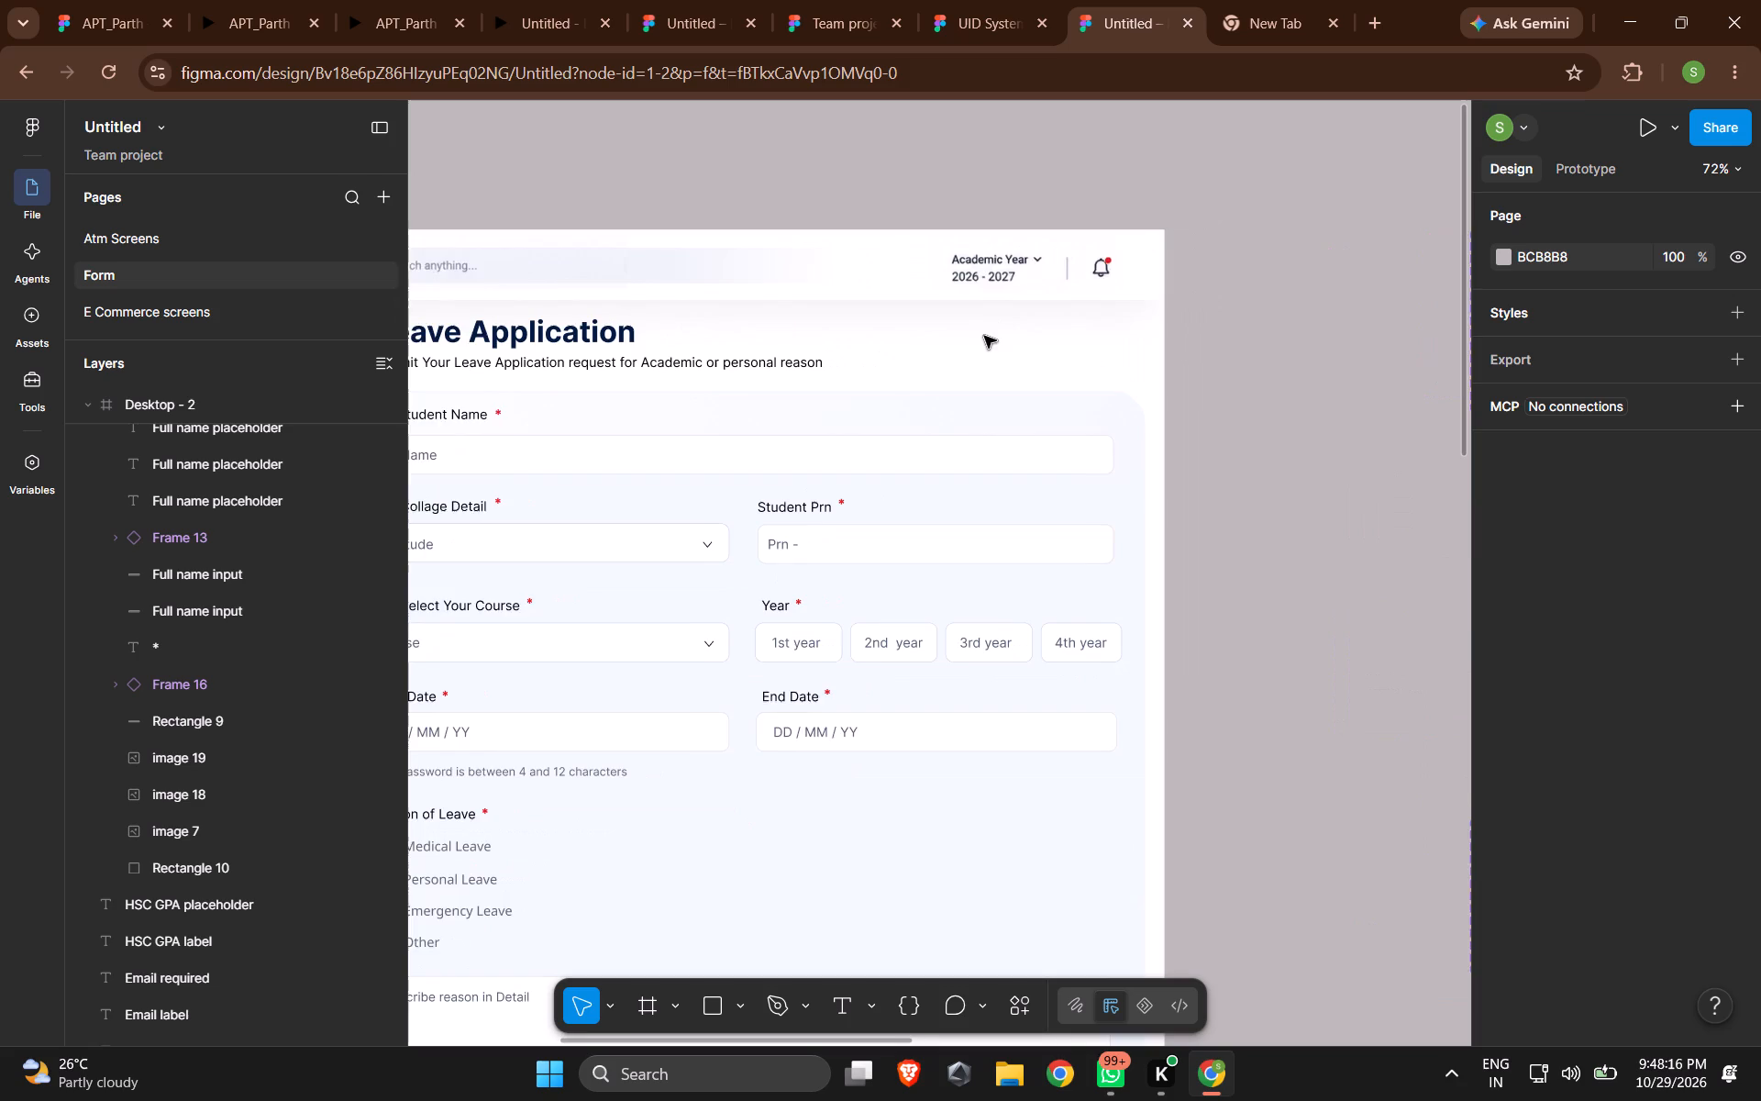
{"action": "scroll", "coordinate": [914, 433], "scroll_direction": "up", "scroll_amount": 4, "text": "ctrl"}
{"action": "scroll", "coordinate": [914, 433], "scroll_direction": "down", "scroll_amount": 5, "text": "ctrl"}
{"action": "scroll", "coordinate": [831, 470], "scroll_direction": "up", "scroll_amount": 9, "text": "shift"}
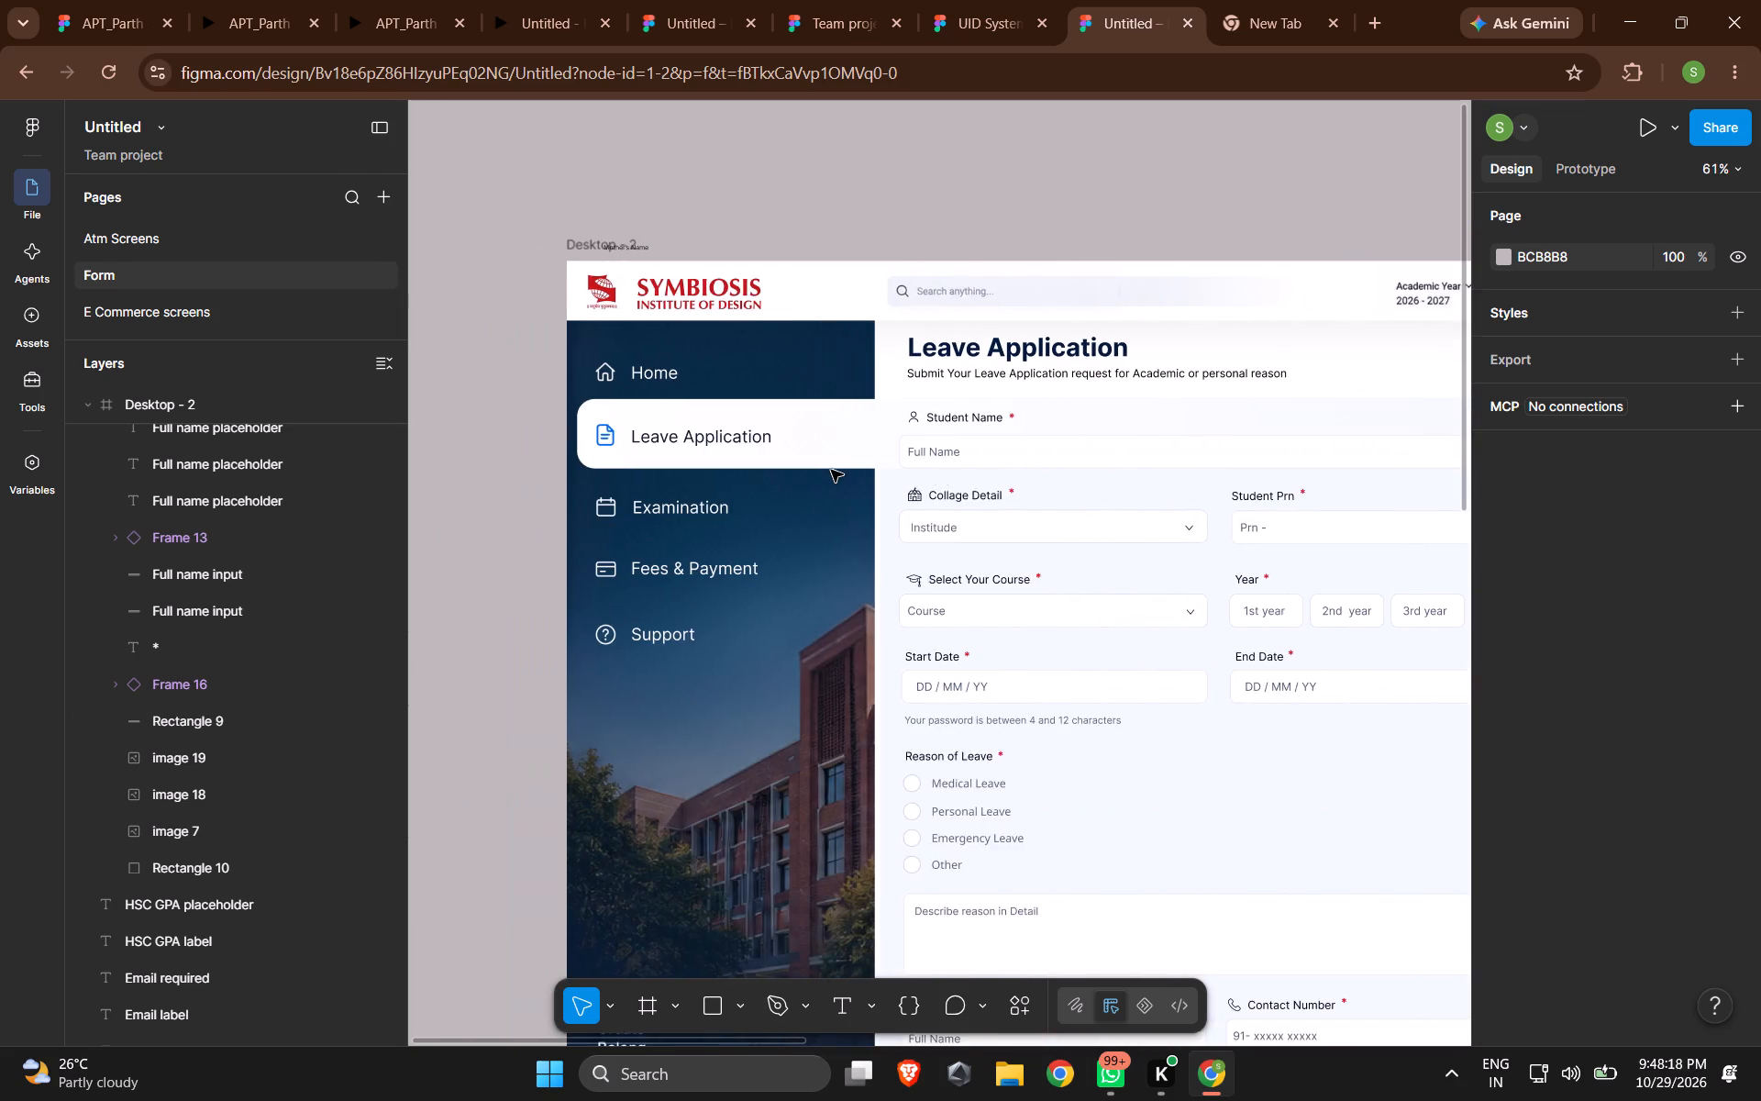
{"action": "scroll", "coordinate": [831, 470], "scroll_direction": "down", "scroll_amount": 3, "text": "ctrl"}
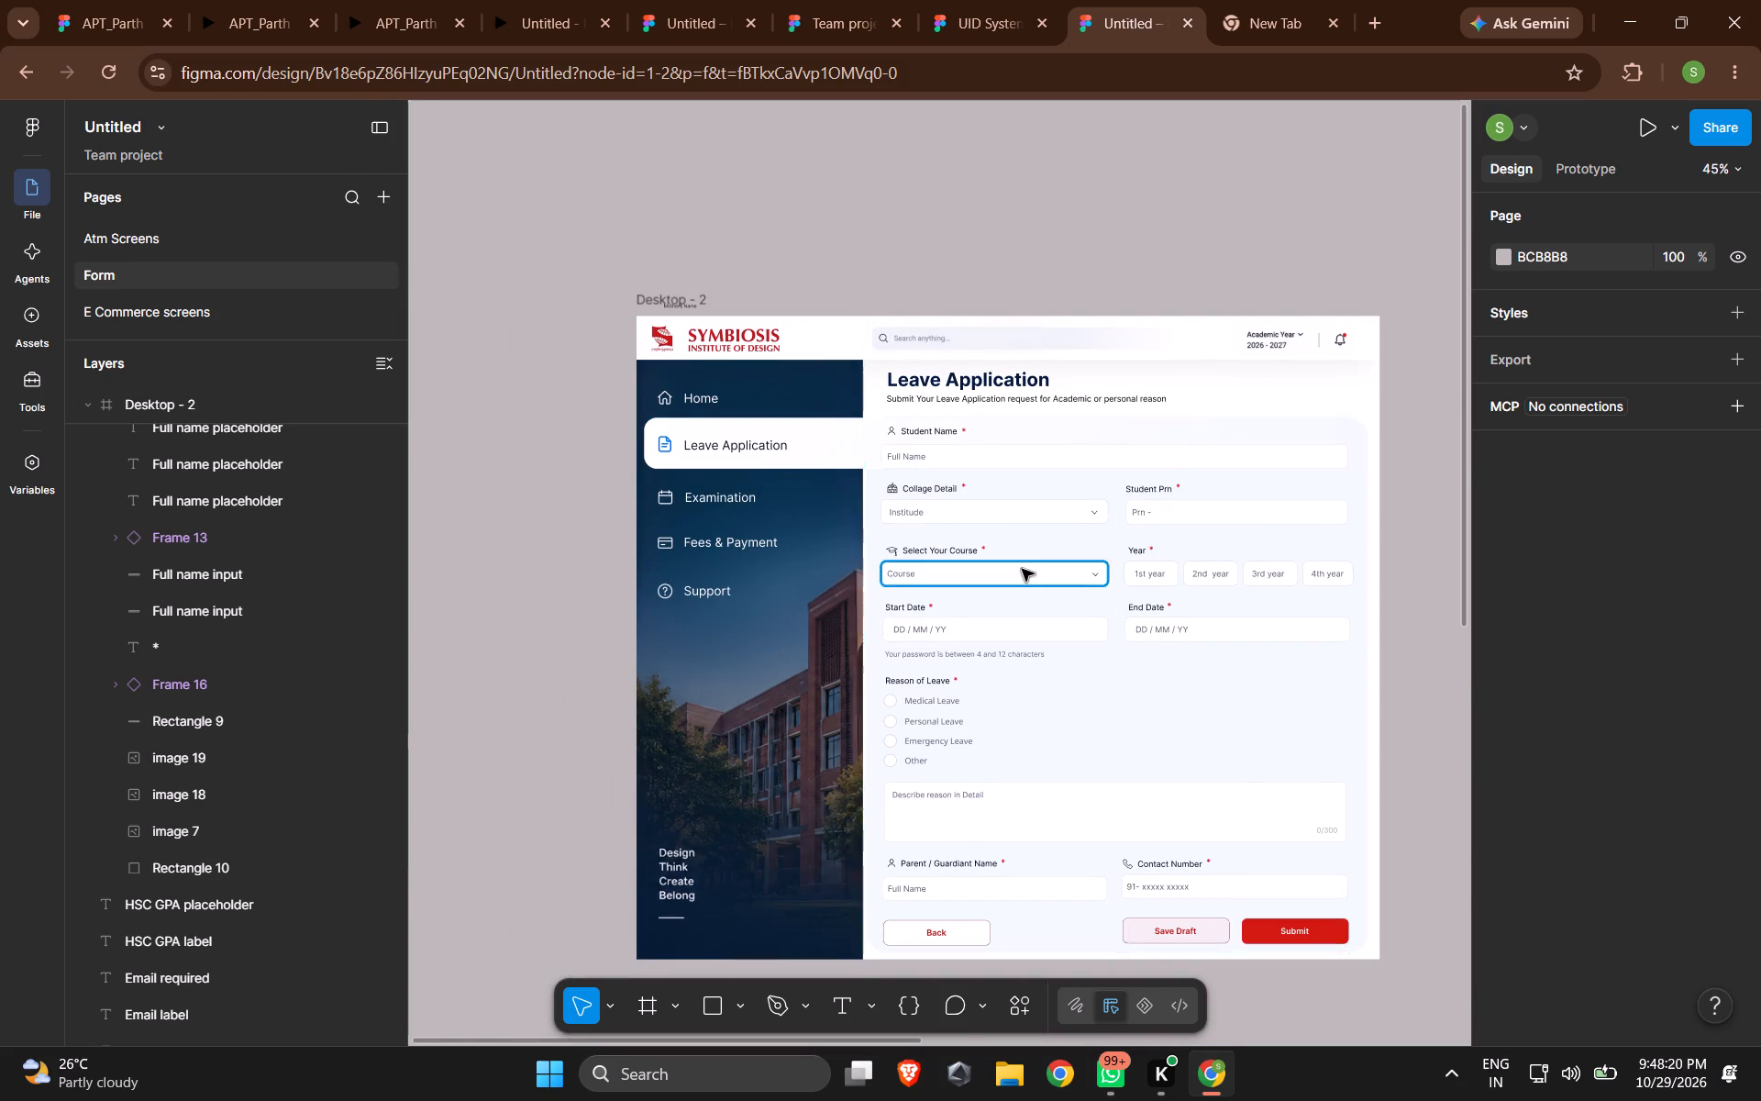
{"action": "scroll", "coordinate": [1026, 570], "scroll_direction": "down", "scroll_amount": 4, "text": "ctrl"}
{"action": "left_click_drag", "start_coordinate": [769, 367], "coordinate": [1215, 910]}
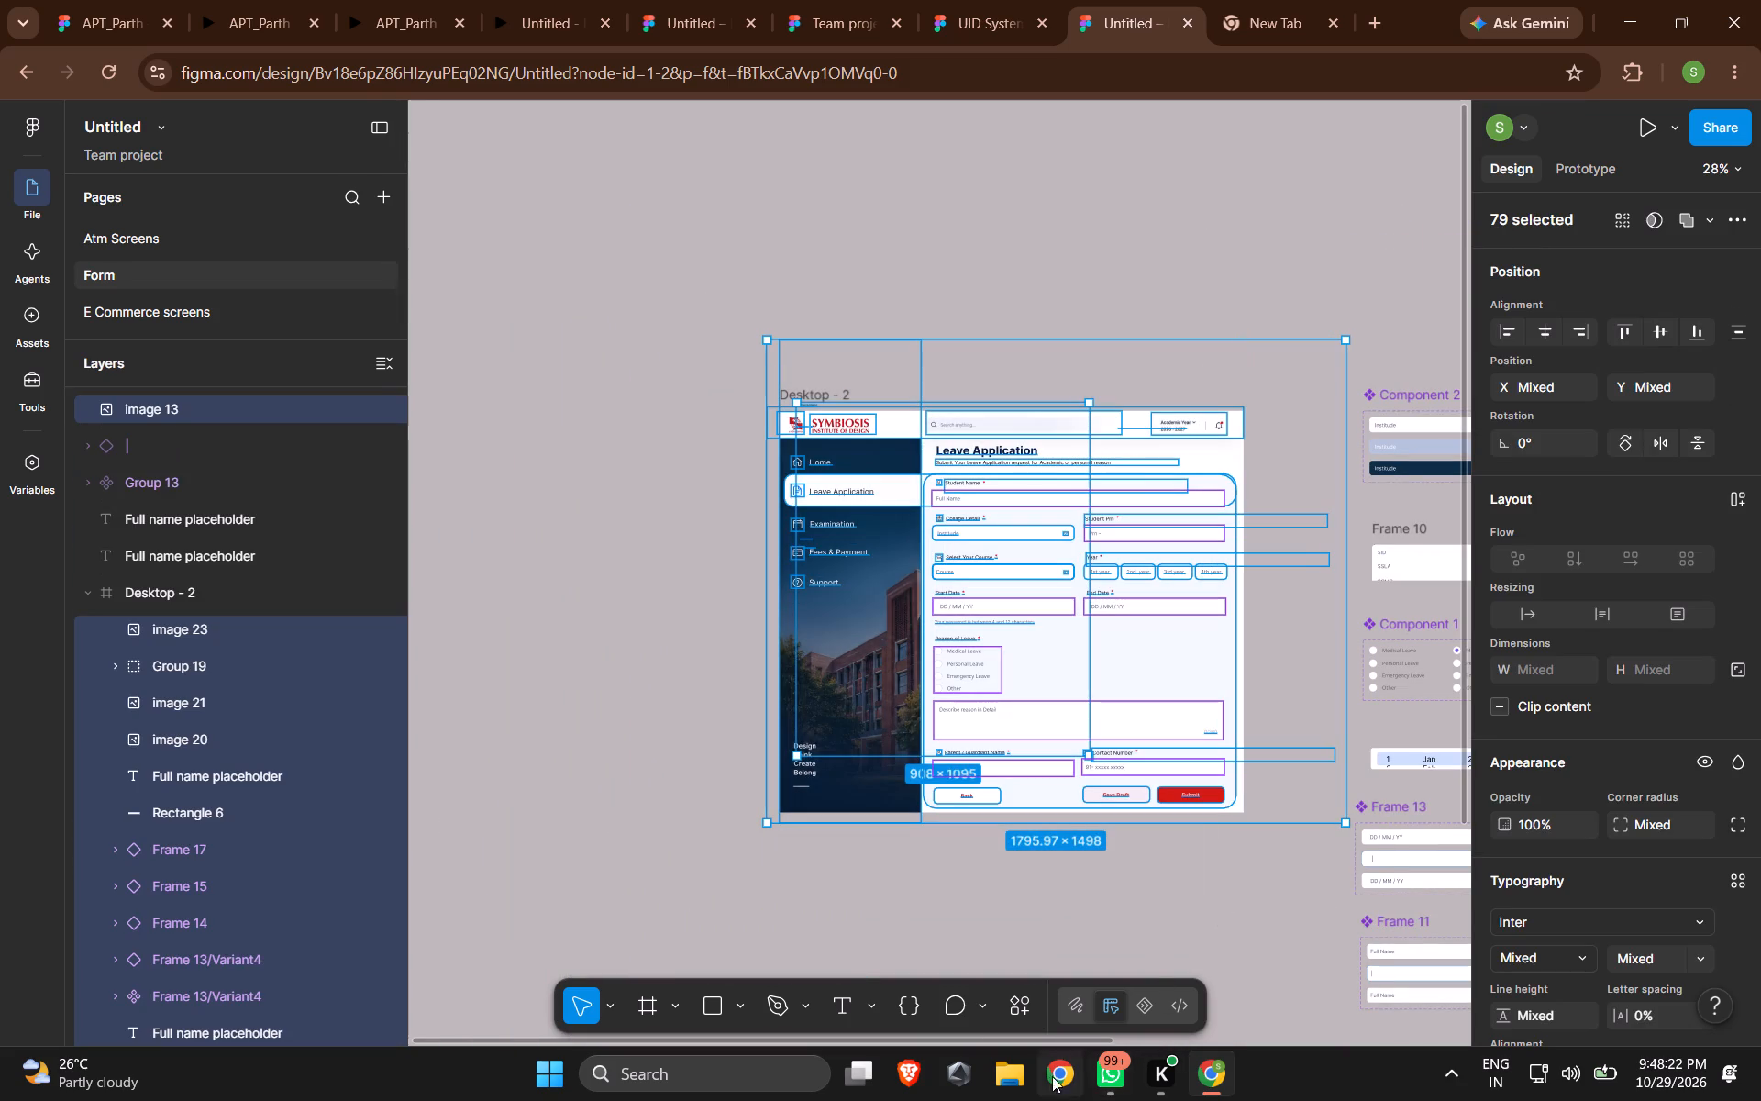
Switch to Brave, pause the other open YouTube videos and play Dusk Blu's "[Playlist] songs that feel like a dream".
{"action": "left_click", "coordinate": [914, 1062]}
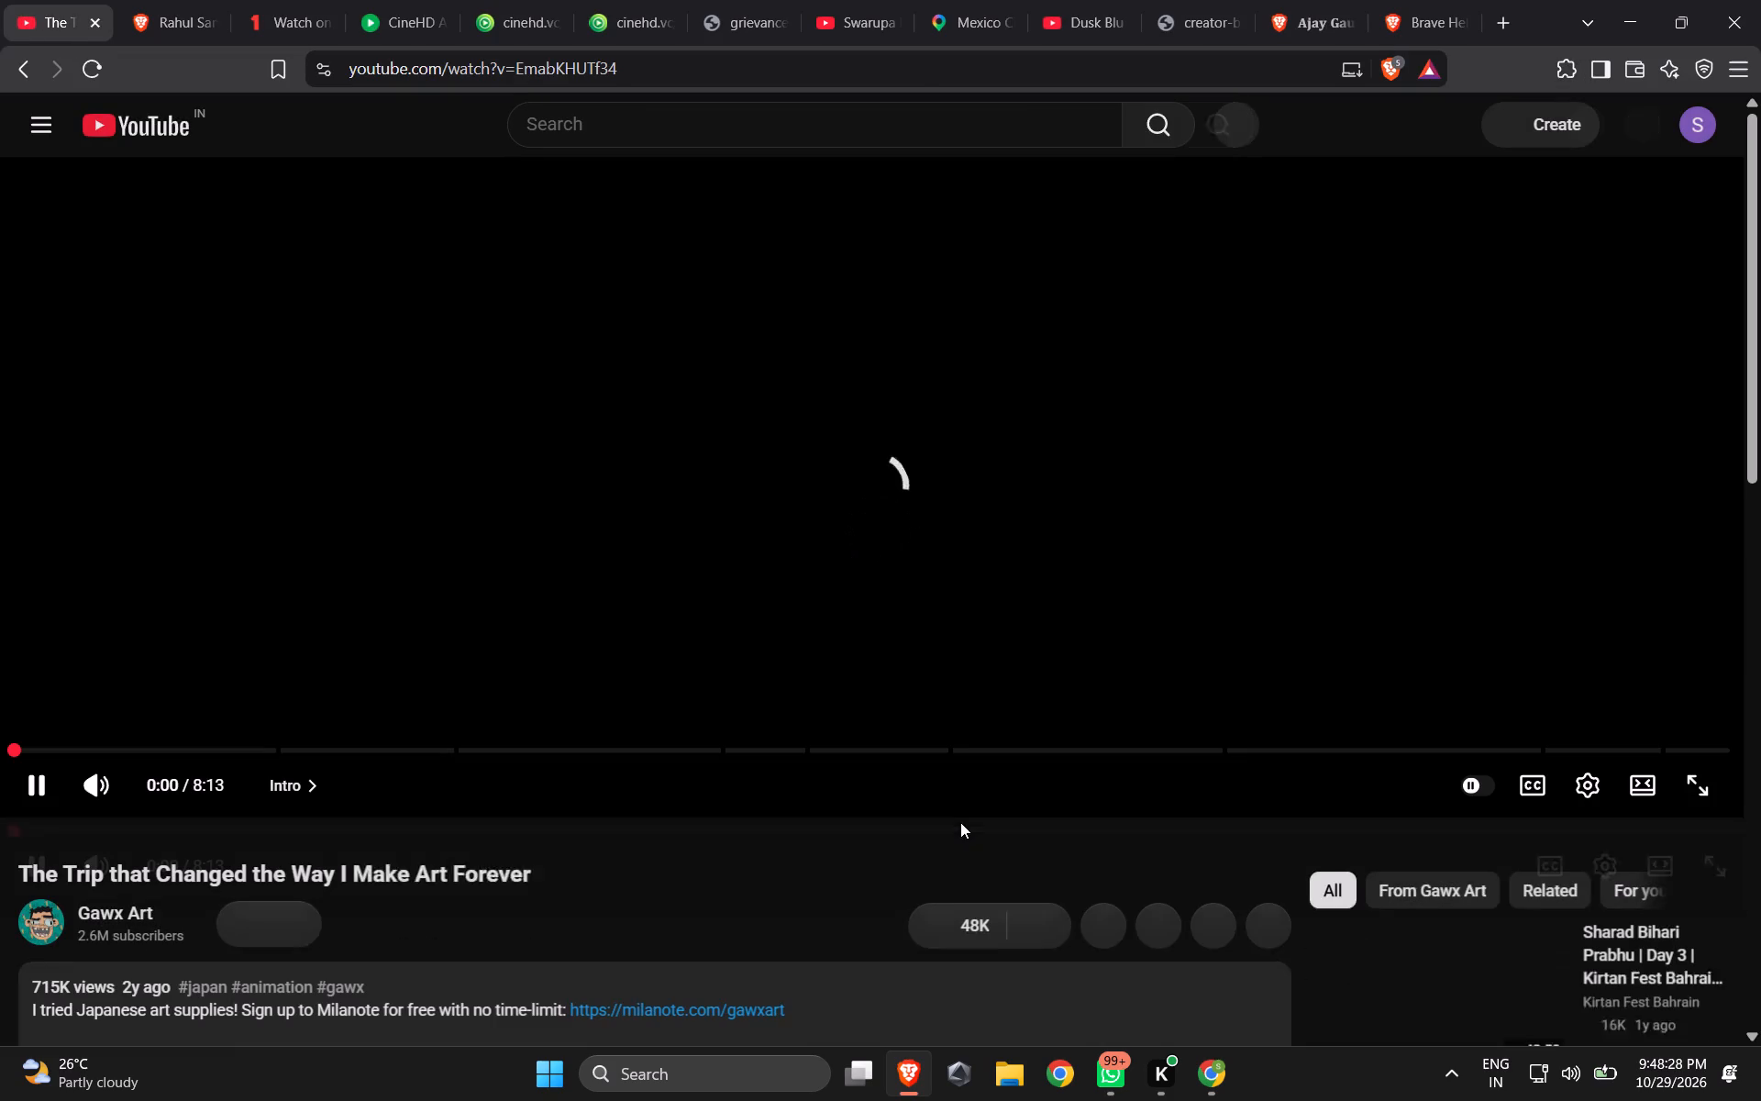
{"action": "left_click", "coordinate": [371, 405]}
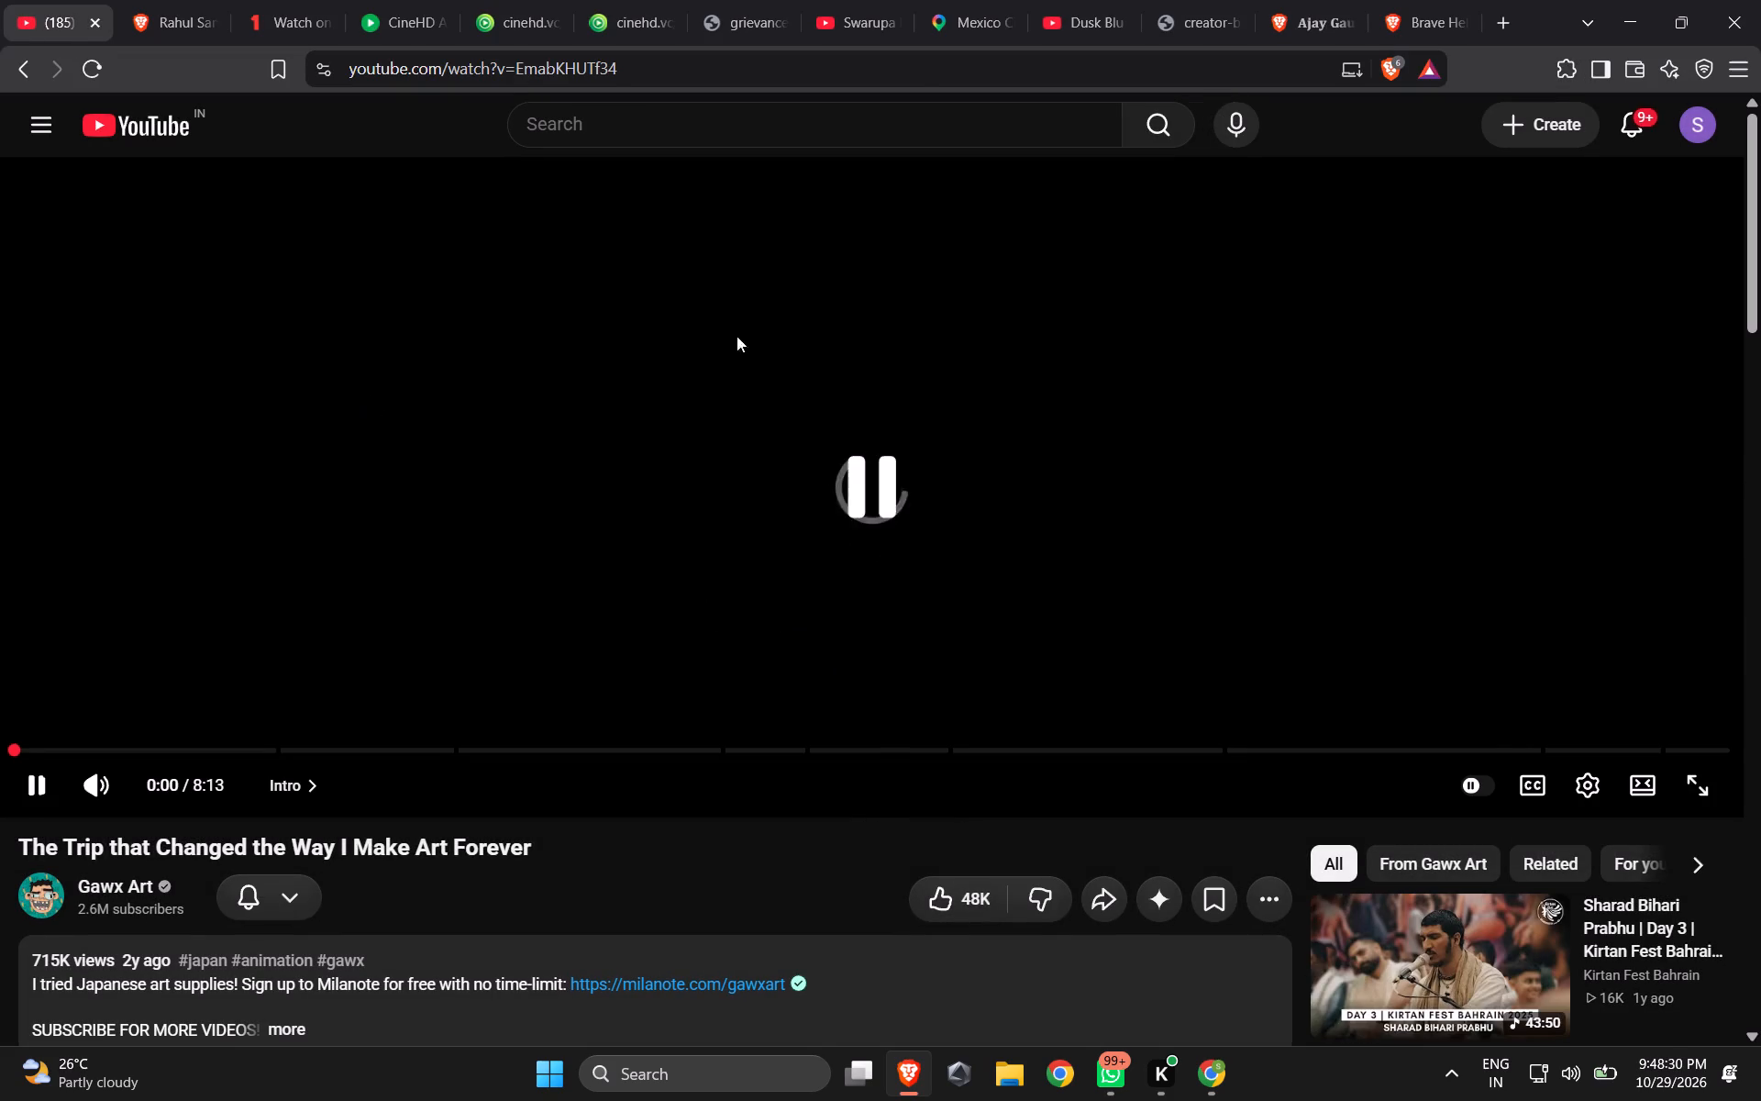
{"action": "left_click", "coordinate": [851, 22]}
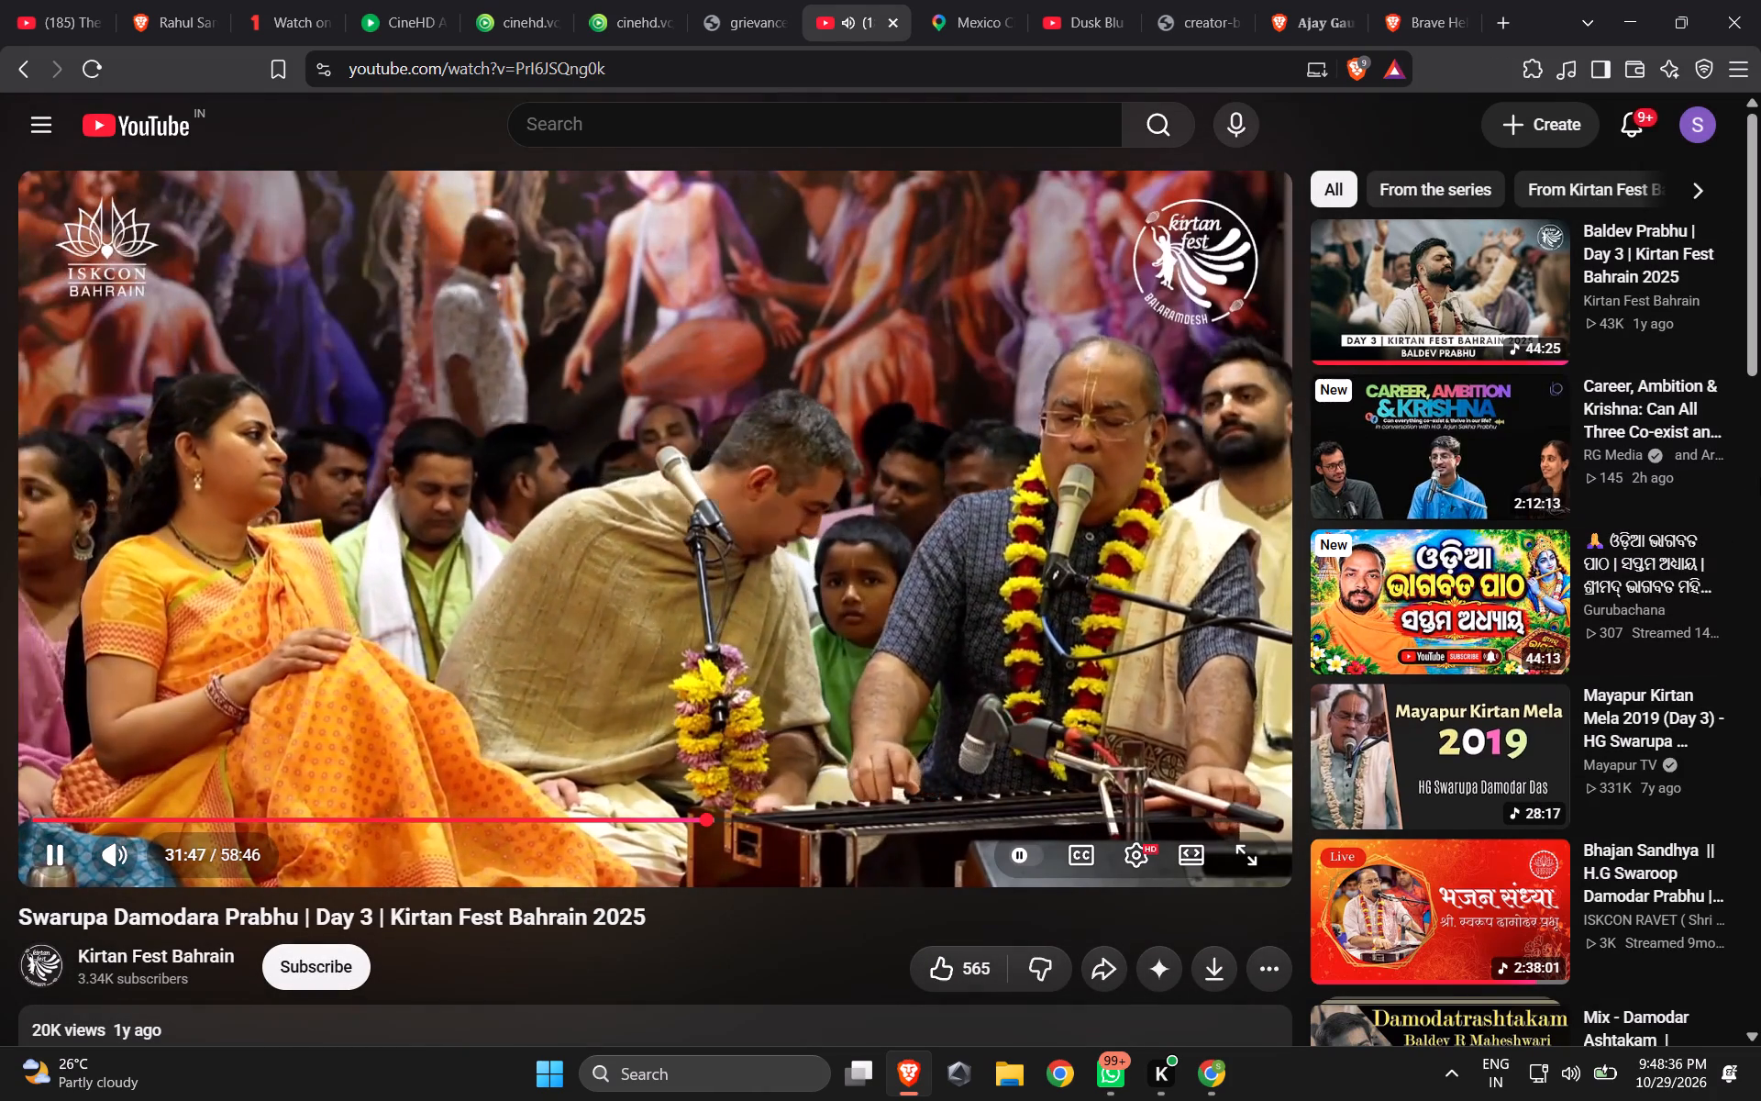
{"action": "left_click", "coordinate": [637, 536]}
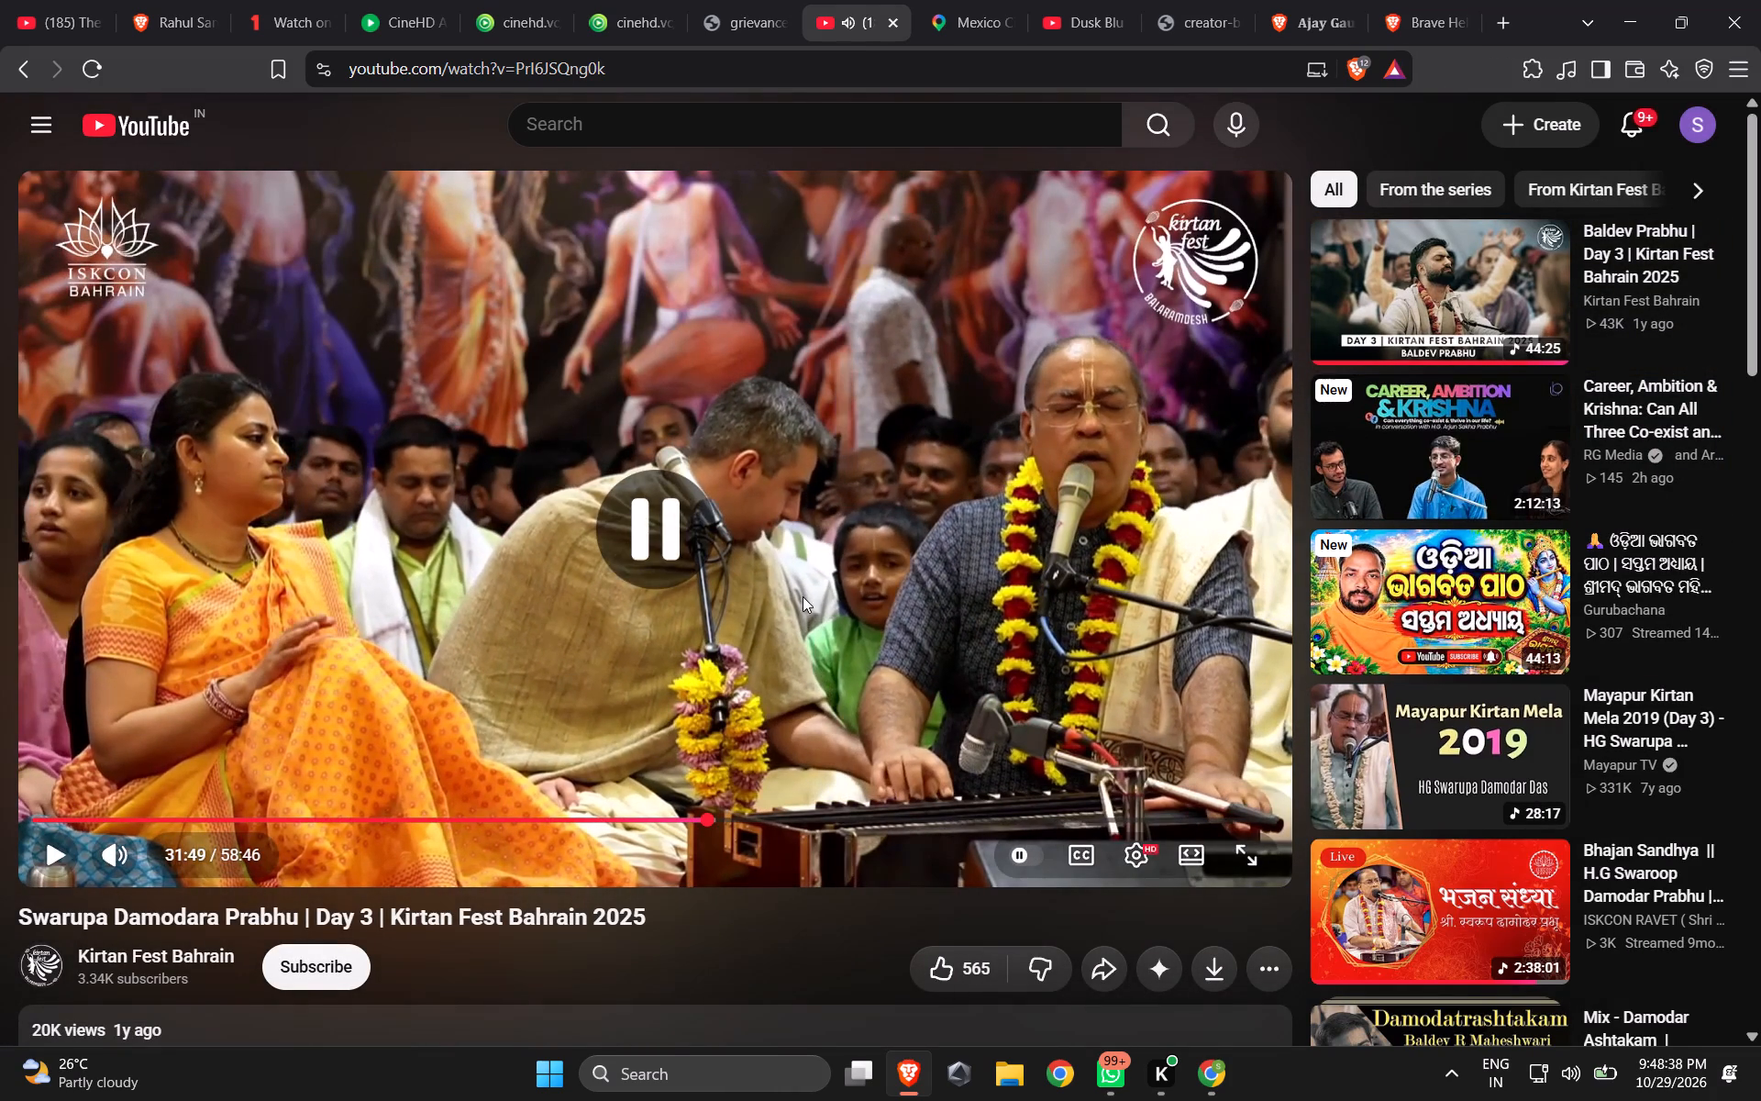
{"action": "left_click", "coordinate": [39, 17]}
{"action": "left_click", "coordinate": [851, 10]}
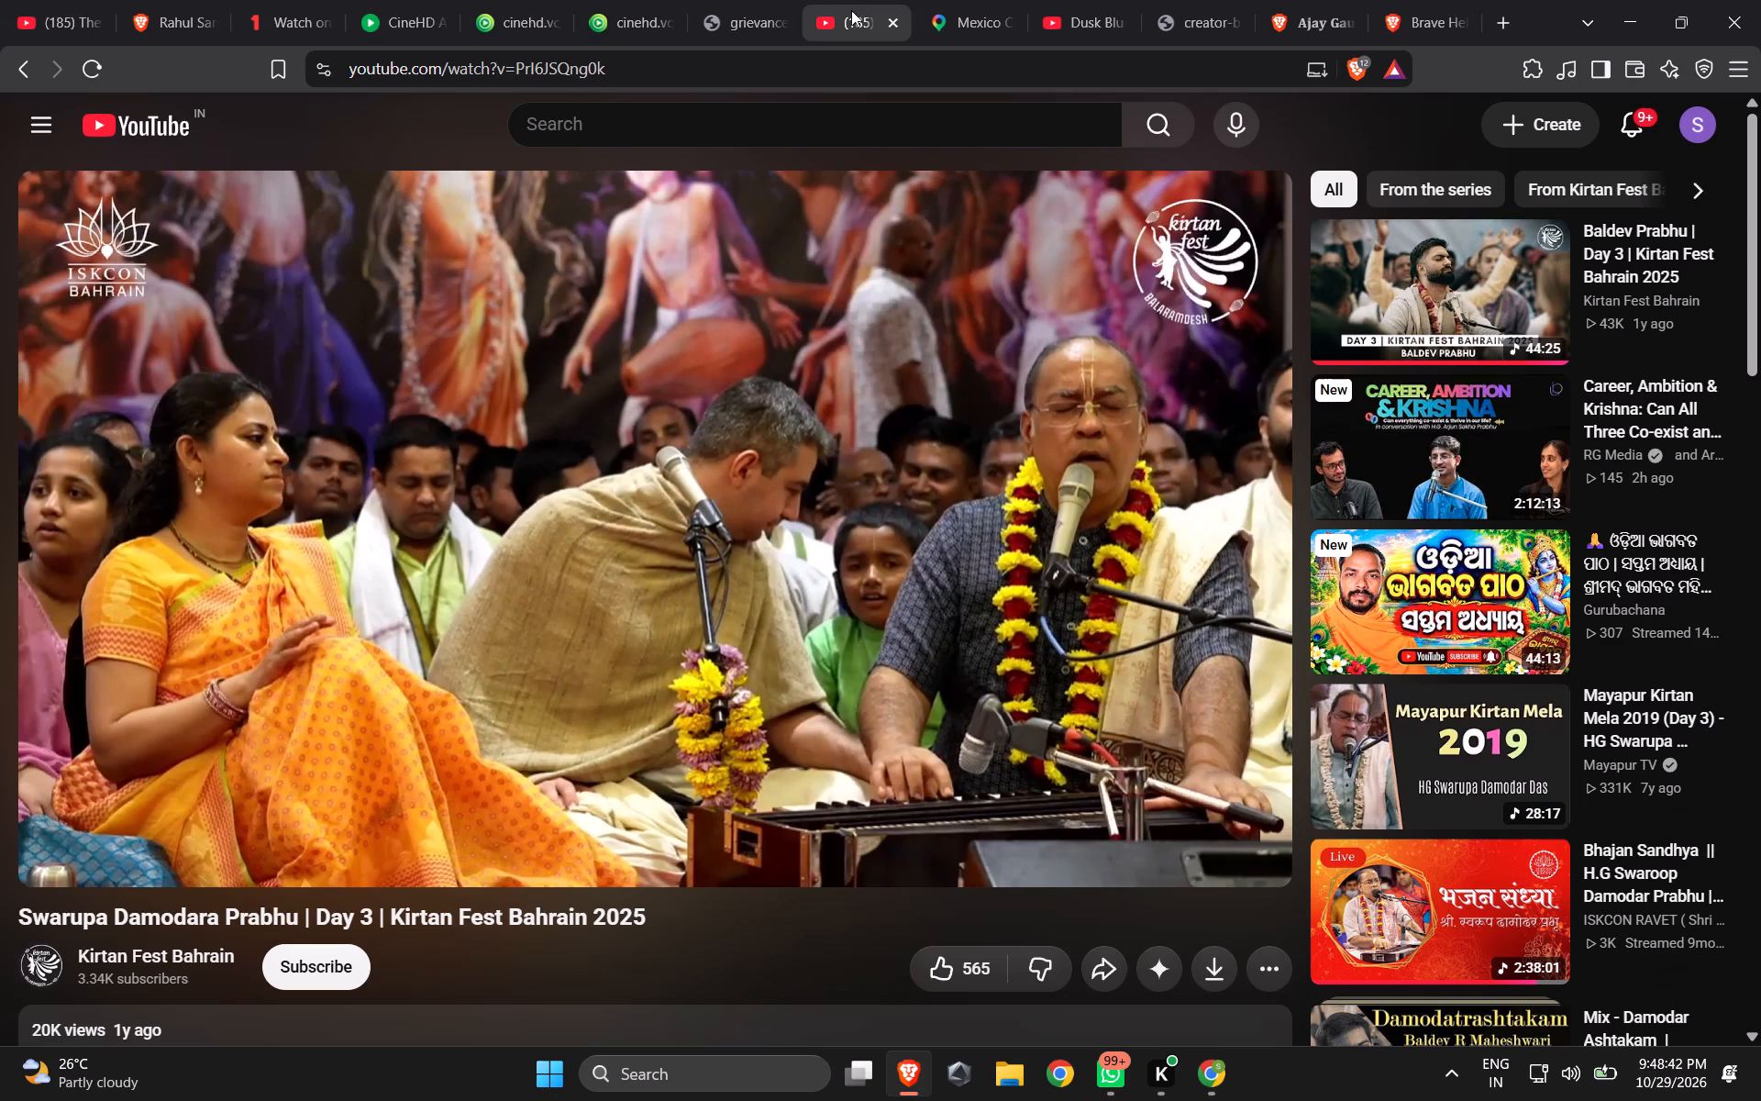
{"action": "left_click", "coordinate": [1080, 1]}
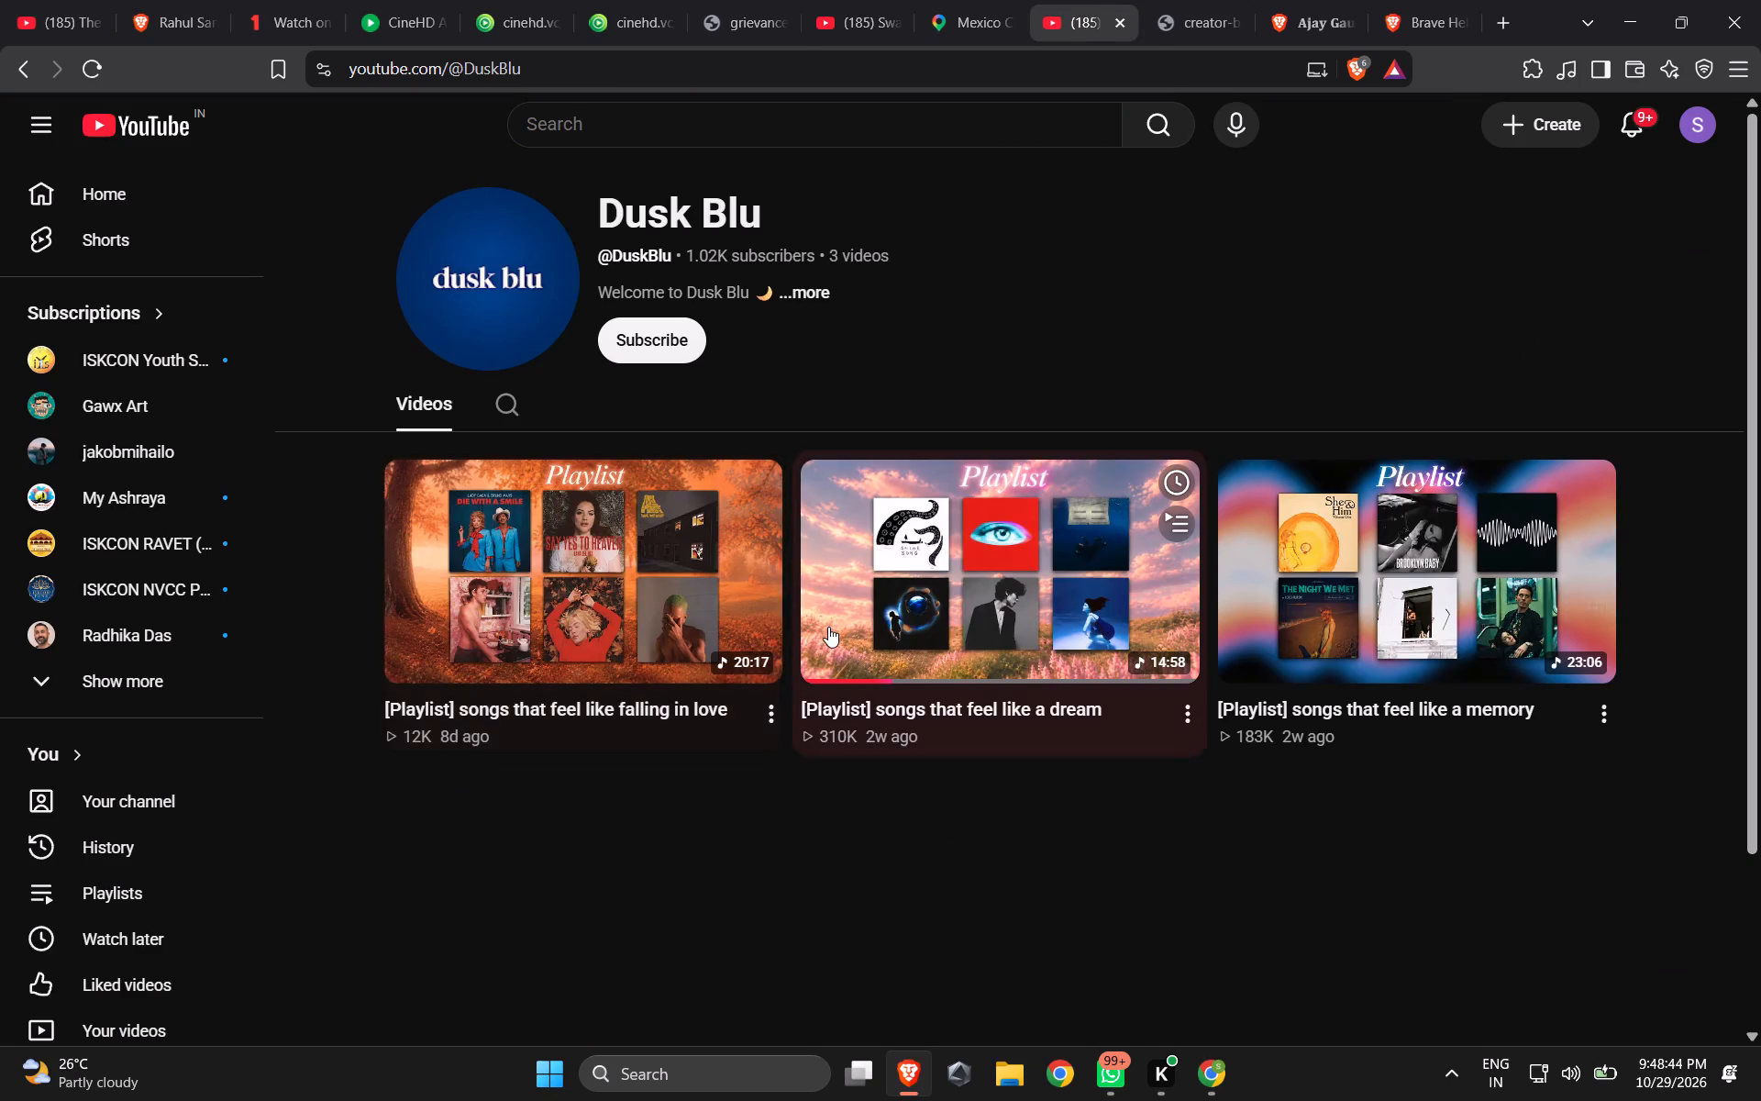
{"action": "left_click_drag", "start_coordinate": [959, 590], "coordinate": [970, 586]}
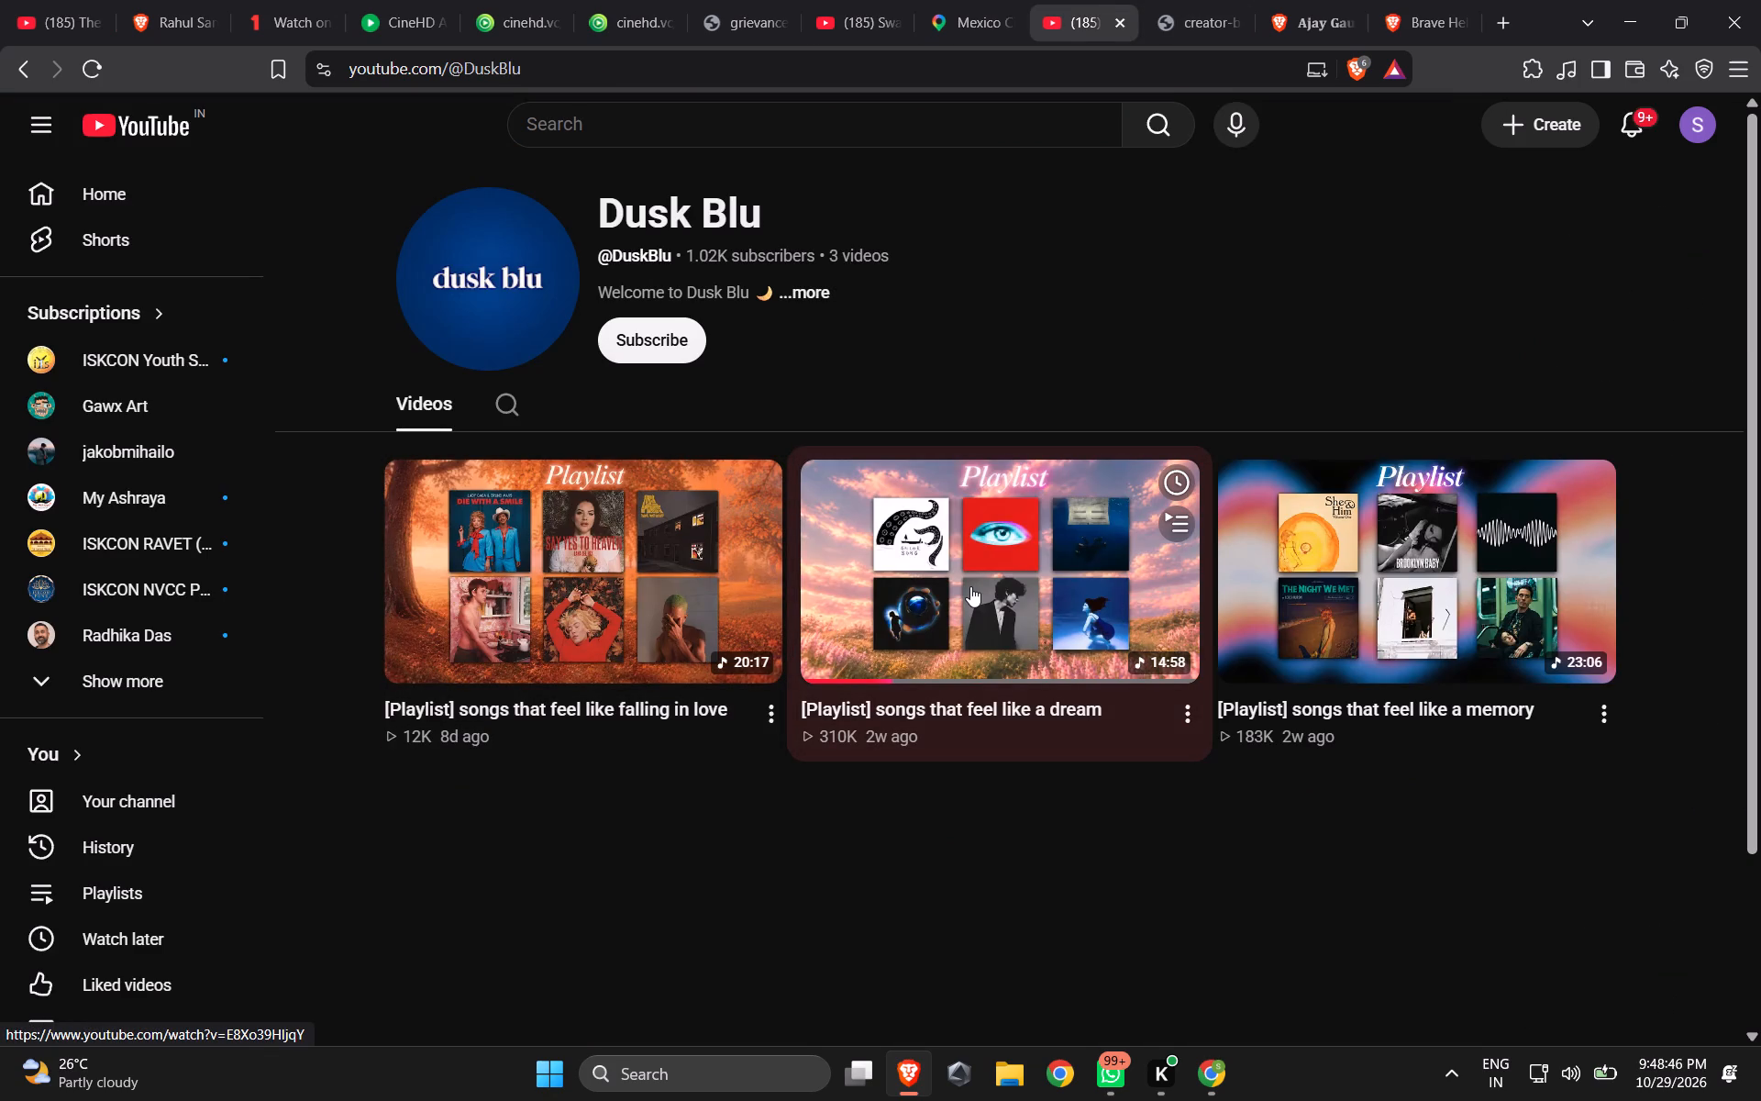
{"action": "left_click", "coordinate": [970, 563]}
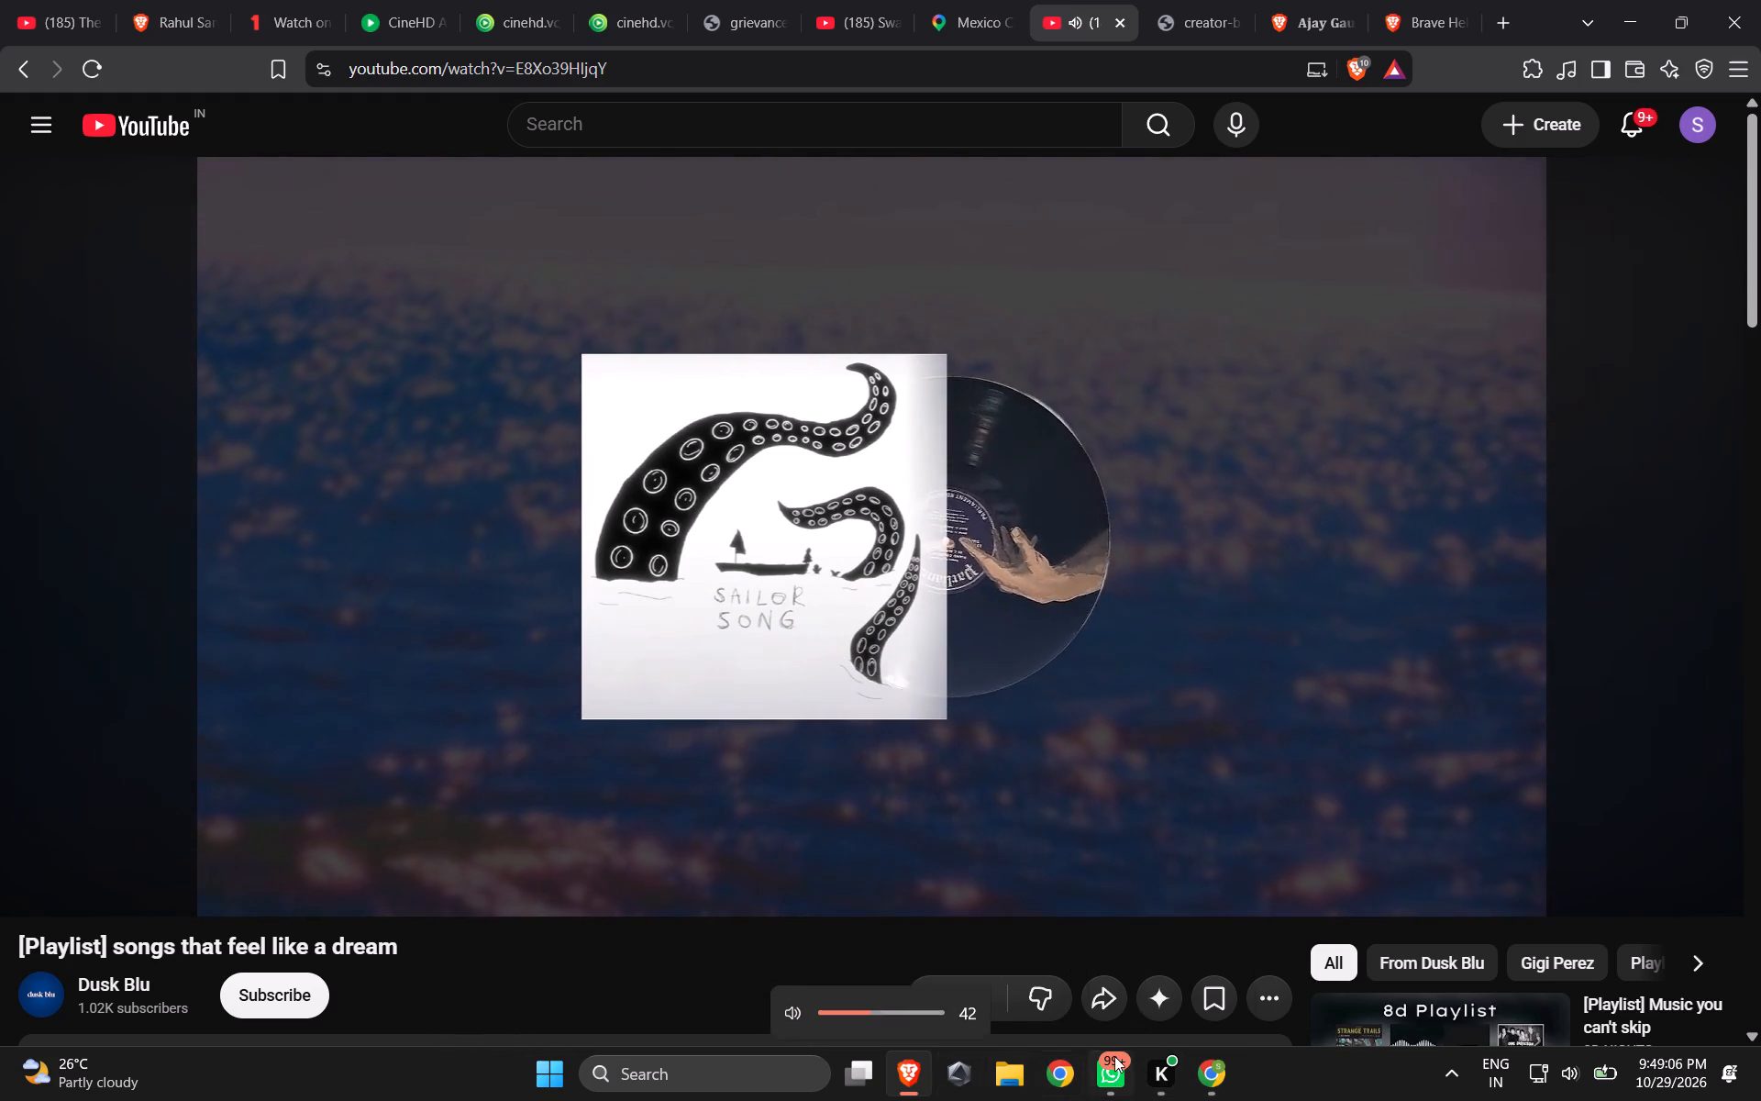
Return to the Figma file in Chrome and duplicate the Desktop - 2 frame, placing the copy beside it at X -1936, Y 25.
{"action": "left_click", "coordinate": [1212, 1072]}
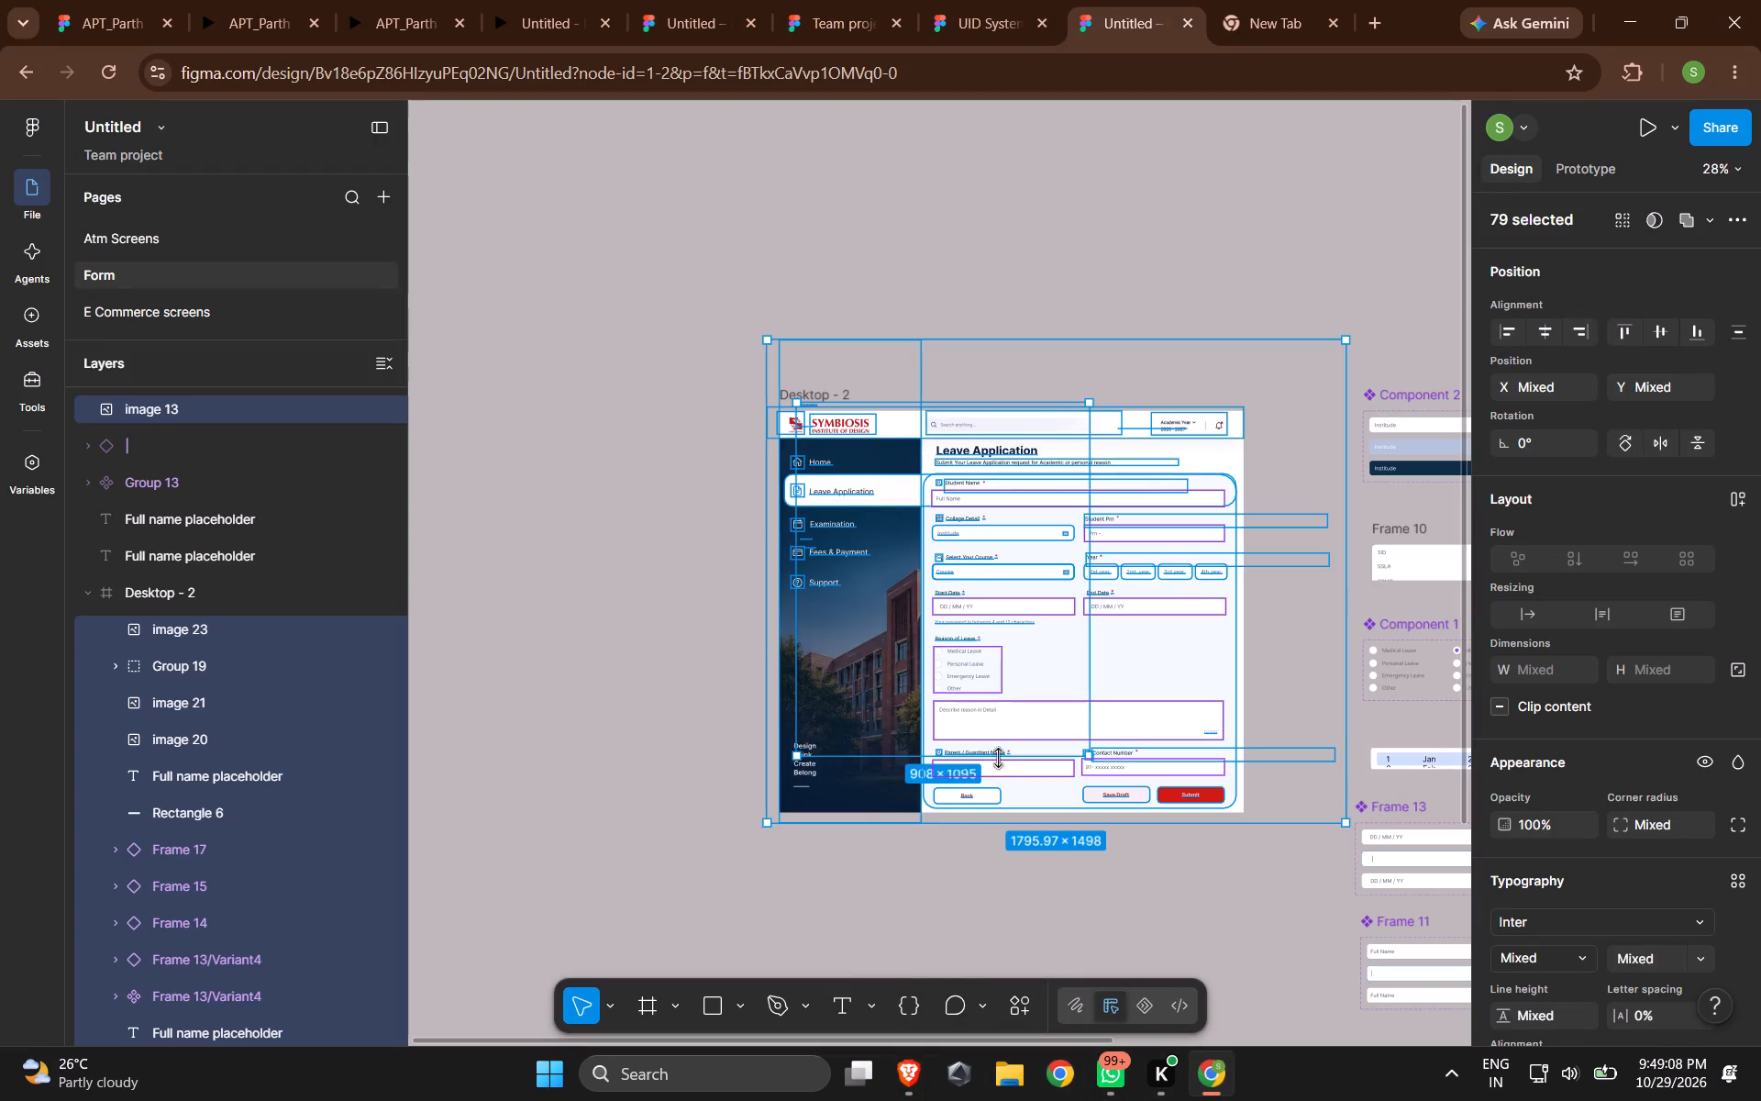
{"action": "left_click", "coordinate": [927, 917]}
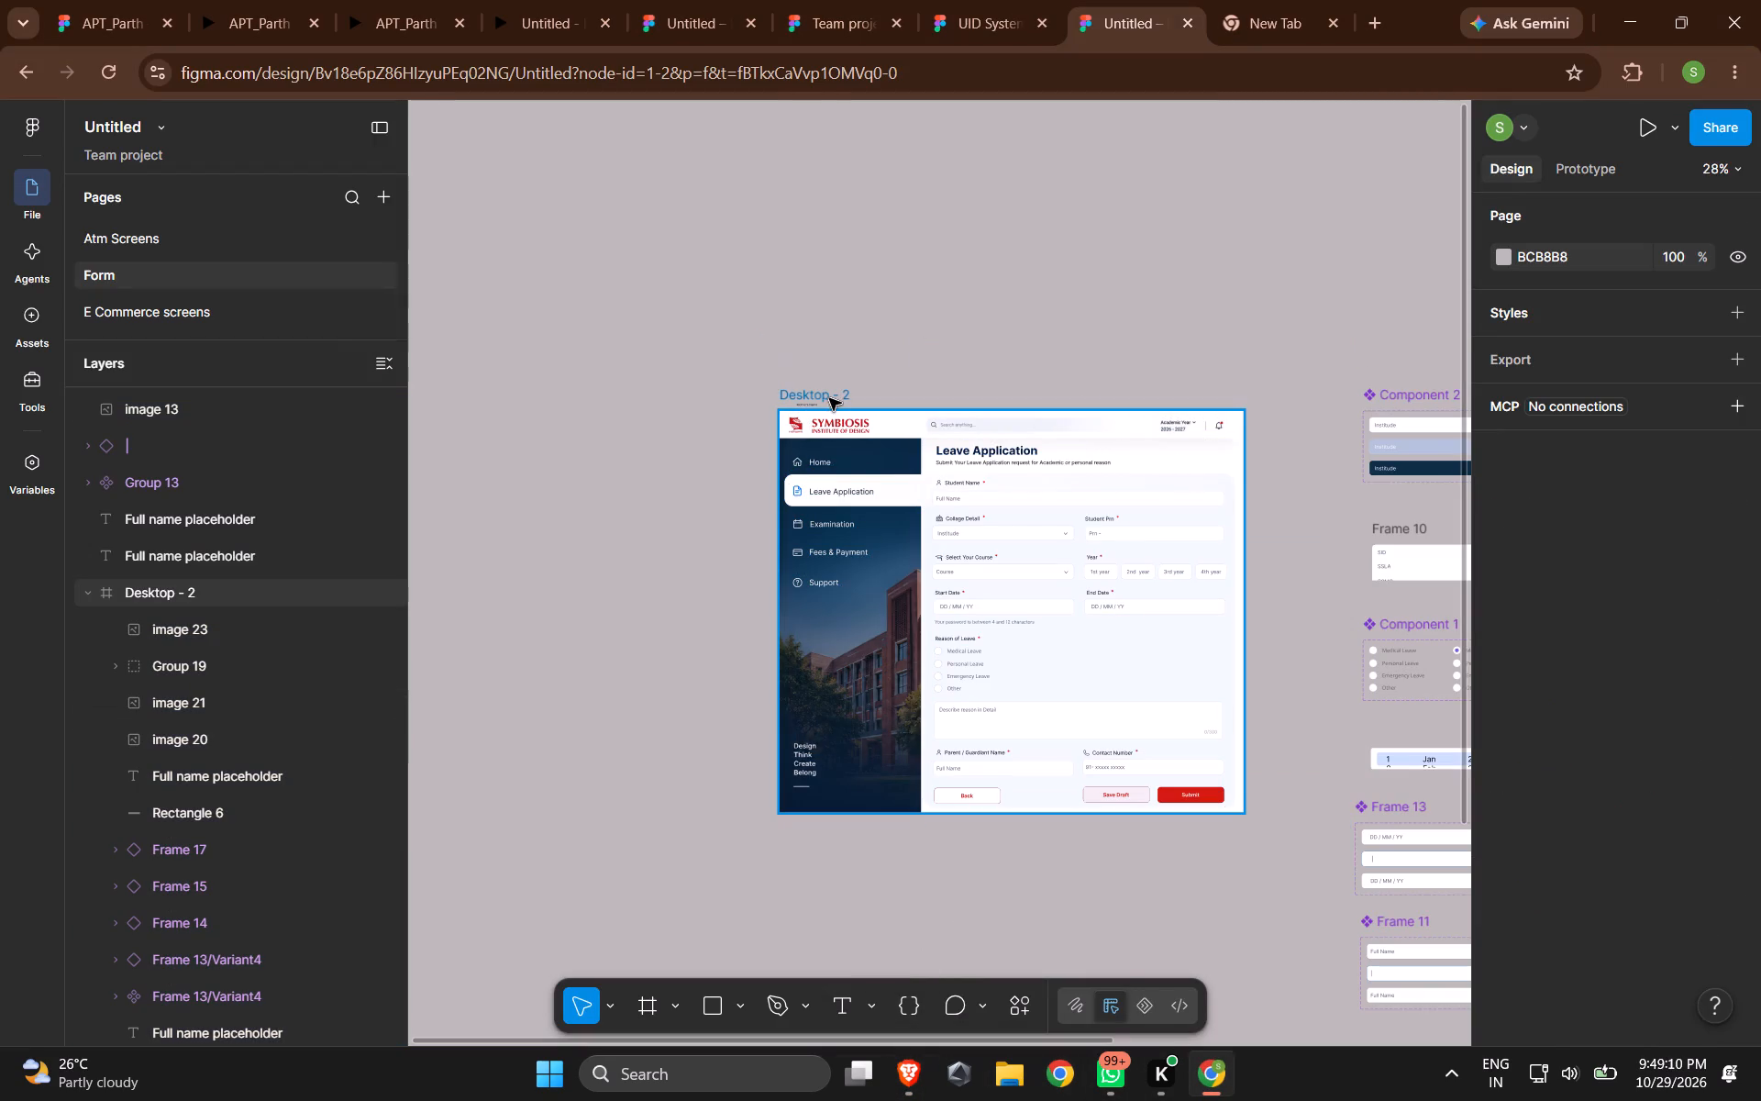
{"action": "left_click_drag", "start_coordinate": [829, 396], "coordinate": [509, 406]}
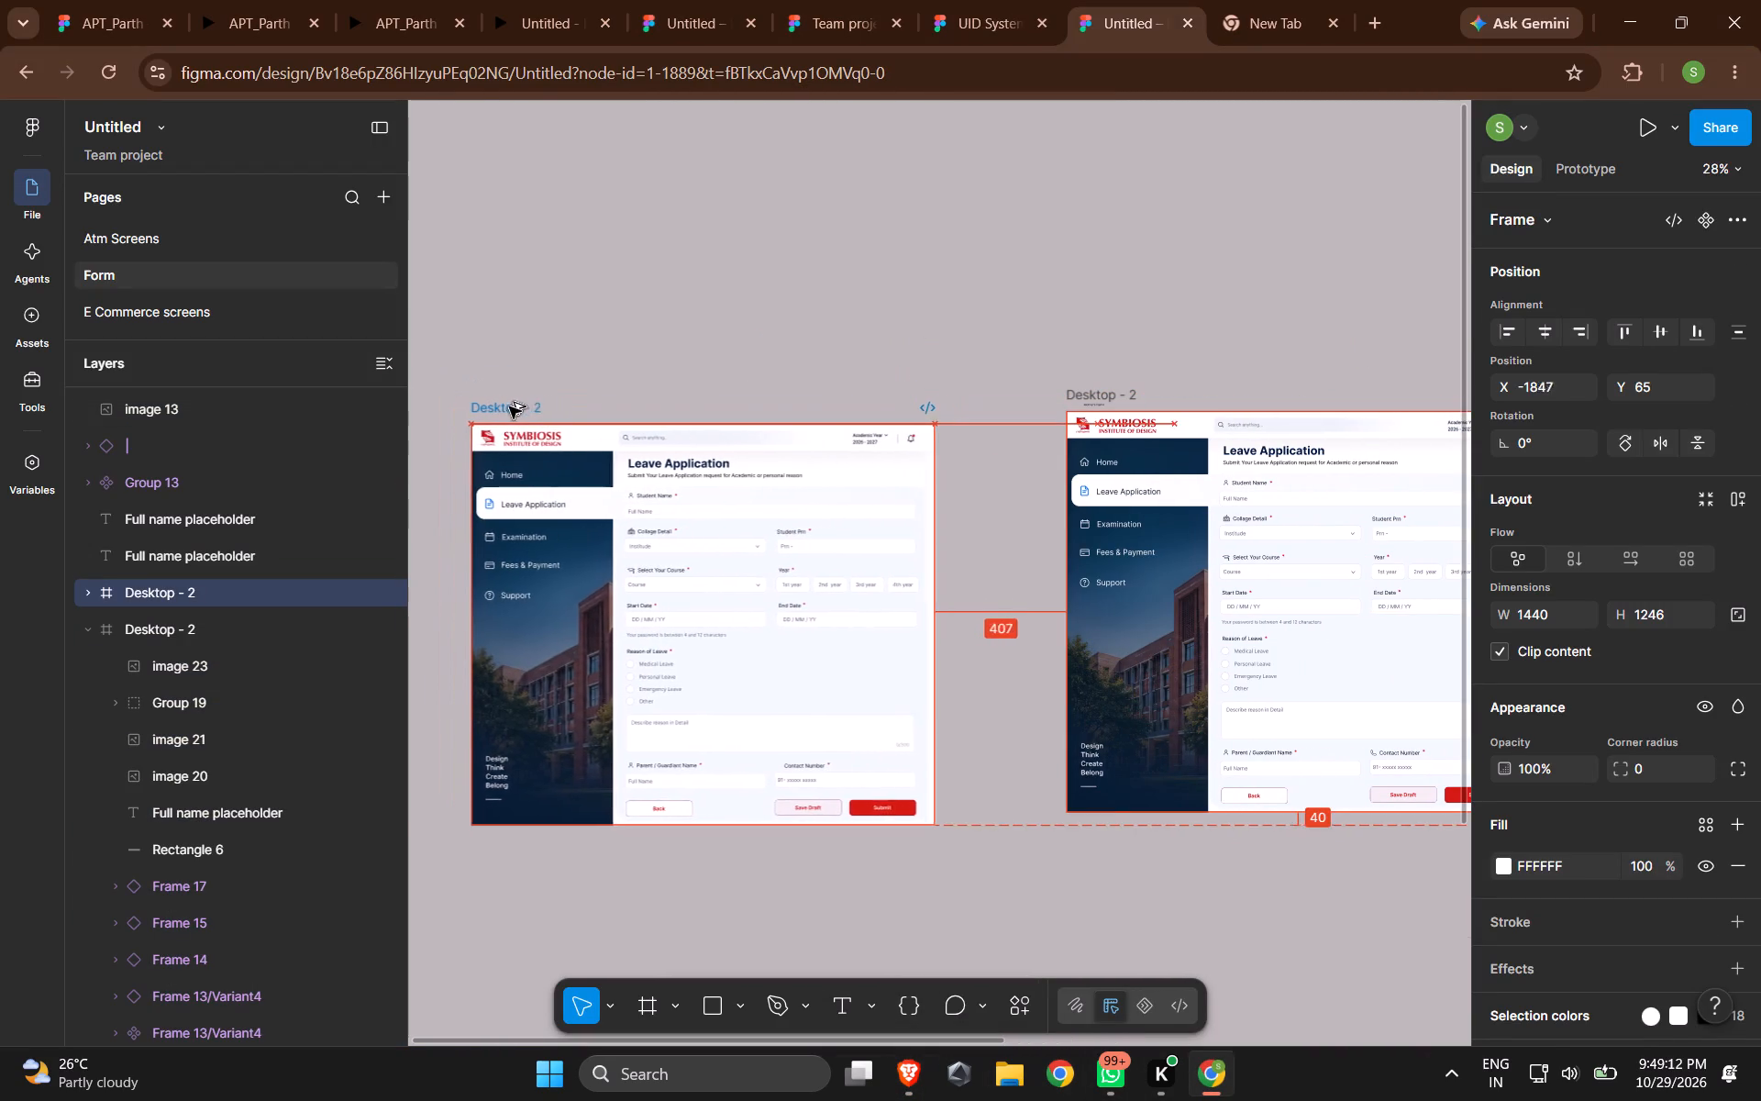
{"action": "left_click_drag", "start_coordinate": [509, 406], "coordinate": [492, 401]}
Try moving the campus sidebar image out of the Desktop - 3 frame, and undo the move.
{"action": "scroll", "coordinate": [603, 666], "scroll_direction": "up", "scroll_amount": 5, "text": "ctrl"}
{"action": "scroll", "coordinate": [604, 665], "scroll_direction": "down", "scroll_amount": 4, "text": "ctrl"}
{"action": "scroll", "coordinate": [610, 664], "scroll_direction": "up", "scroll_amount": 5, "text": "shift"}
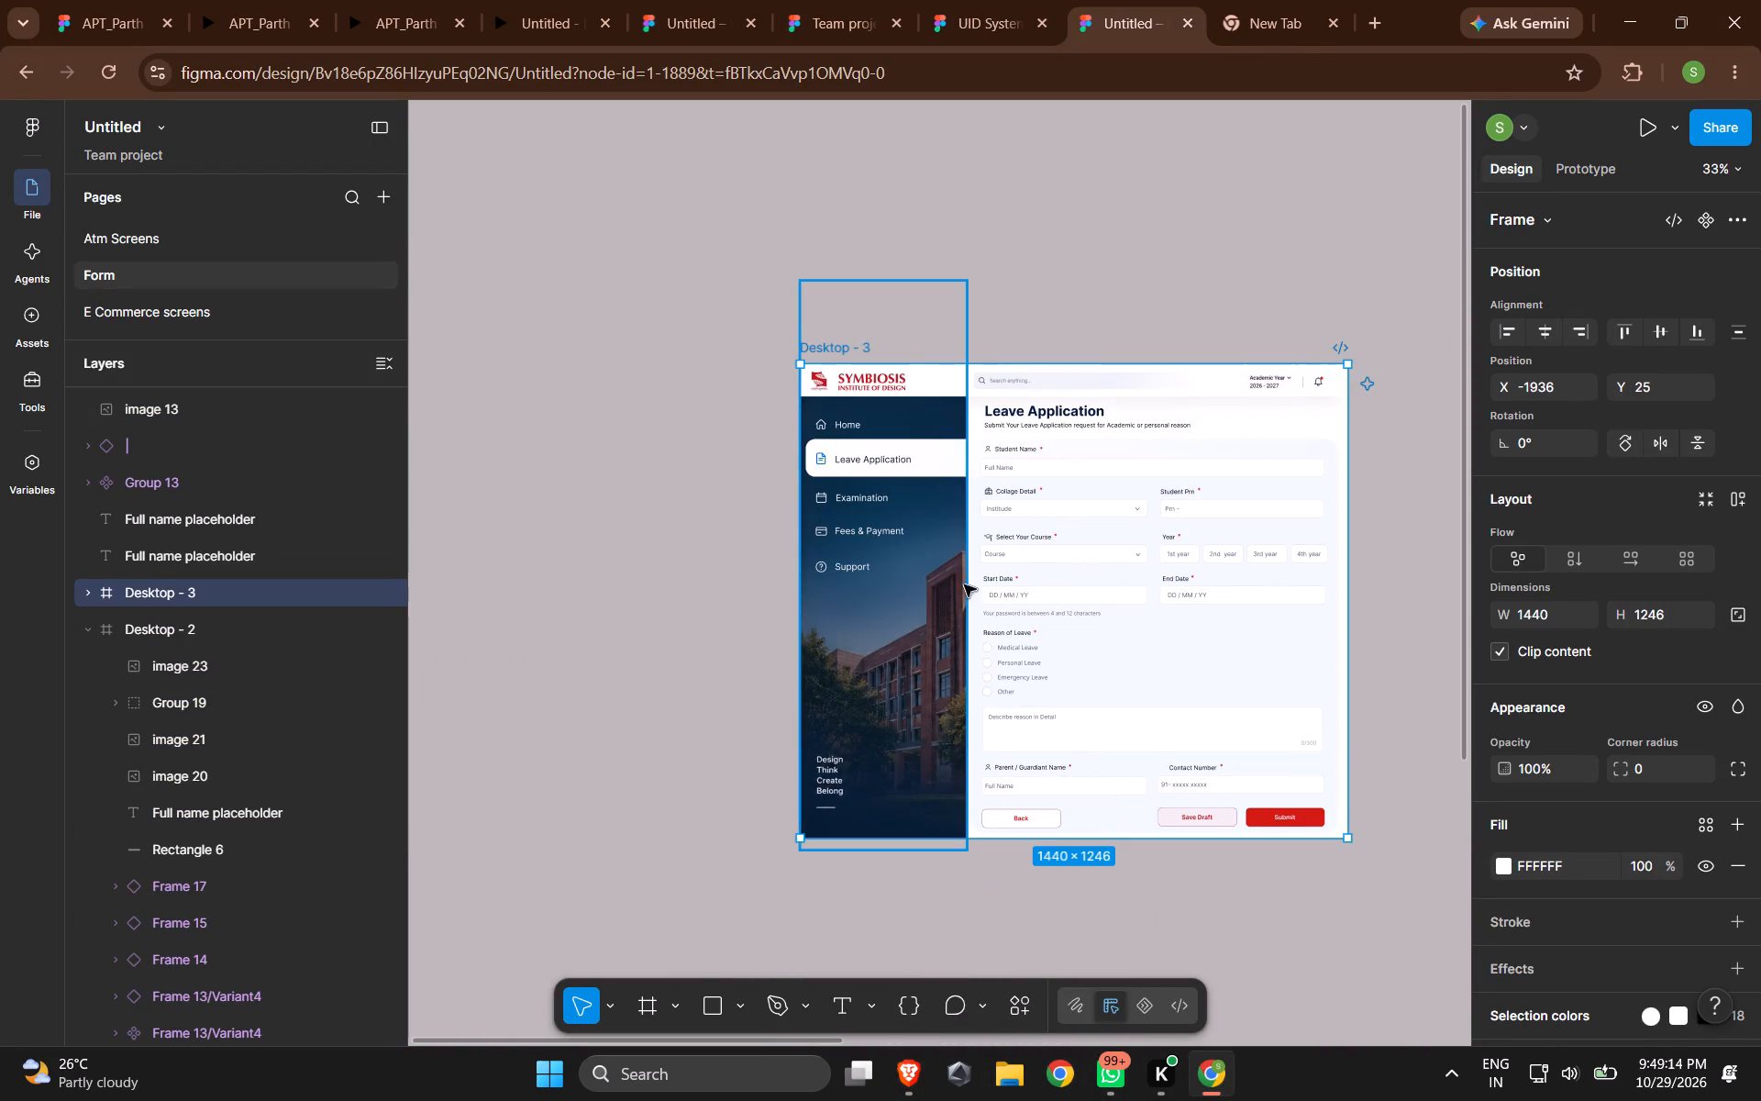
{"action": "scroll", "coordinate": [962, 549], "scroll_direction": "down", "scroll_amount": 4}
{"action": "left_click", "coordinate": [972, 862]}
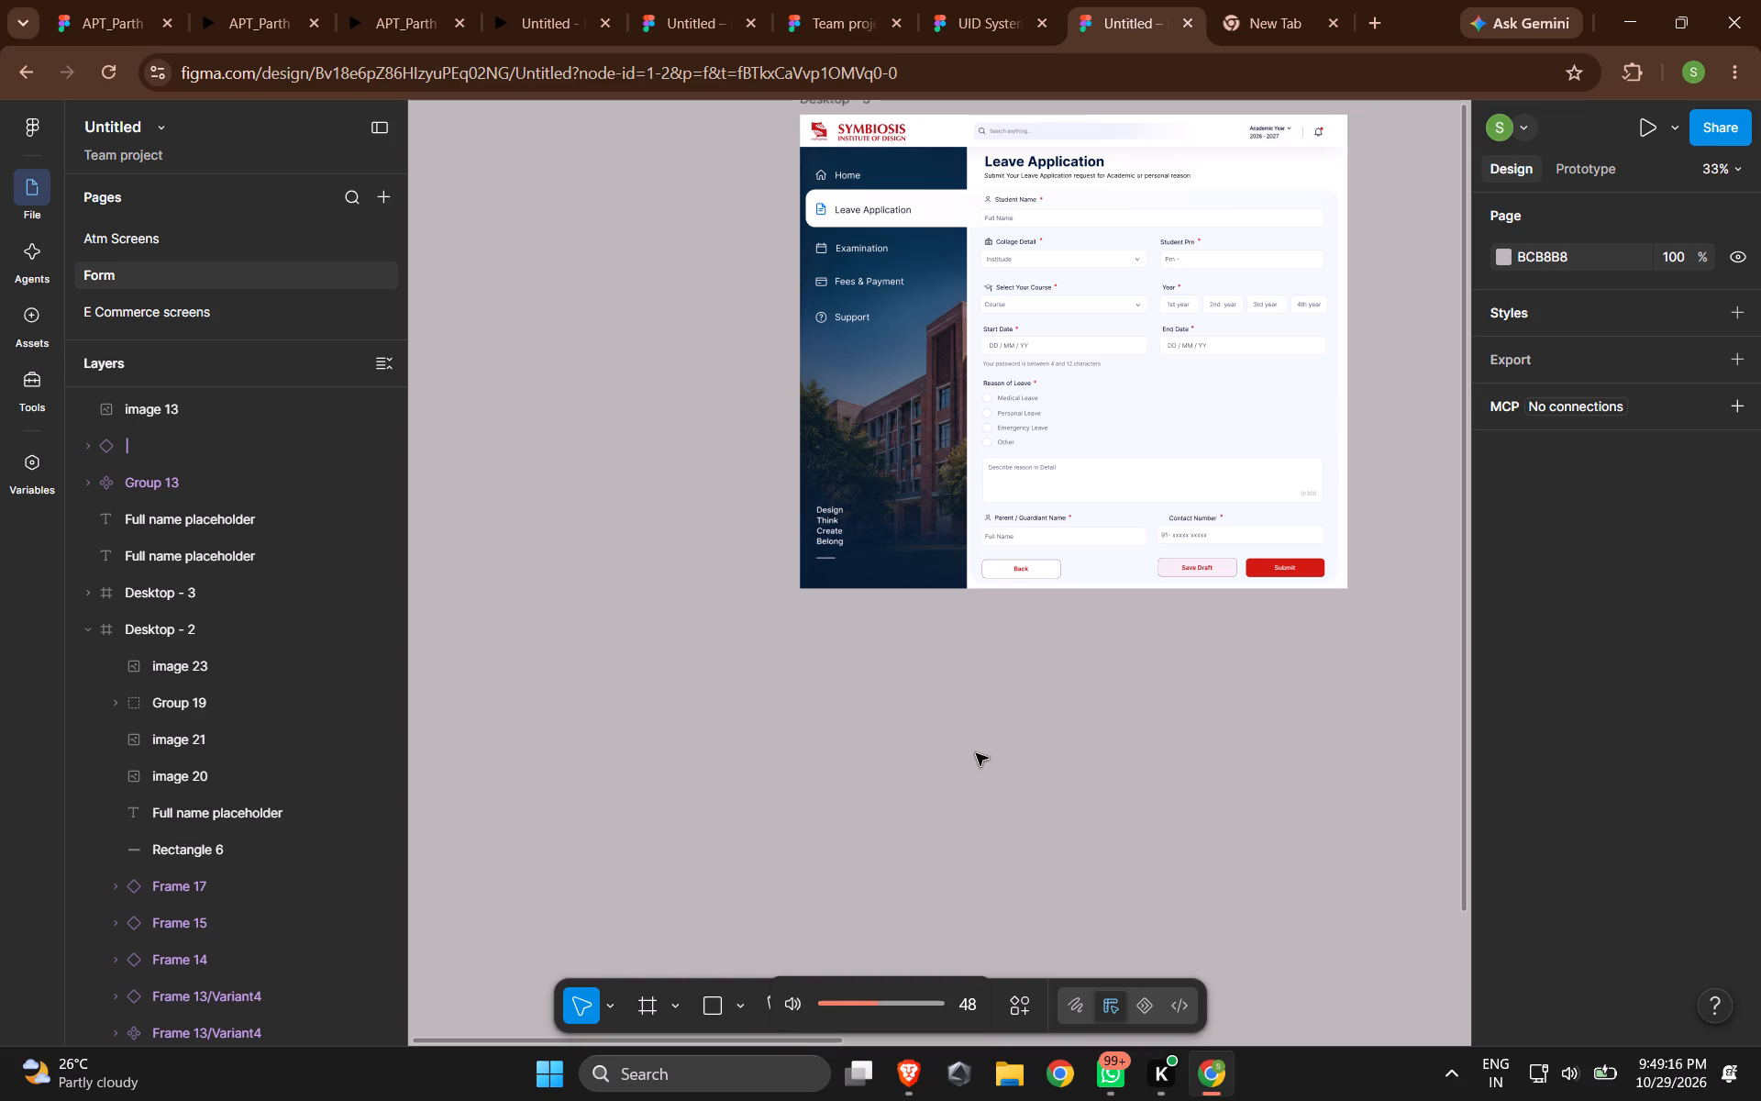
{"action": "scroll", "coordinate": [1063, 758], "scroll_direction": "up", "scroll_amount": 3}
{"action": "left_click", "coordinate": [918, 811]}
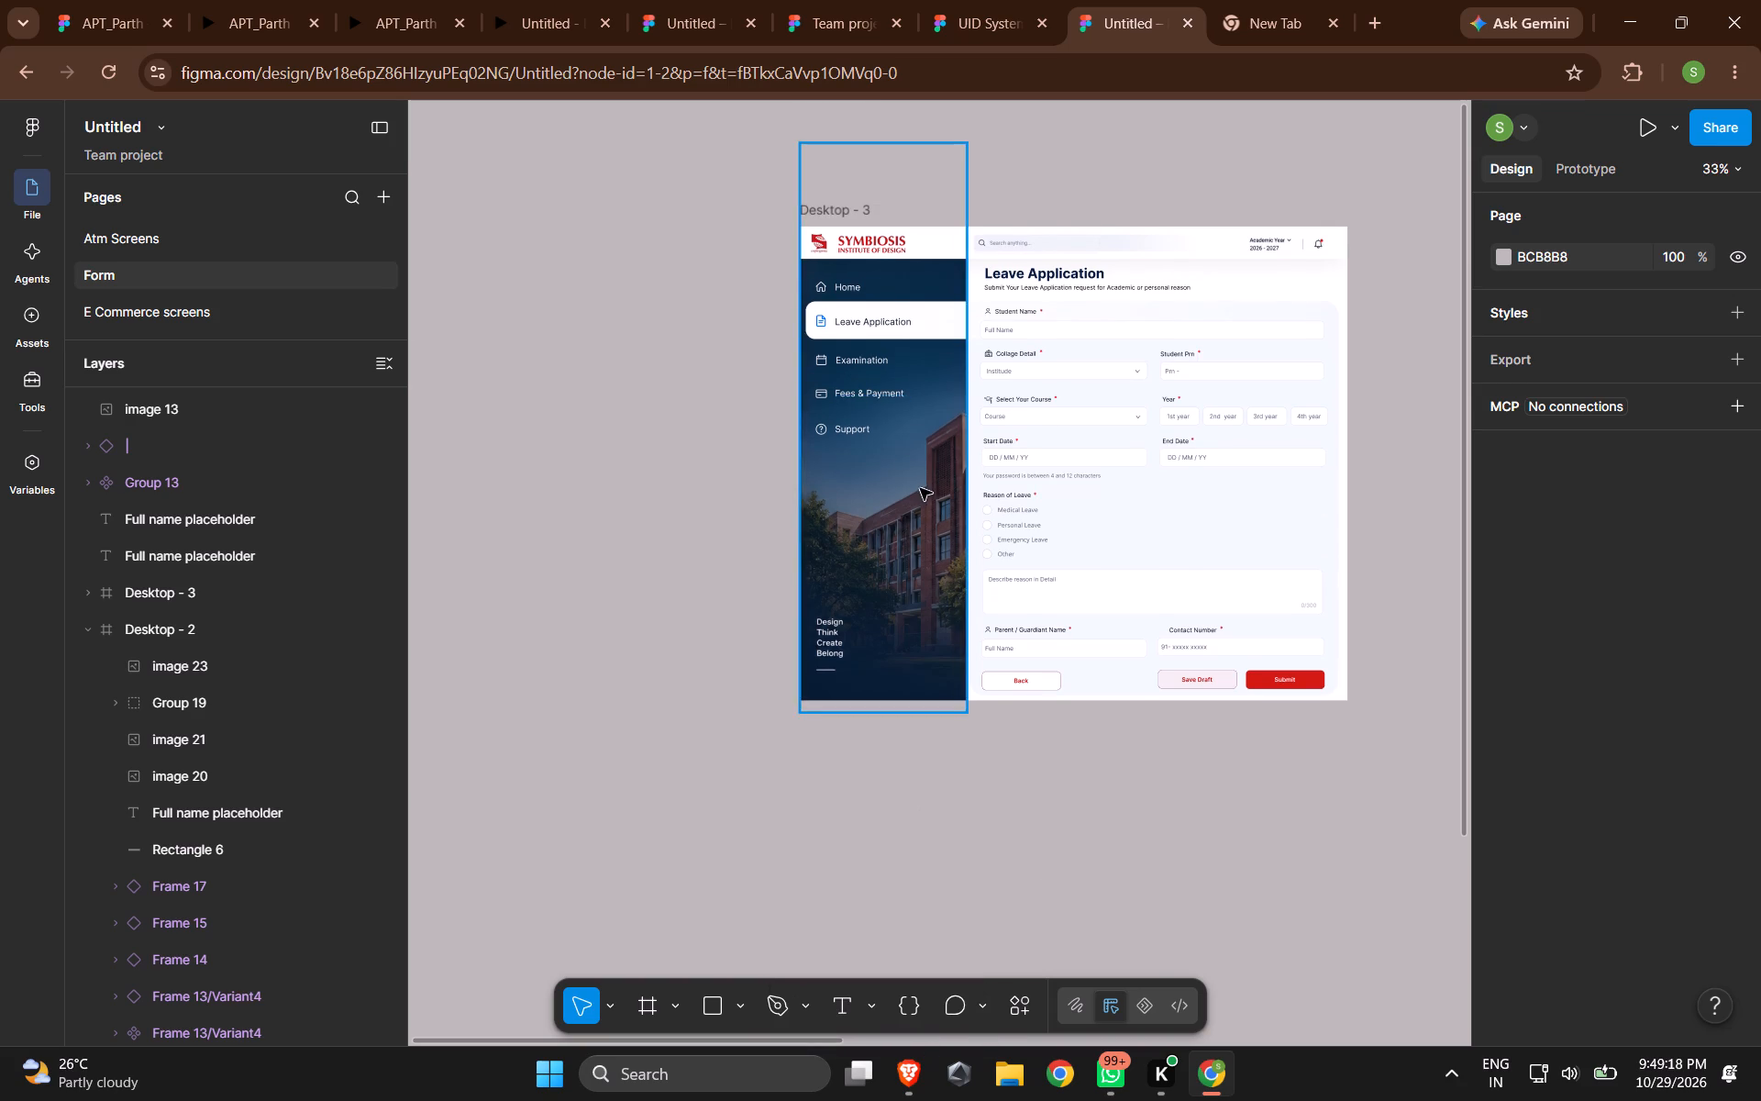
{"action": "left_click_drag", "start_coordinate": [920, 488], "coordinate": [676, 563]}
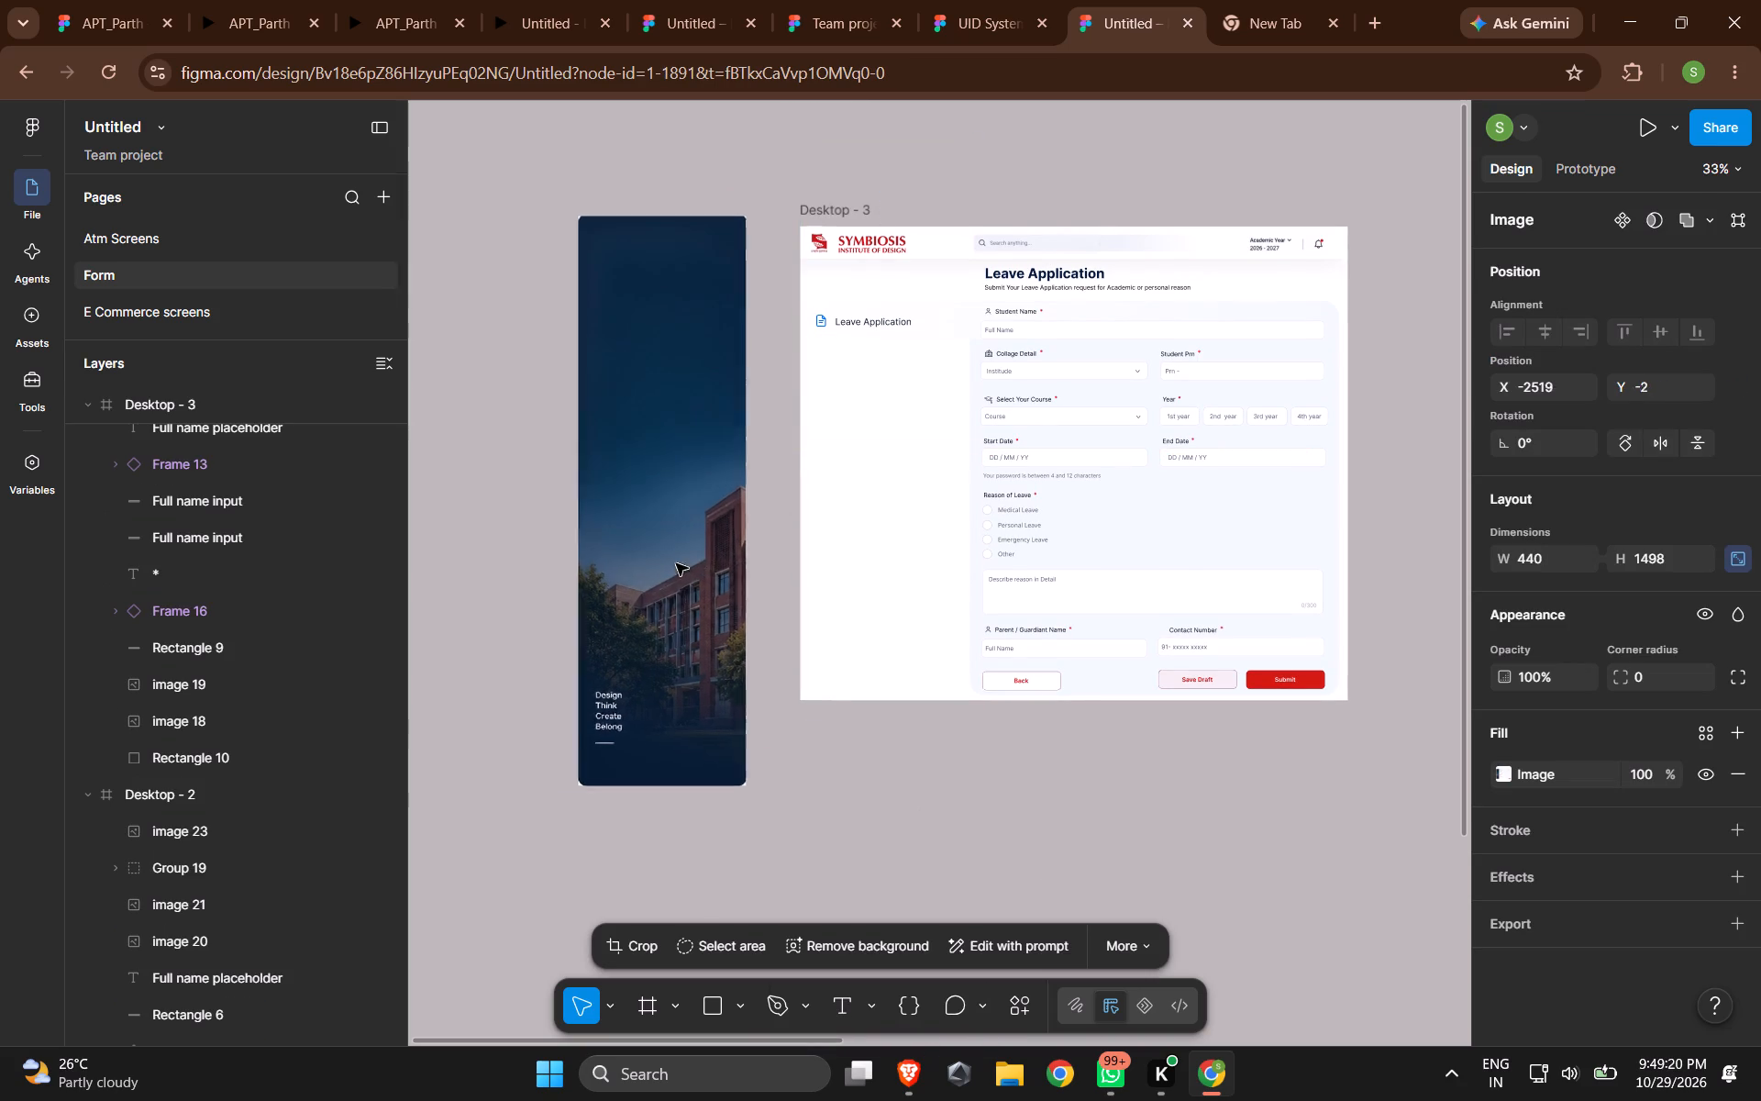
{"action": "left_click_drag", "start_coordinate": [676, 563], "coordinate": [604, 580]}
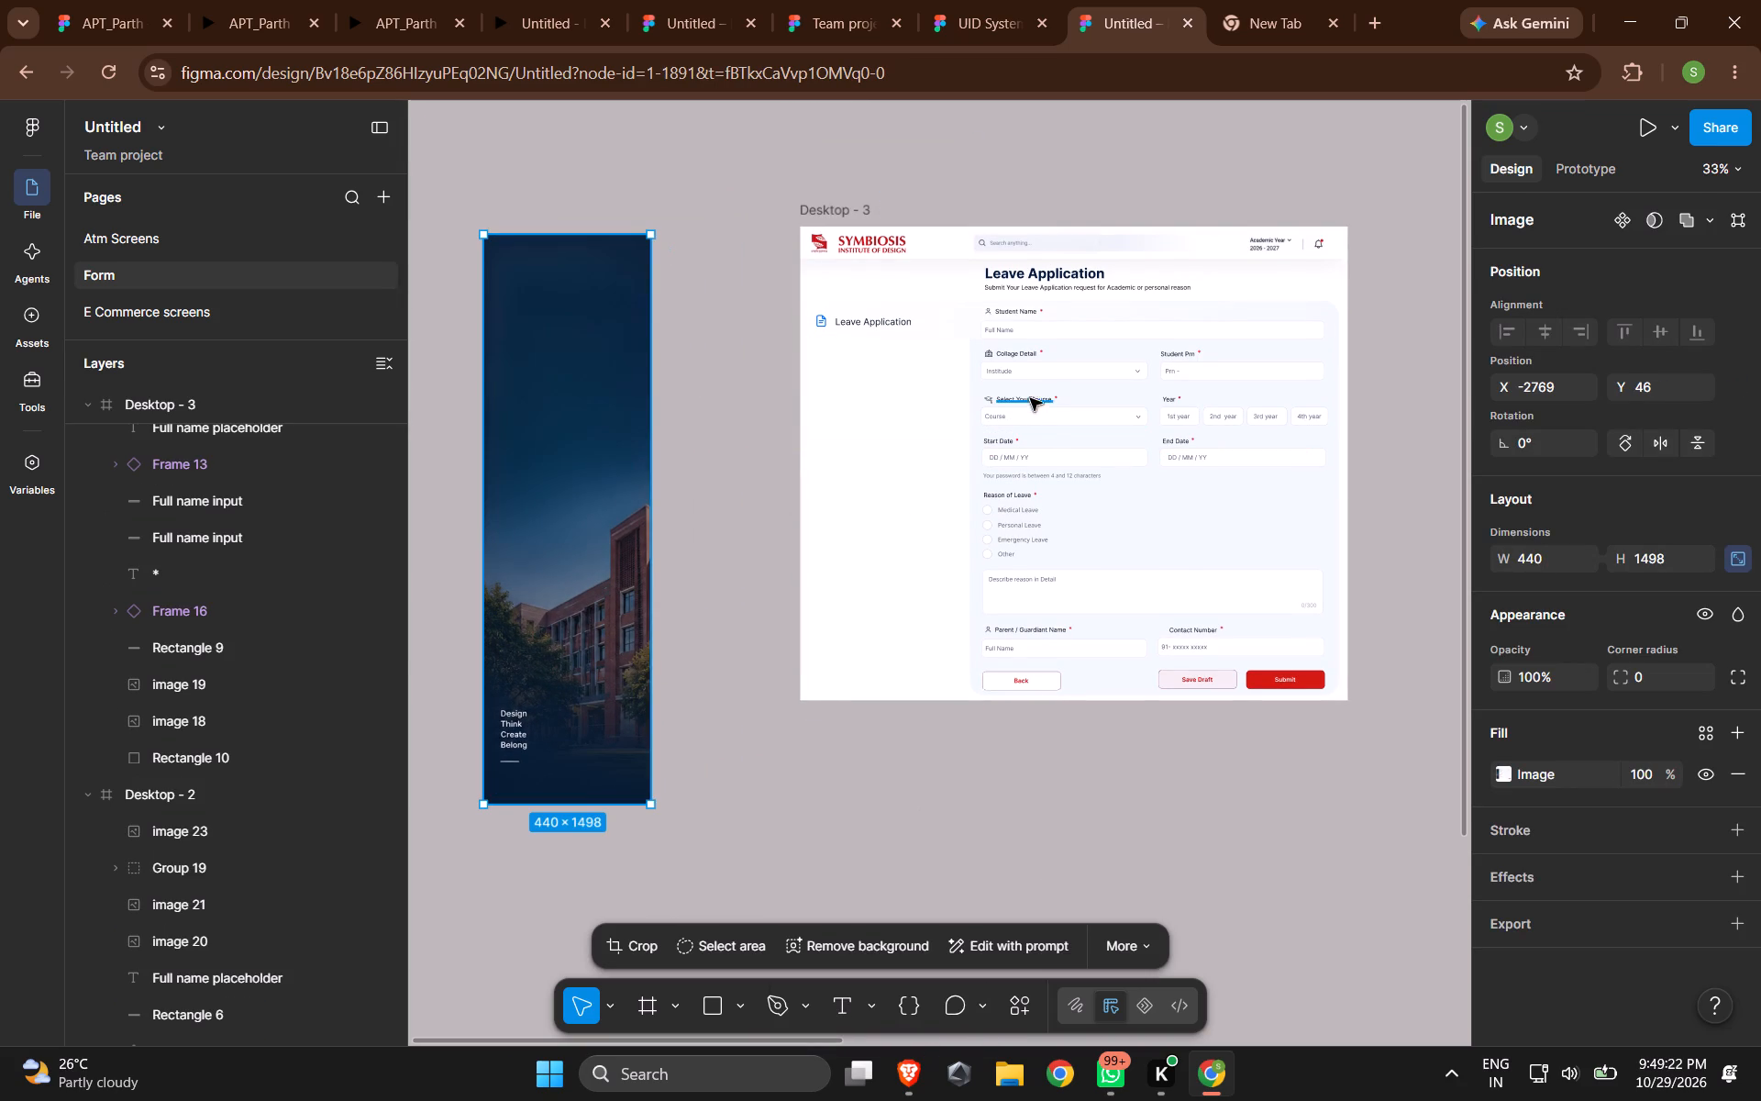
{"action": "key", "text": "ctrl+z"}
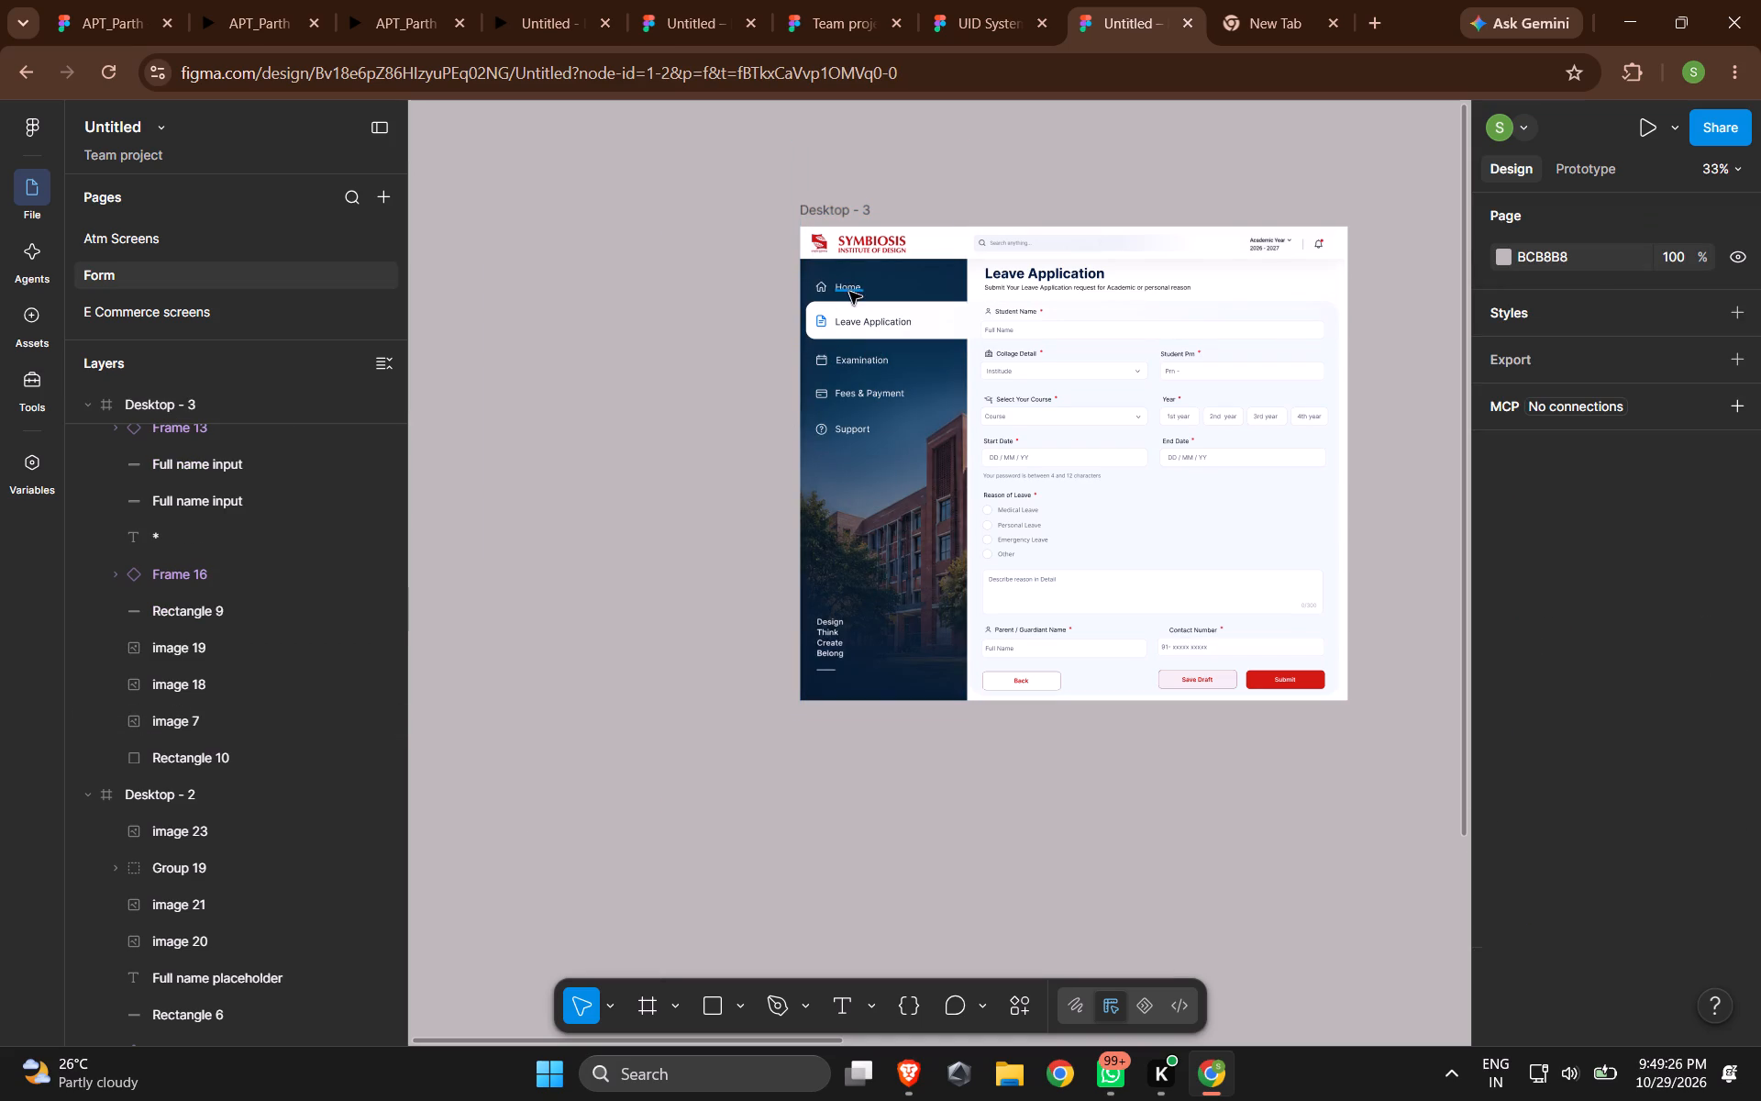
Duplicate Desktop - 3's five sidebar icons and labels, from Home to Support, placing the copies above the frame.
{"action": "scroll", "coordinate": [852, 297], "scroll_direction": "up", "scroll_amount": 4, "text": "shift"}
{"action": "scroll", "coordinate": [852, 297], "scroll_direction": "down", "scroll_amount": 3, "text": "shift"}
{"action": "scroll", "coordinate": [1047, 319], "scroll_direction": "up", "scroll_amount": 2, "text": "ctrl"}
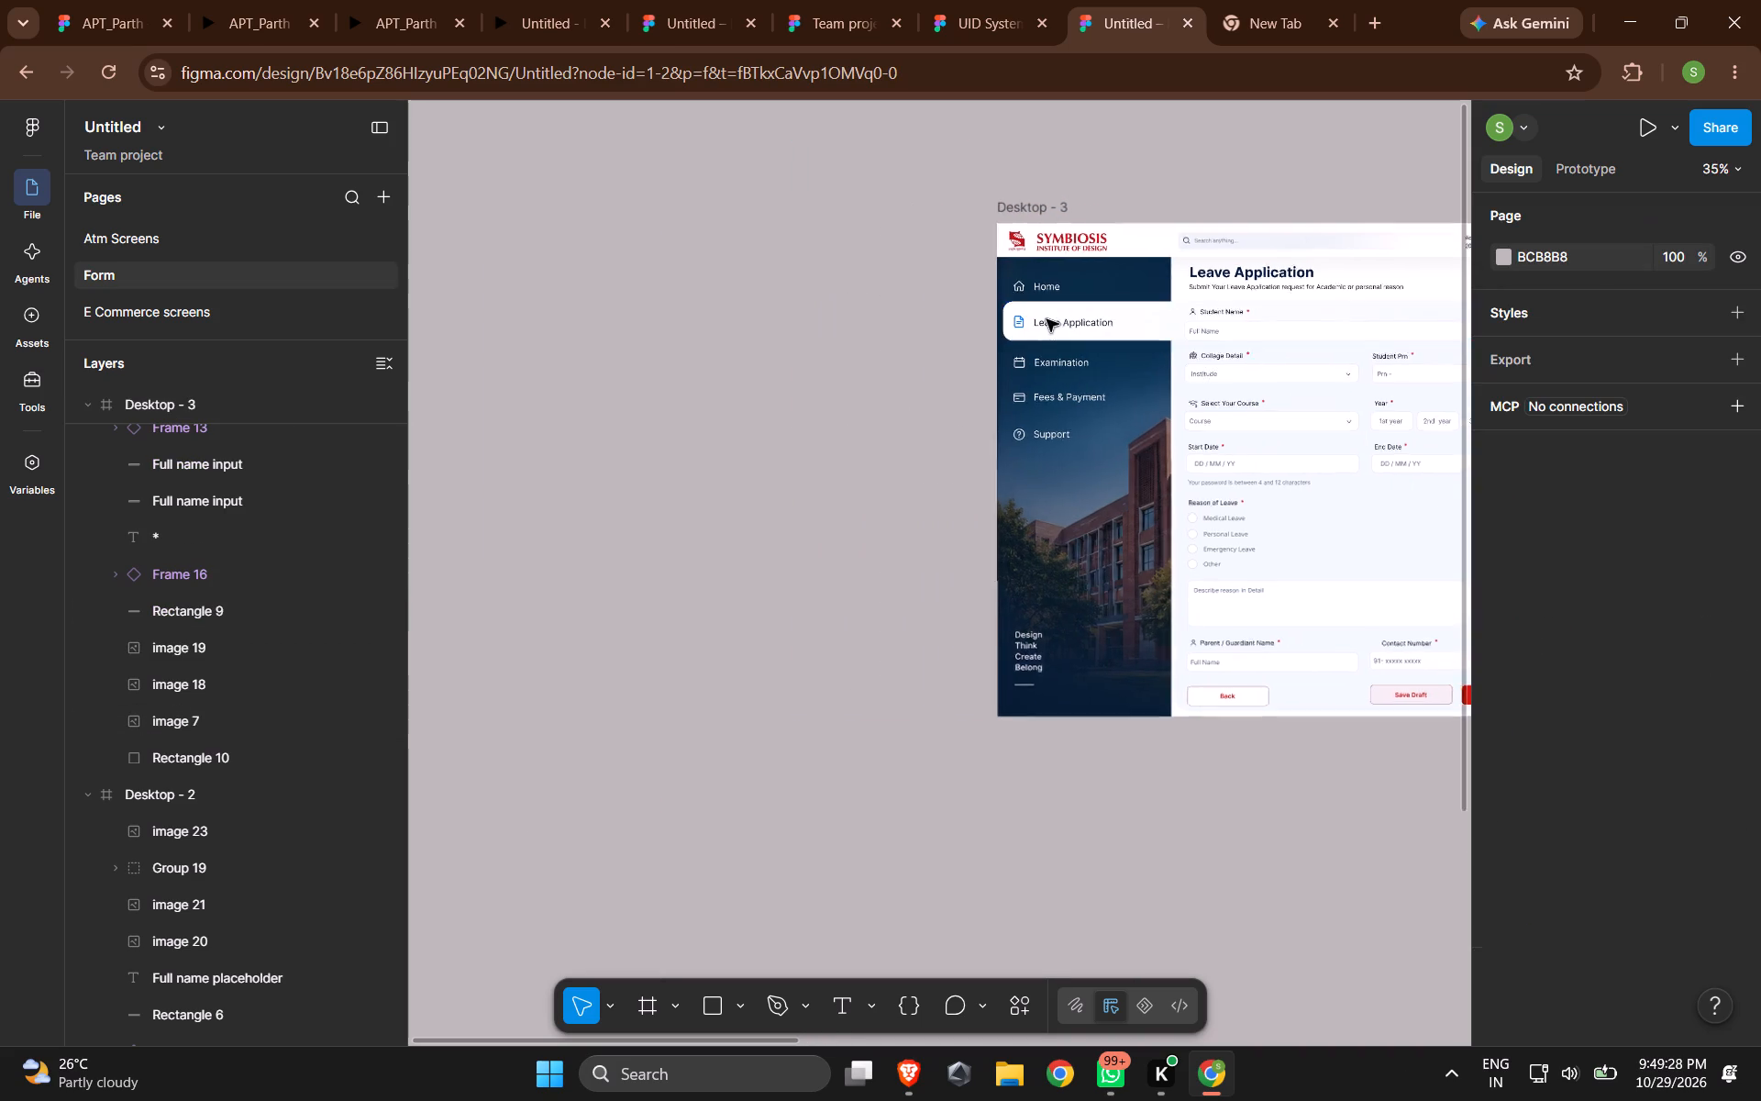
{"action": "scroll", "coordinate": [1047, 319], "scroll_direction": "up", "scroll_amount": 6, "text": "ctrl"}
{"action": "left_click", "coordinate": [1061, 261], "text": "shift"}
{"action": "left_click", "coordinate": [997, 262], "text": "shift"}
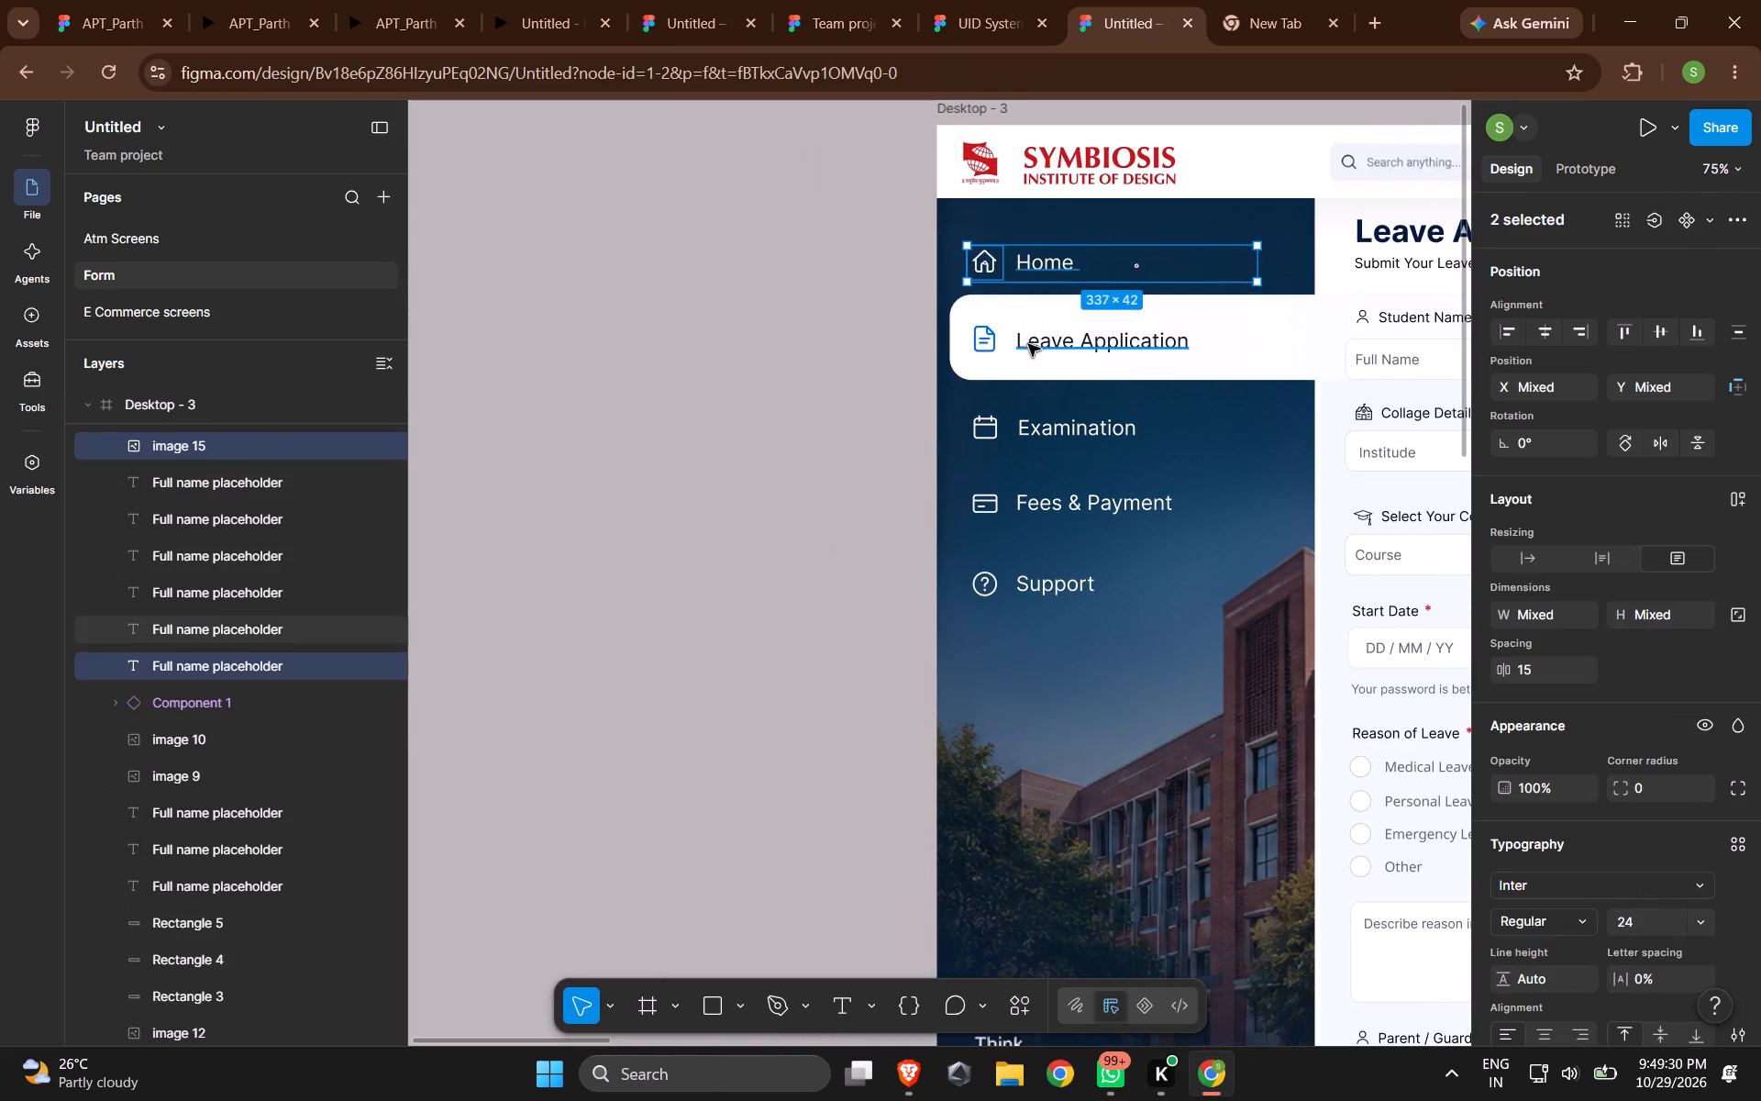
{"action": "left_click", "coordinate": [1033, 344], "text": "shift"}
{"action": "left_click", "coordinate": [987, 340], "text": "shift"}
{"action": "left_click", "coordinate": [991, 421], "text": "shift"}
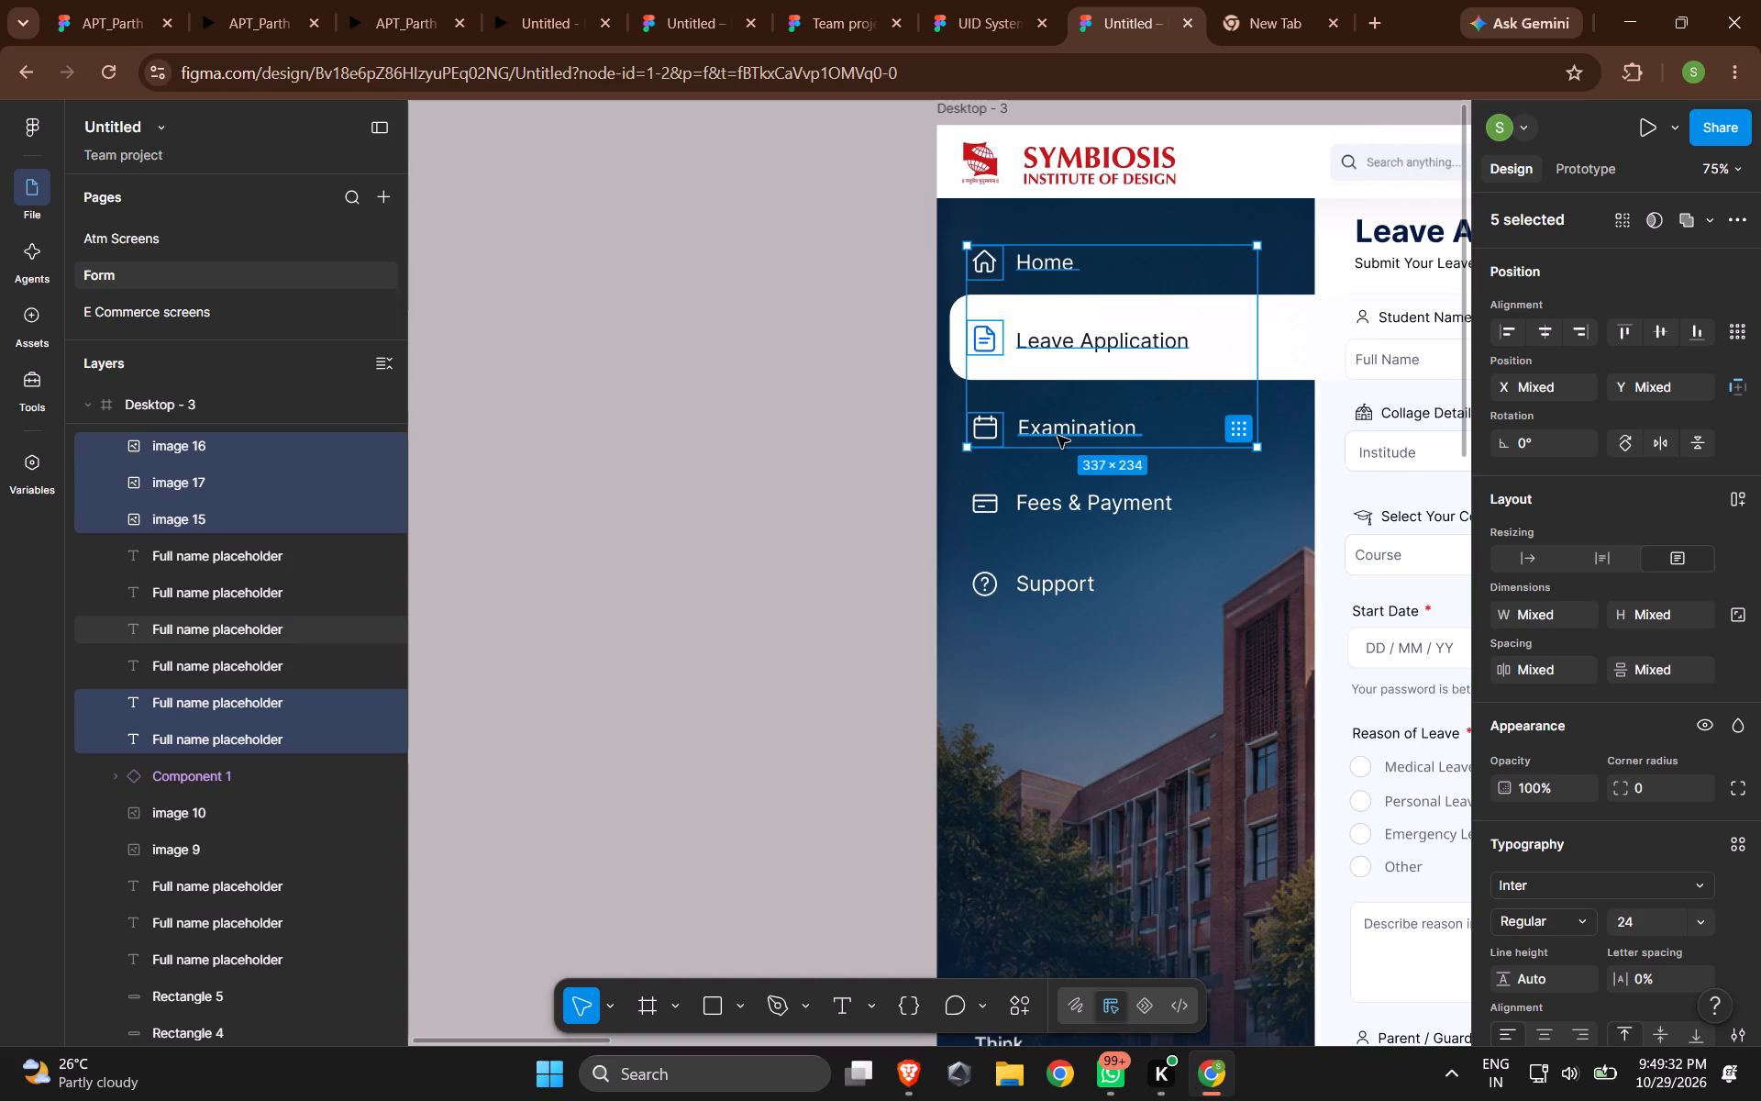
{"action": "left_click", "coordinate": [1058, 436], "text": "shift"}
{"action": "left_click", "coordinate": [1058, 501], "text": "shift"}
{"action": "left_click", "coordinate": [1000, 506], "text": "shift"}
{"action": "left_click", "coordinate": [991, 577], "text": "shift"}
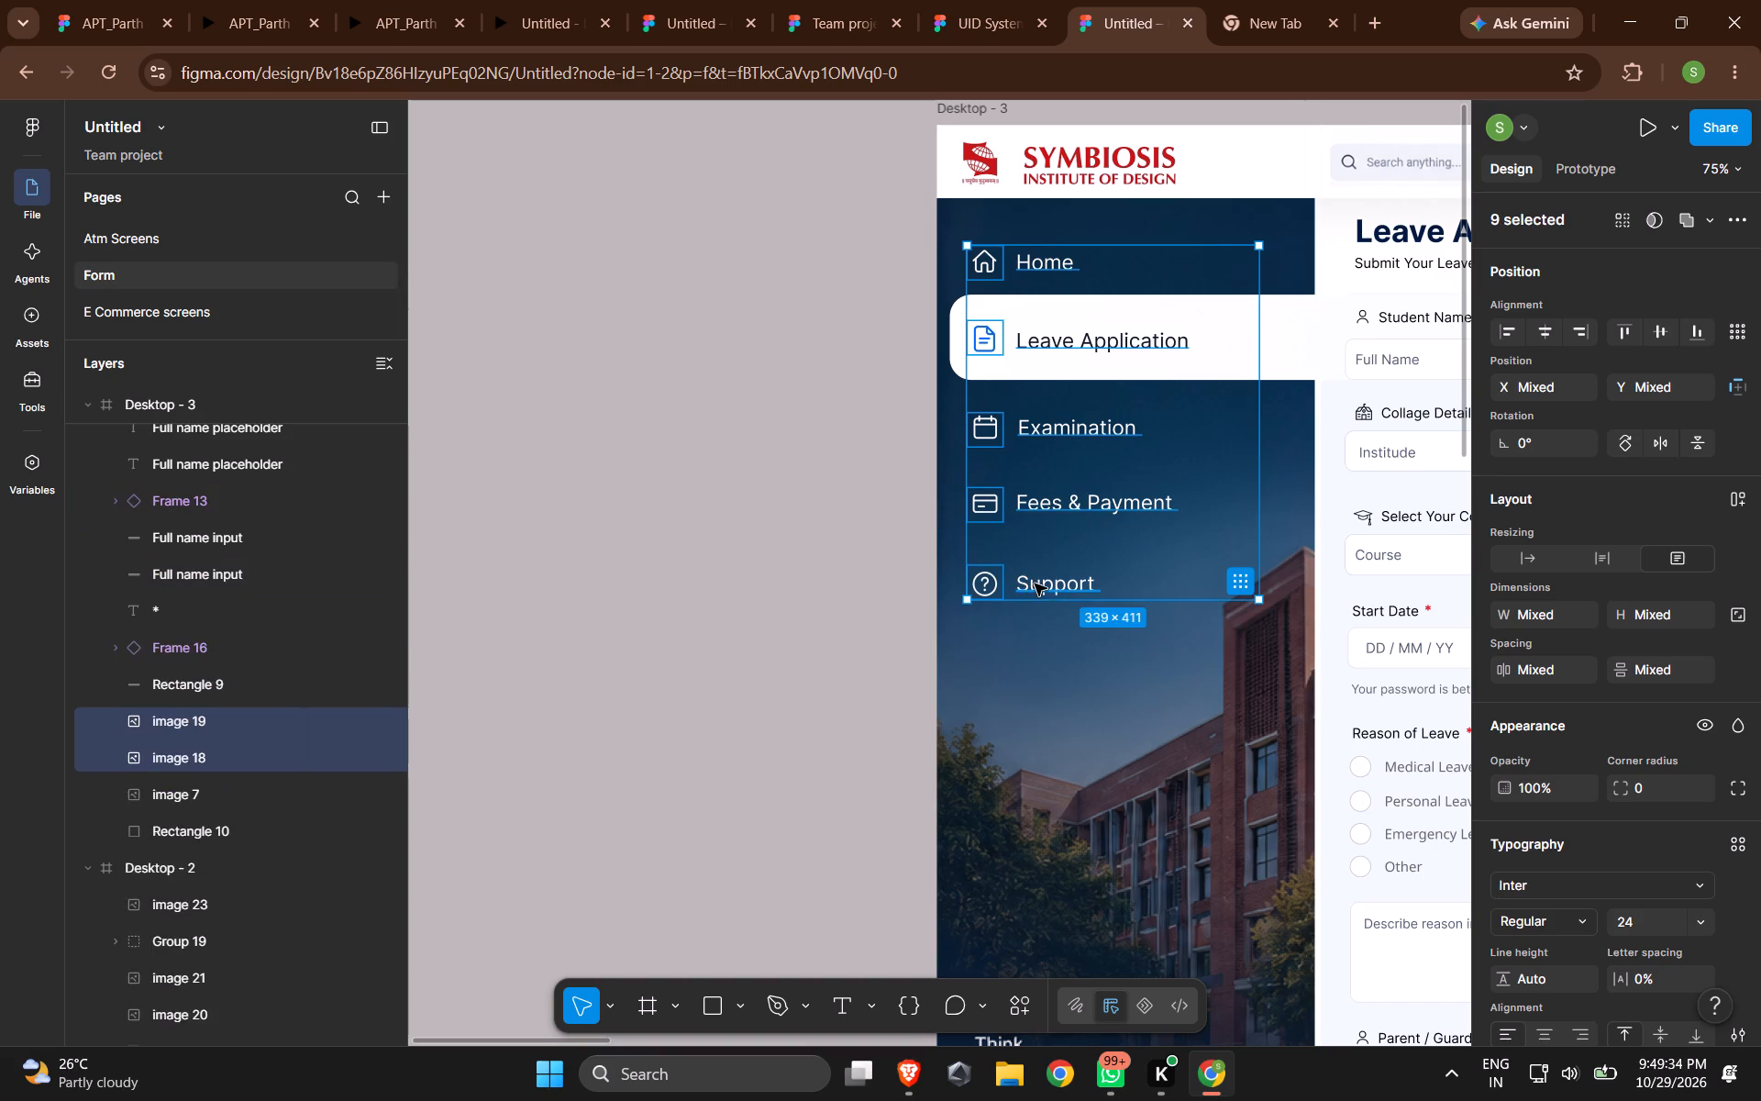
{"action": "left_click", "coordinate": [1034, 584], "text": "shift"}
{"action": "scroll", "coordinate": [1042, 556], "scroll_direction": "down", "scroll_amount": 5, "text": "ctrl"}
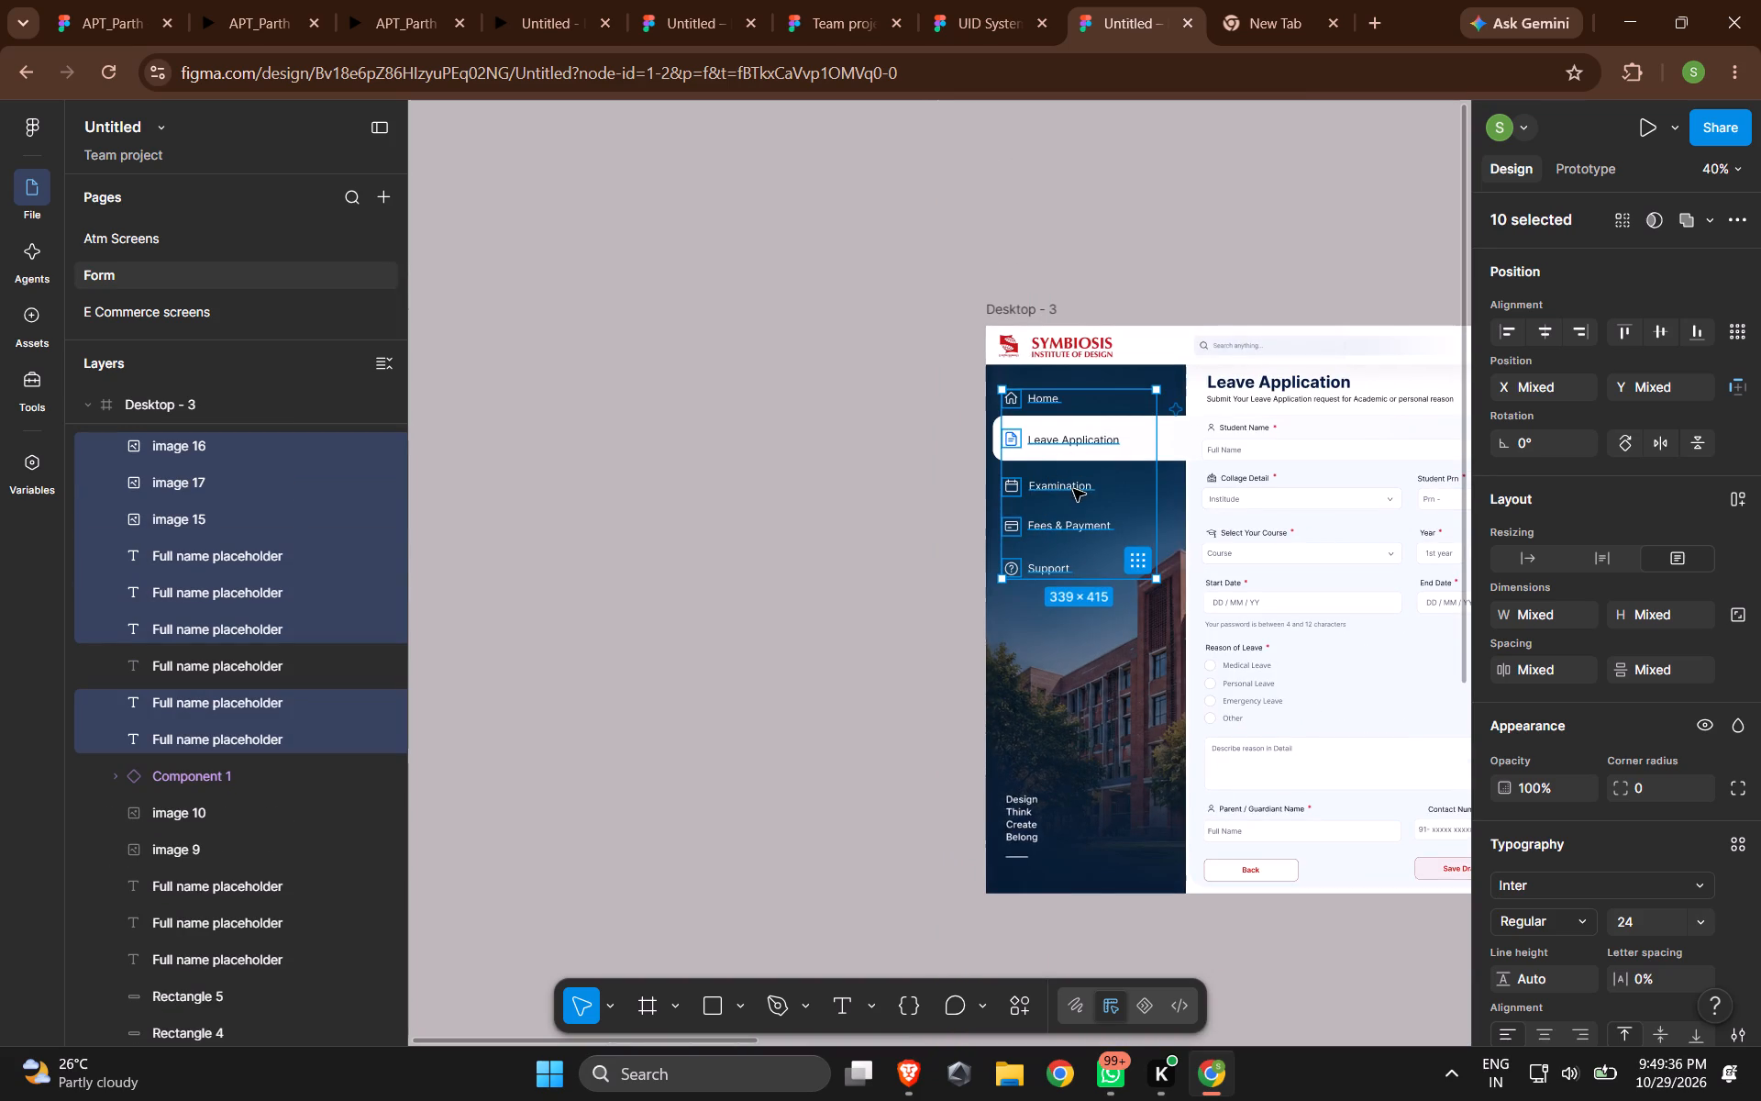
{"action": "left_click_drag", "start_coordinate": [1069, 488], "coordinate": [1065, 179], "text": "alt"}
Move the campus sidebar image out of the Desktop - 3 frame to X -2846, Y -144.
{"action": "left_click_drag", "start_coordinate": [1145, 634], "coordinate": [730, 653]}
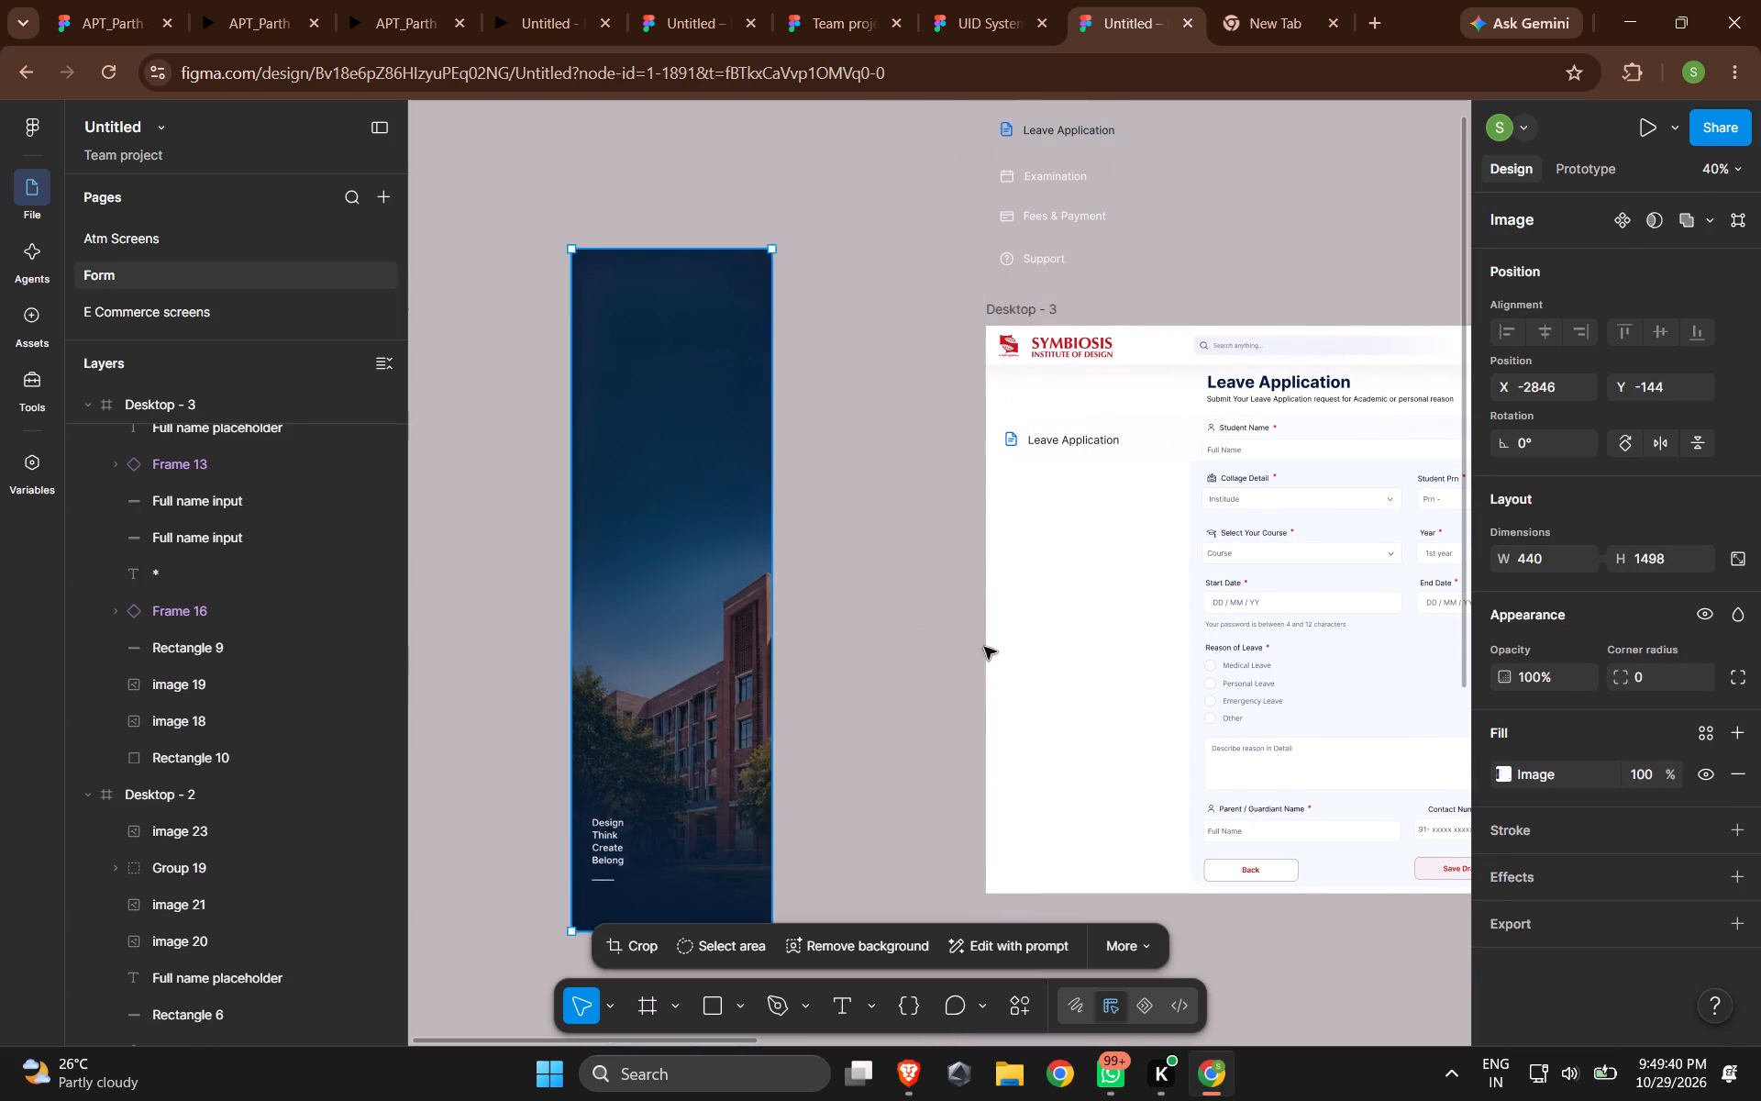
Delete the original sidebar icons and labels, from Home to Support, inside the Desktop - 3 frame.
{"action": "left_click_drag", "start_coordinate": [1072, 662], "coordinate": [1019, 405]}
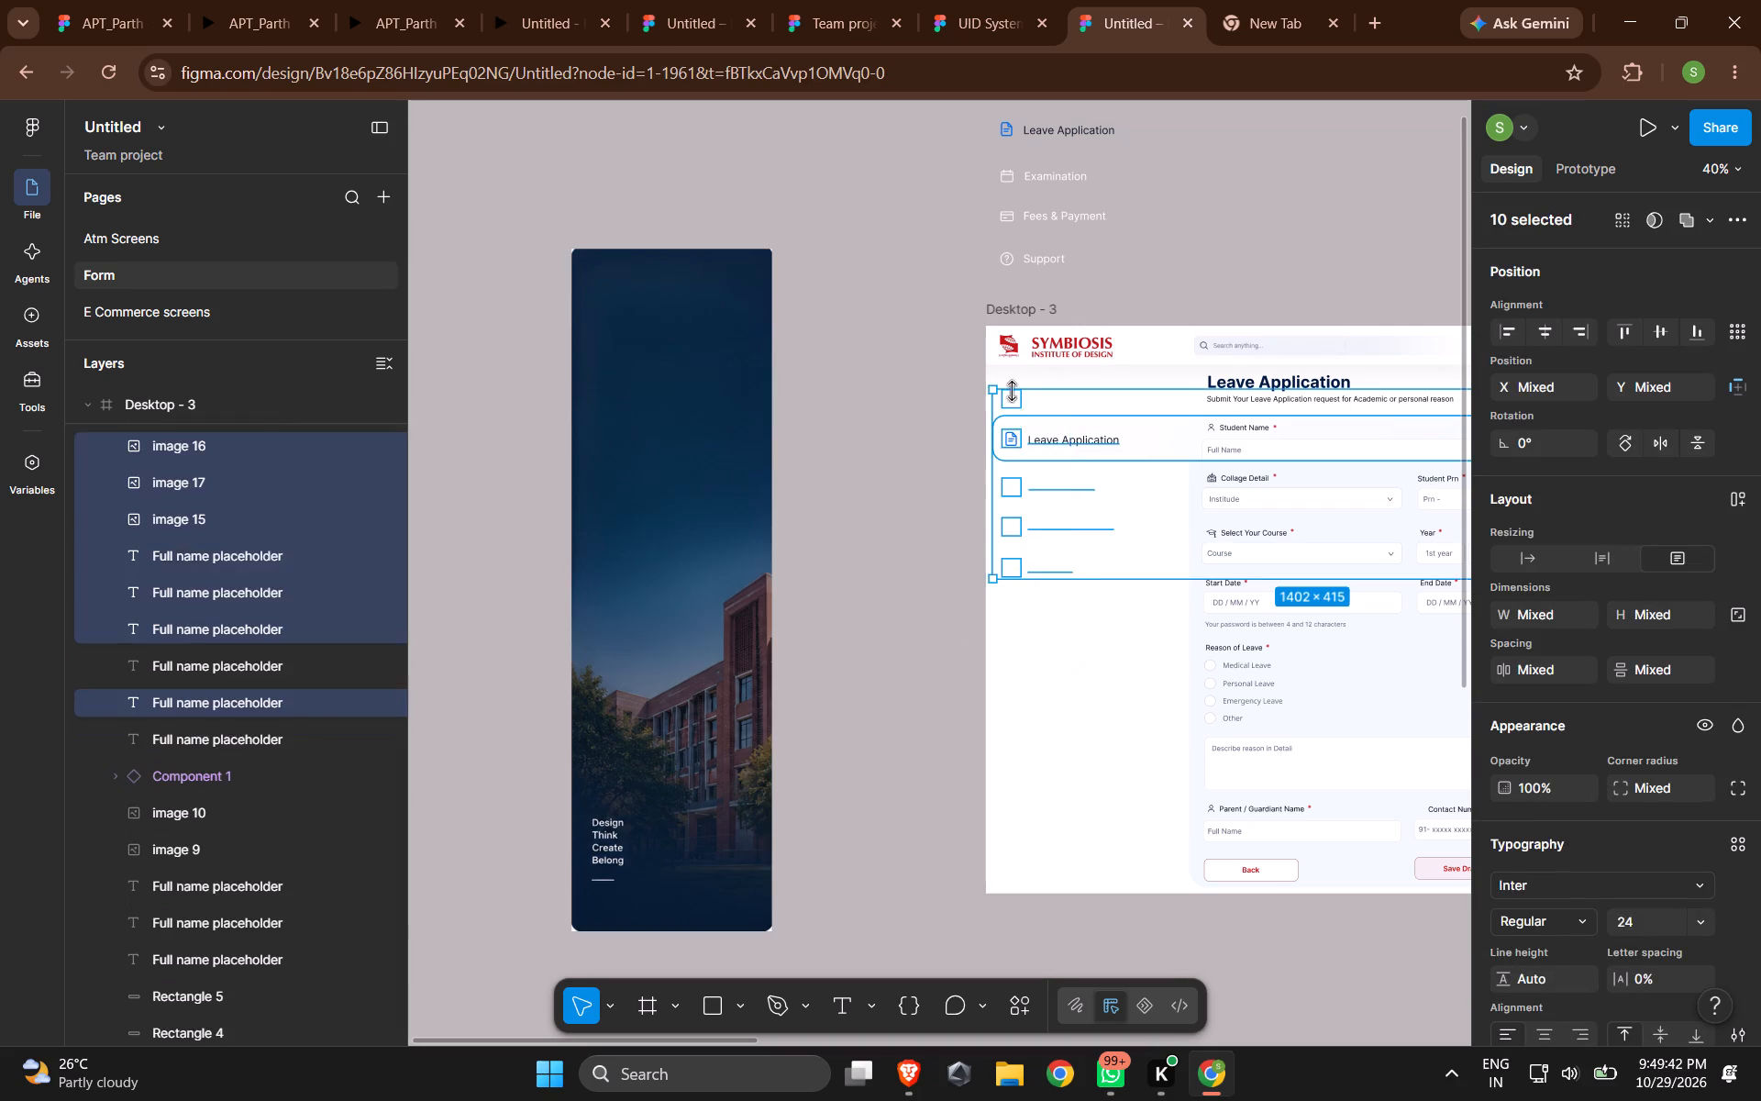
{"action": "key", "text": "BackSpace"}
Move Desktop - 3's pale blue form background rectangle down and over to the frame's left edge, and widen it to the frame's right edge.
{"action": "scroll", "coordinate": [1014, 418], "scroll_direction": "down", "scroll_amount": 3}
{"action": "scroll", "coordinate": [910, 472], "scroll_direction": "up", "scroll_amount": 5}
{"action": "scroll", "coordinate": [892, 483], "scroll_direction": "down", "scroll_amount": 6}
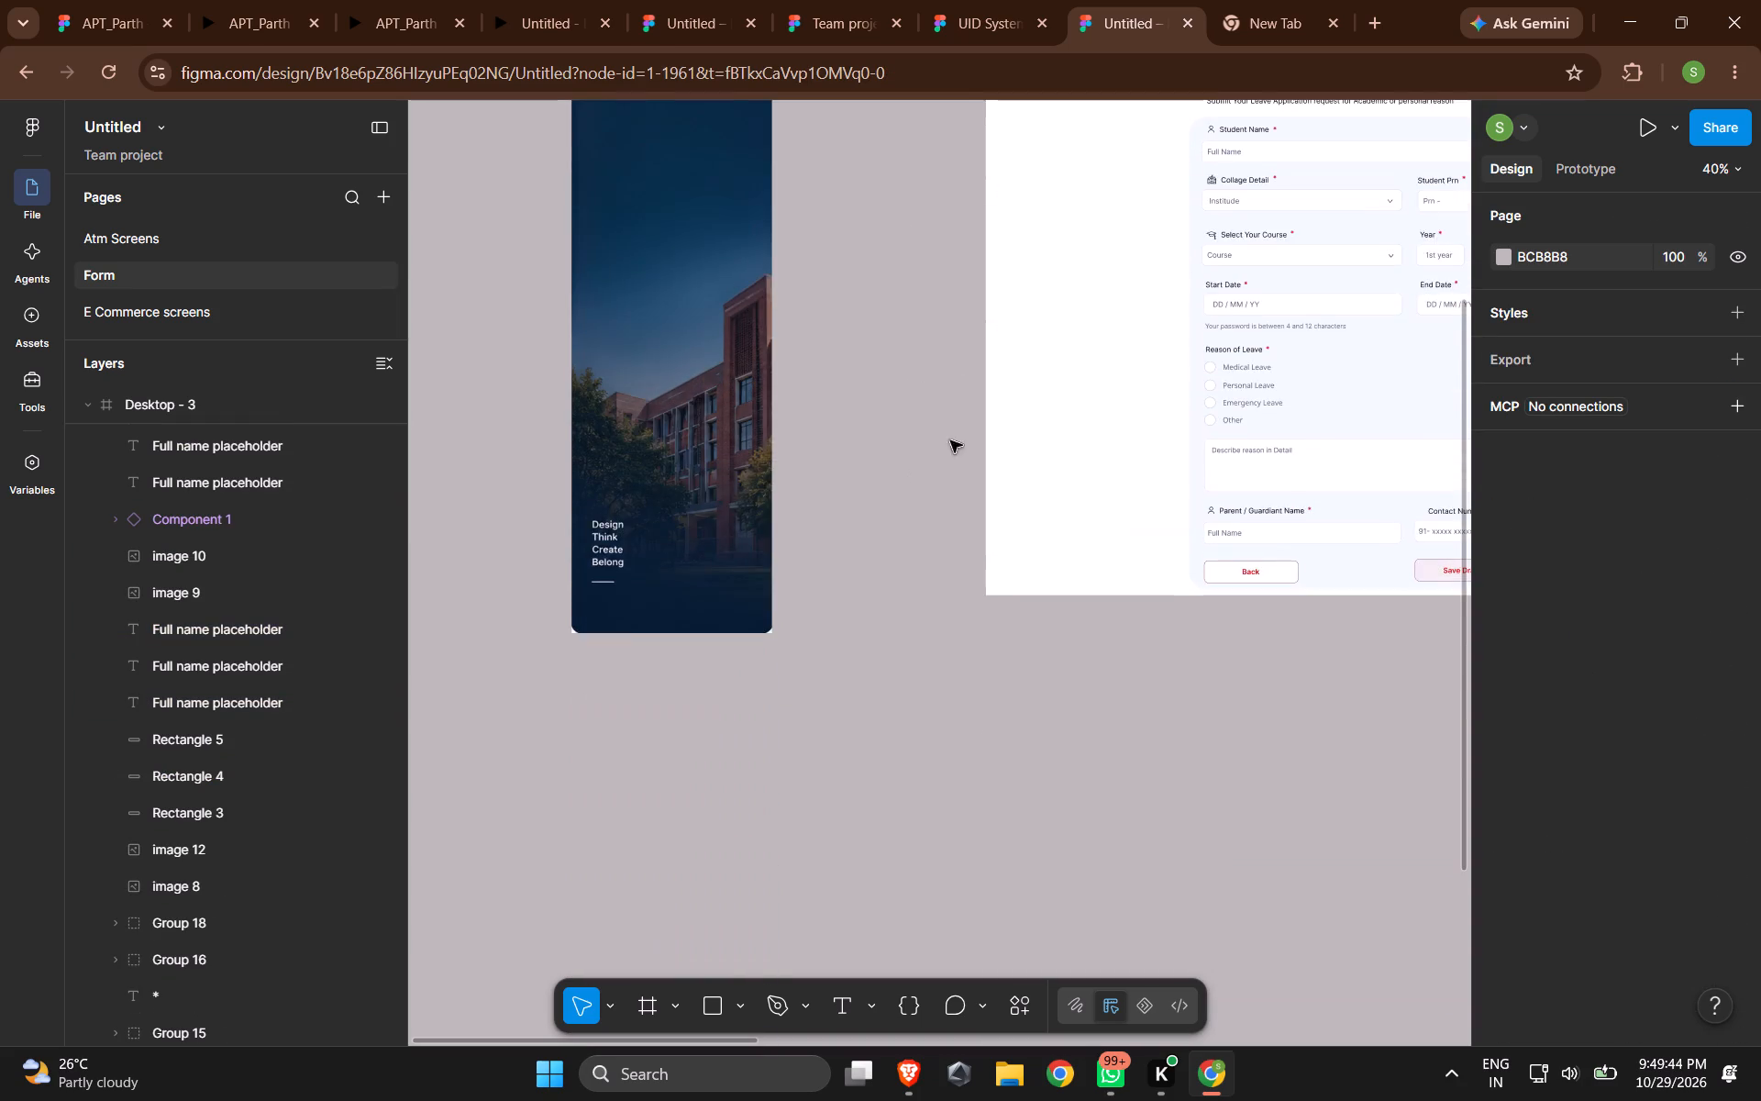
{"action": "scroll", "coordinate": [987, 417], "scroll_direction": "down", "scroll_amount": 4, "text": "ctrl"}
{"action": "scroll", "coordinate": [1060, 349], "scroll_direction": "up", "scroll_amount": 5, "text": "shift"}
{"action": "scroll", "coordinate": [1062, 346], "scroll_direction": "down", "scroll_amount": 8, "text": "shift"}
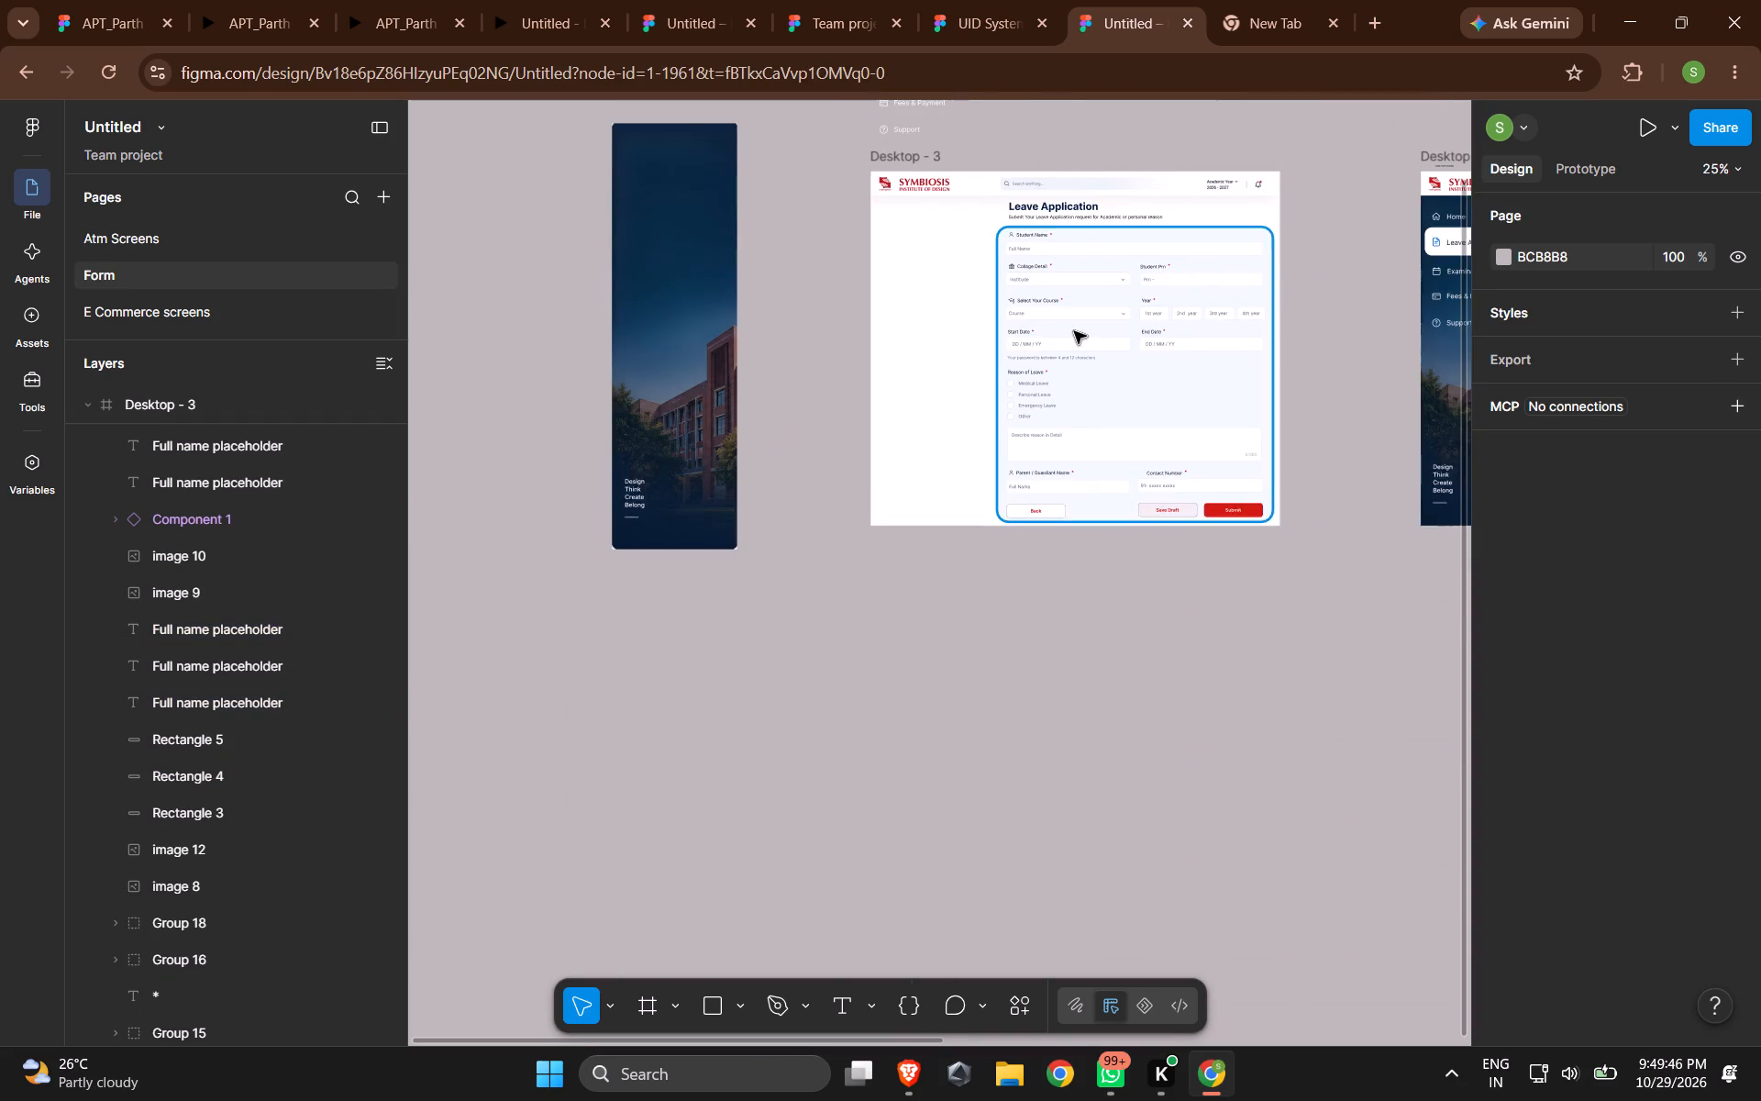
{"action": "scroll", "coordinate": [1076, 329], "scroll_direction": "up", "scroll_amount": 3, "text": "ctrl"}
{"action": "scroll", "coordinate": [1044, 293], "scroll_direction": "up", "scroll_amount": 3}
{"action": "scroll", "coordinate": [1047, 317], "scroll_direction": "up", "scroll_amount": 5, "text": "ctrl"}
{"action": "scroll", "coordinate": [1048, 317], "scroll_direction": "down", "scroll_amount": 2, "text": "ctrl"}
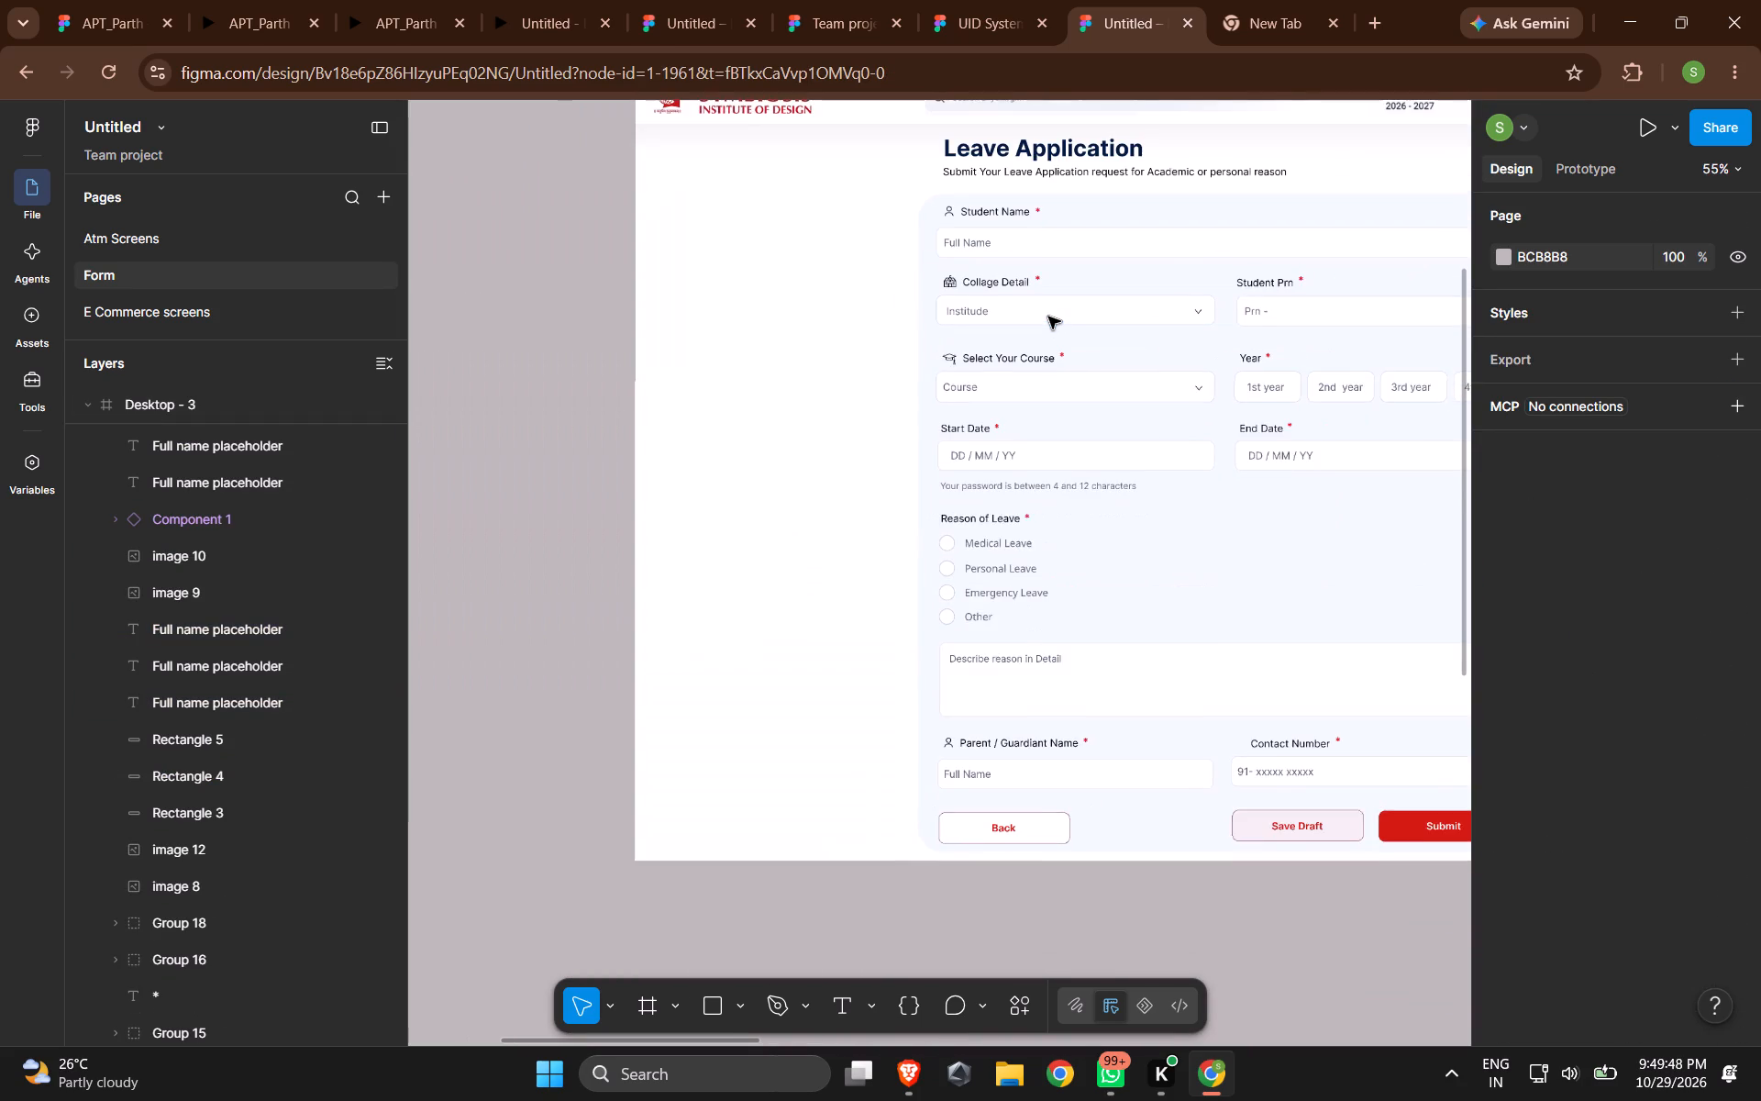
{"action": "scroll", "coordinate": [1048, 317], "scroll_direction": "up", "scroll_amount": 4}
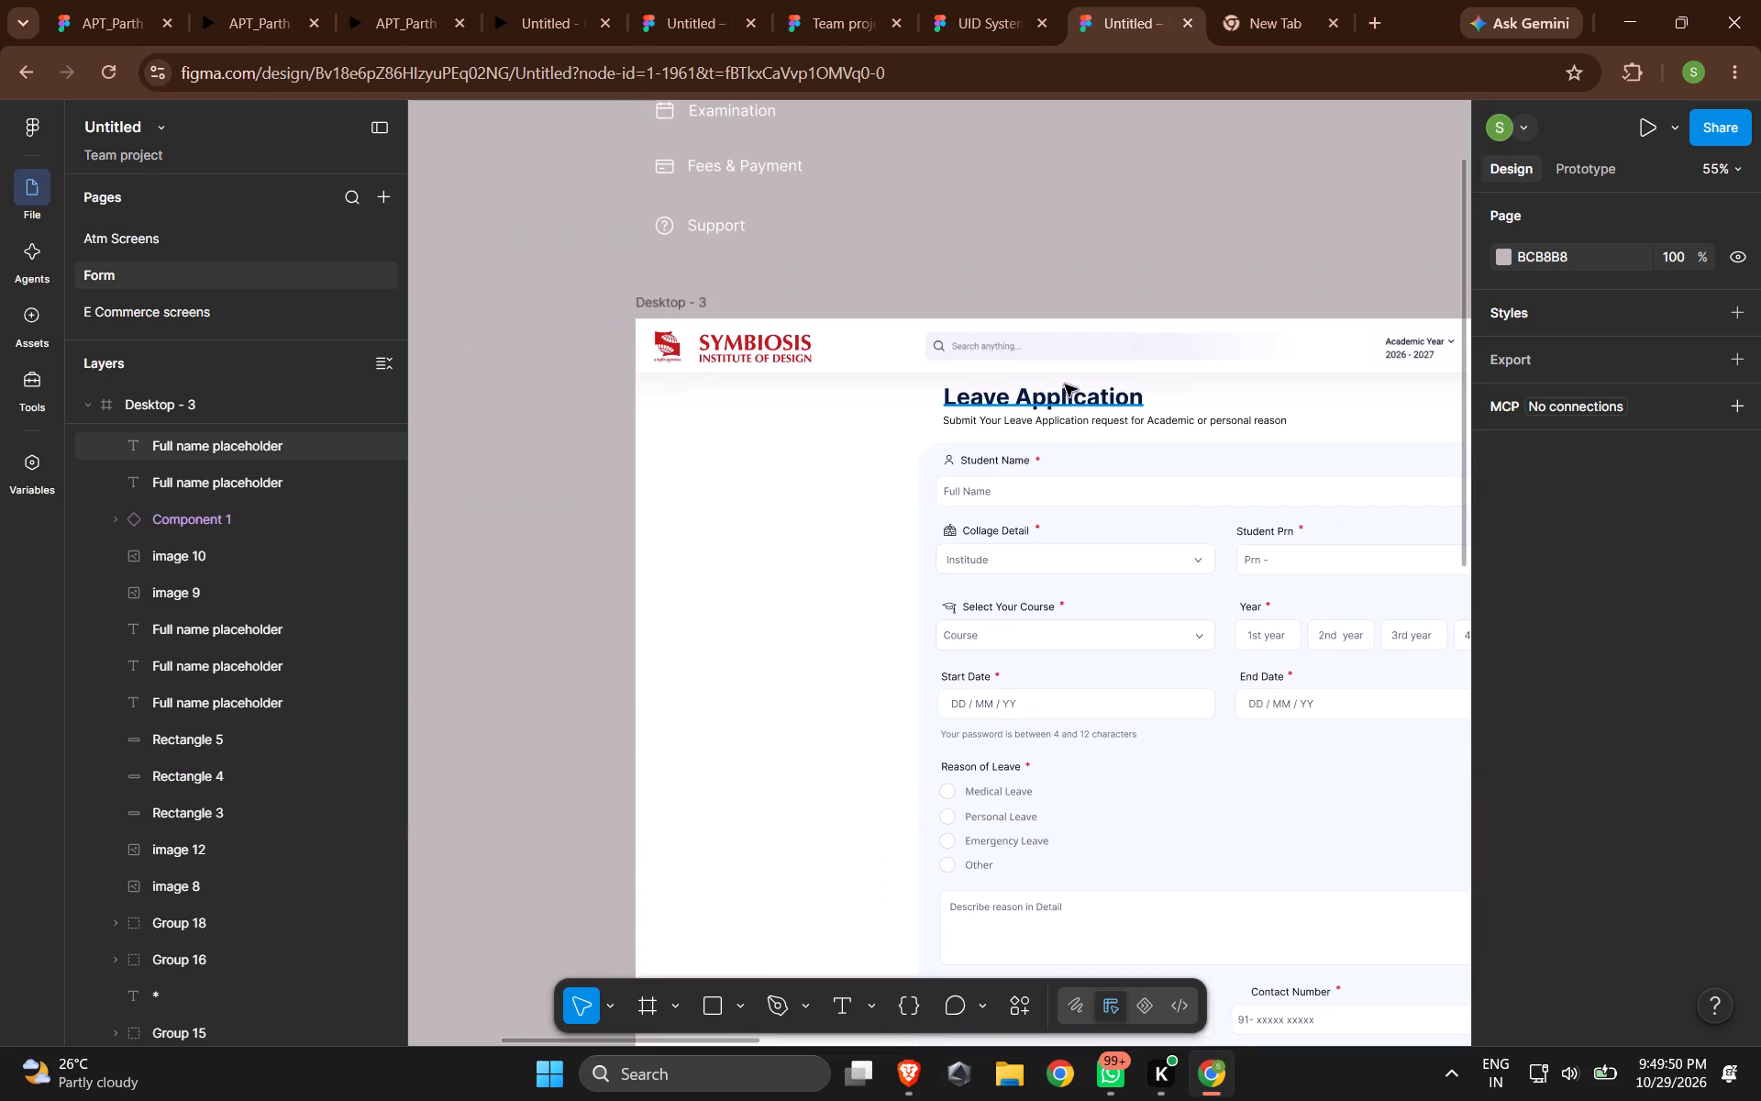
{"action": "scroll", "coordinate": [1049, 401], "scroll_direction": "down", "scroll_amount": 6, "text": "shift"}
{"action": "scroll", "coordinate": [1047, 405], "scroll_direction": "down", "scroll_amount": 2, "text": "ctrl"}
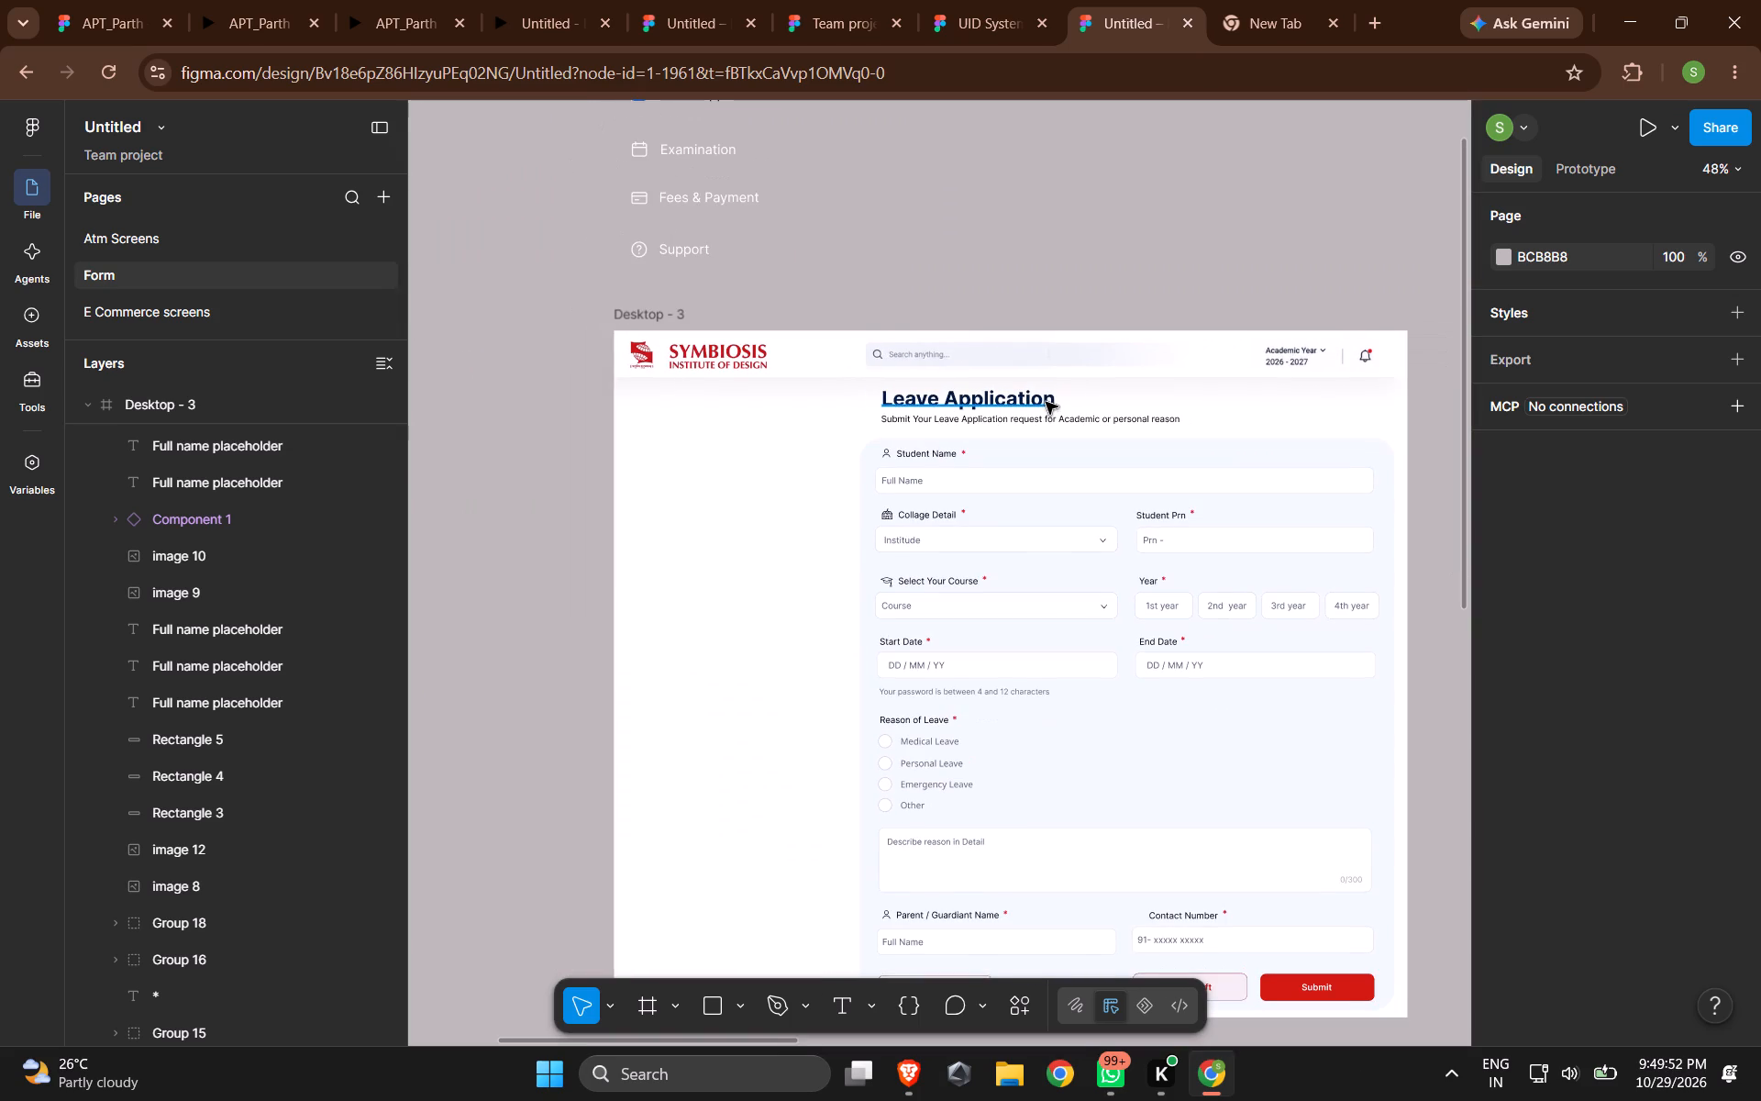
{"action": "scroll", "coordinate": [1045, 400], "scroll_direction": "down", "scroll_amount": 4, "text": "shift"}
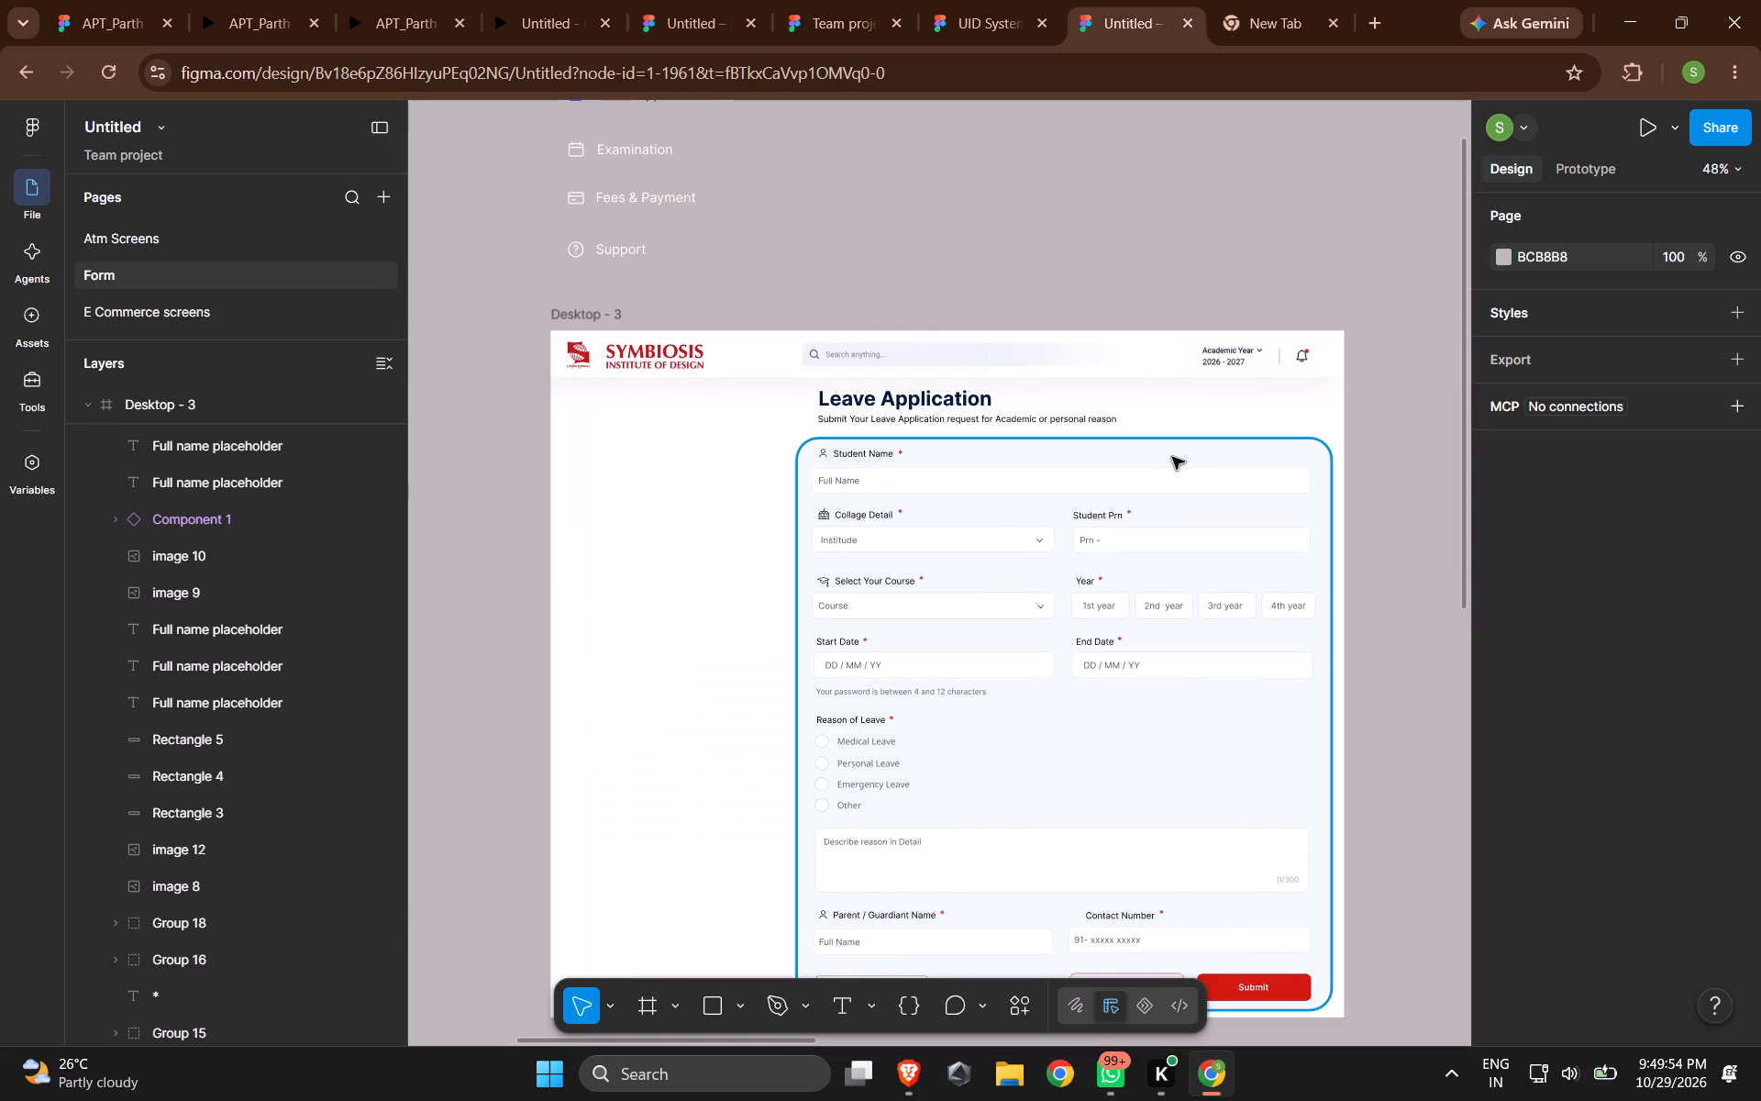
{"action": "left_click_drag", "start_coordinate": [1172, 453], "coordinate": [962, 464]}
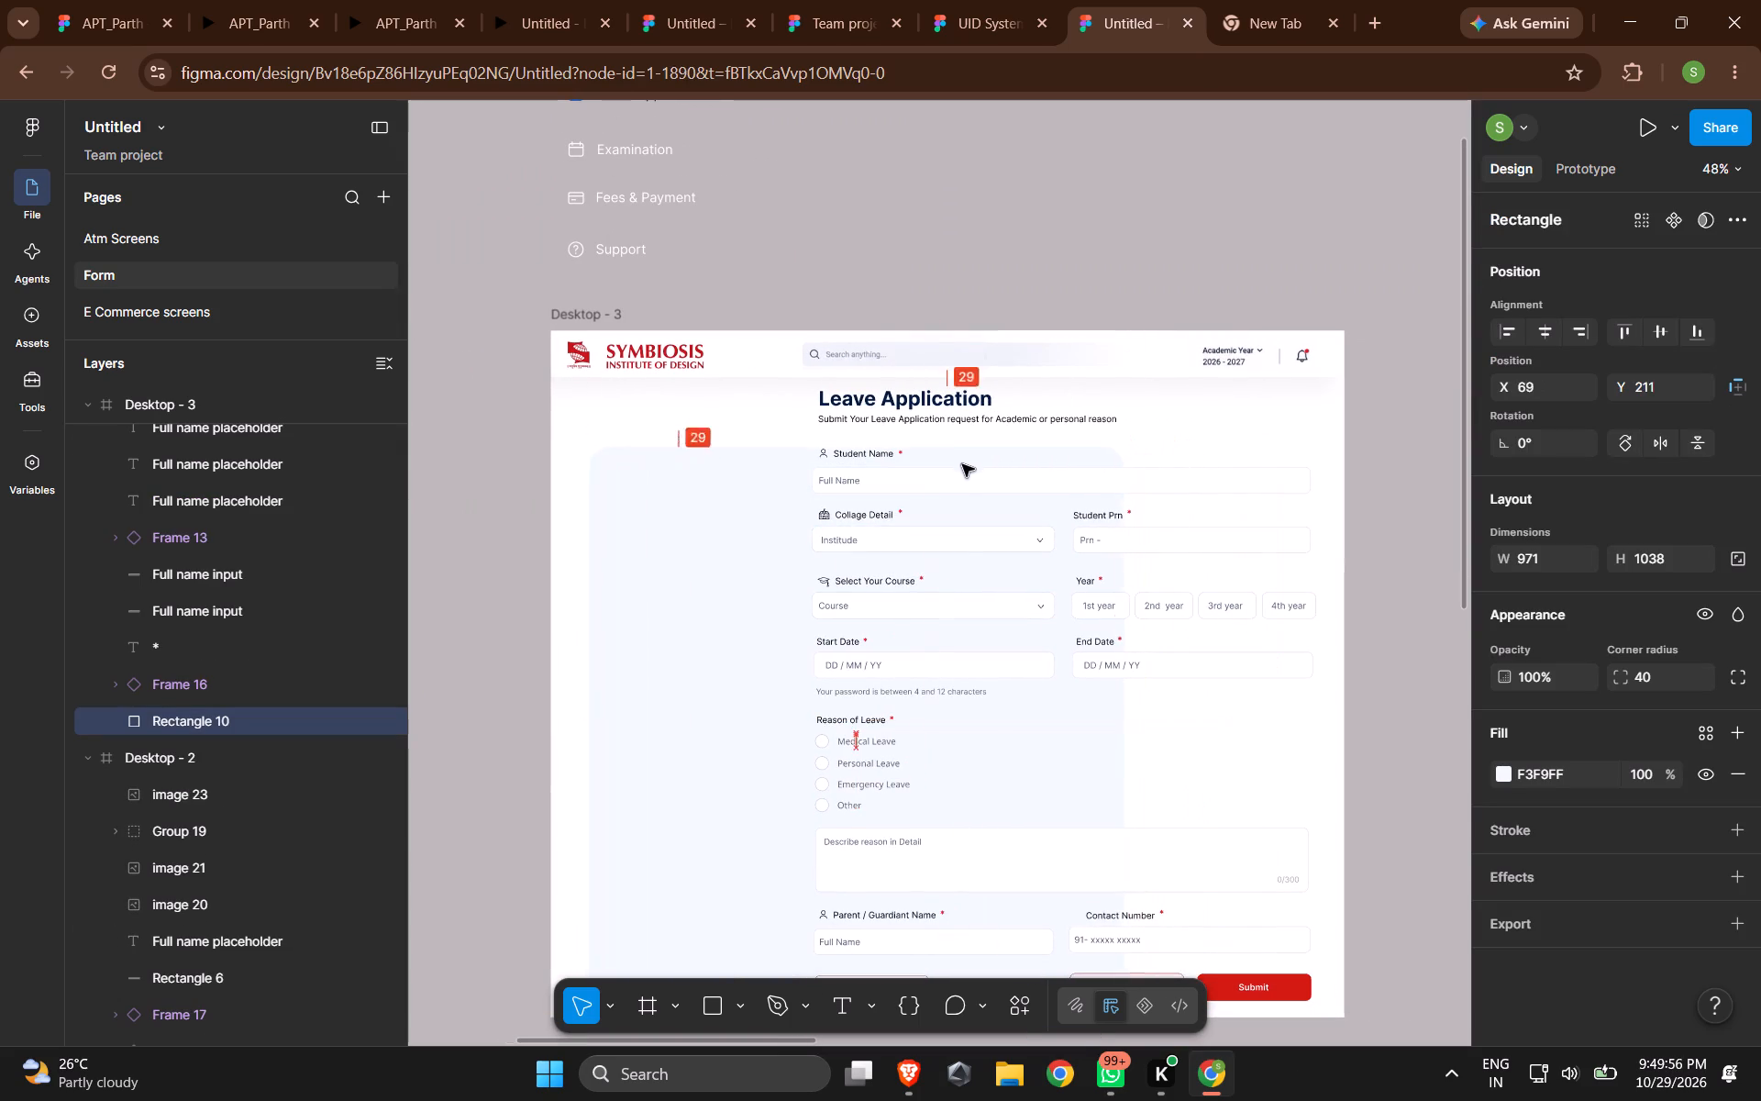
{"action": "left_click_drag", "start_coordinate": [962, 464], "coordinate": [926, 494]}
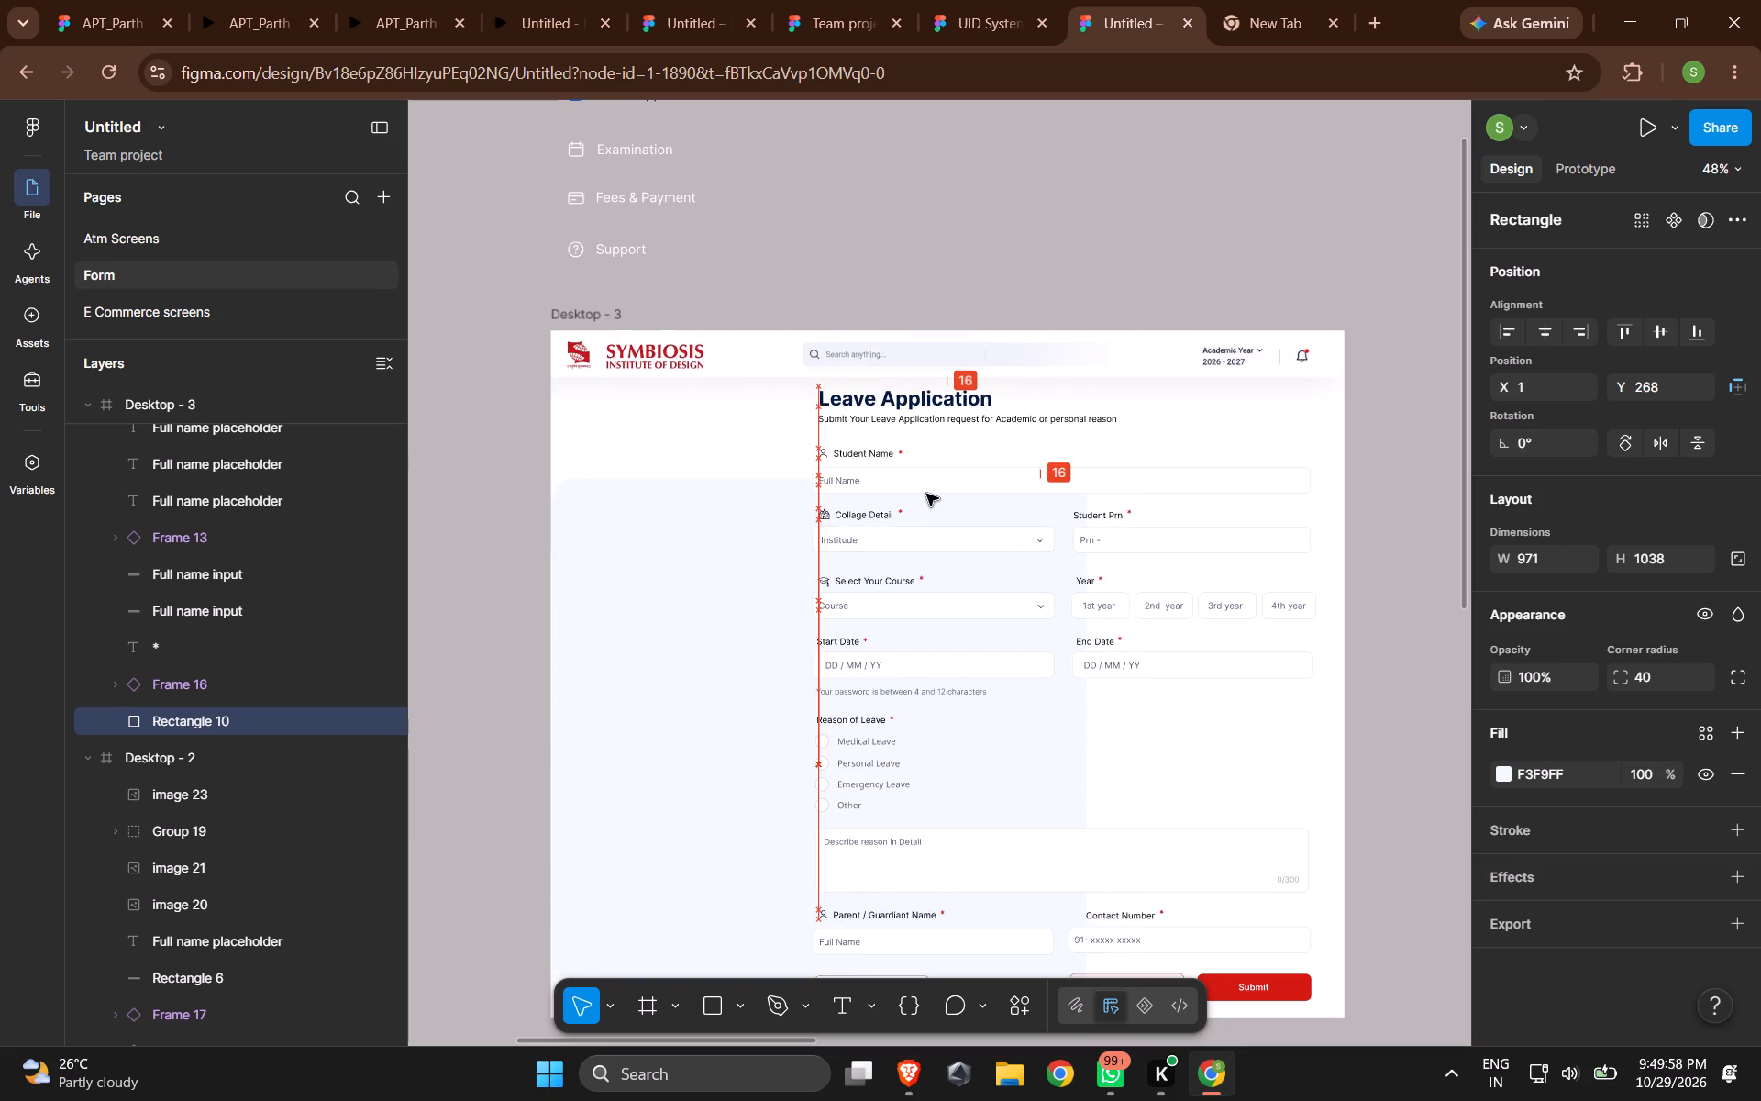
{"action": "left_click_drag", "start_coordinate": [926, 494], "coordinate": [912, 491]}
{"action": "left_click_drag", "start_coordinate": [1075, 625], "coordinate": [1340, 624]}
{"action": "left_click", "coordinate": [1420, 475]}
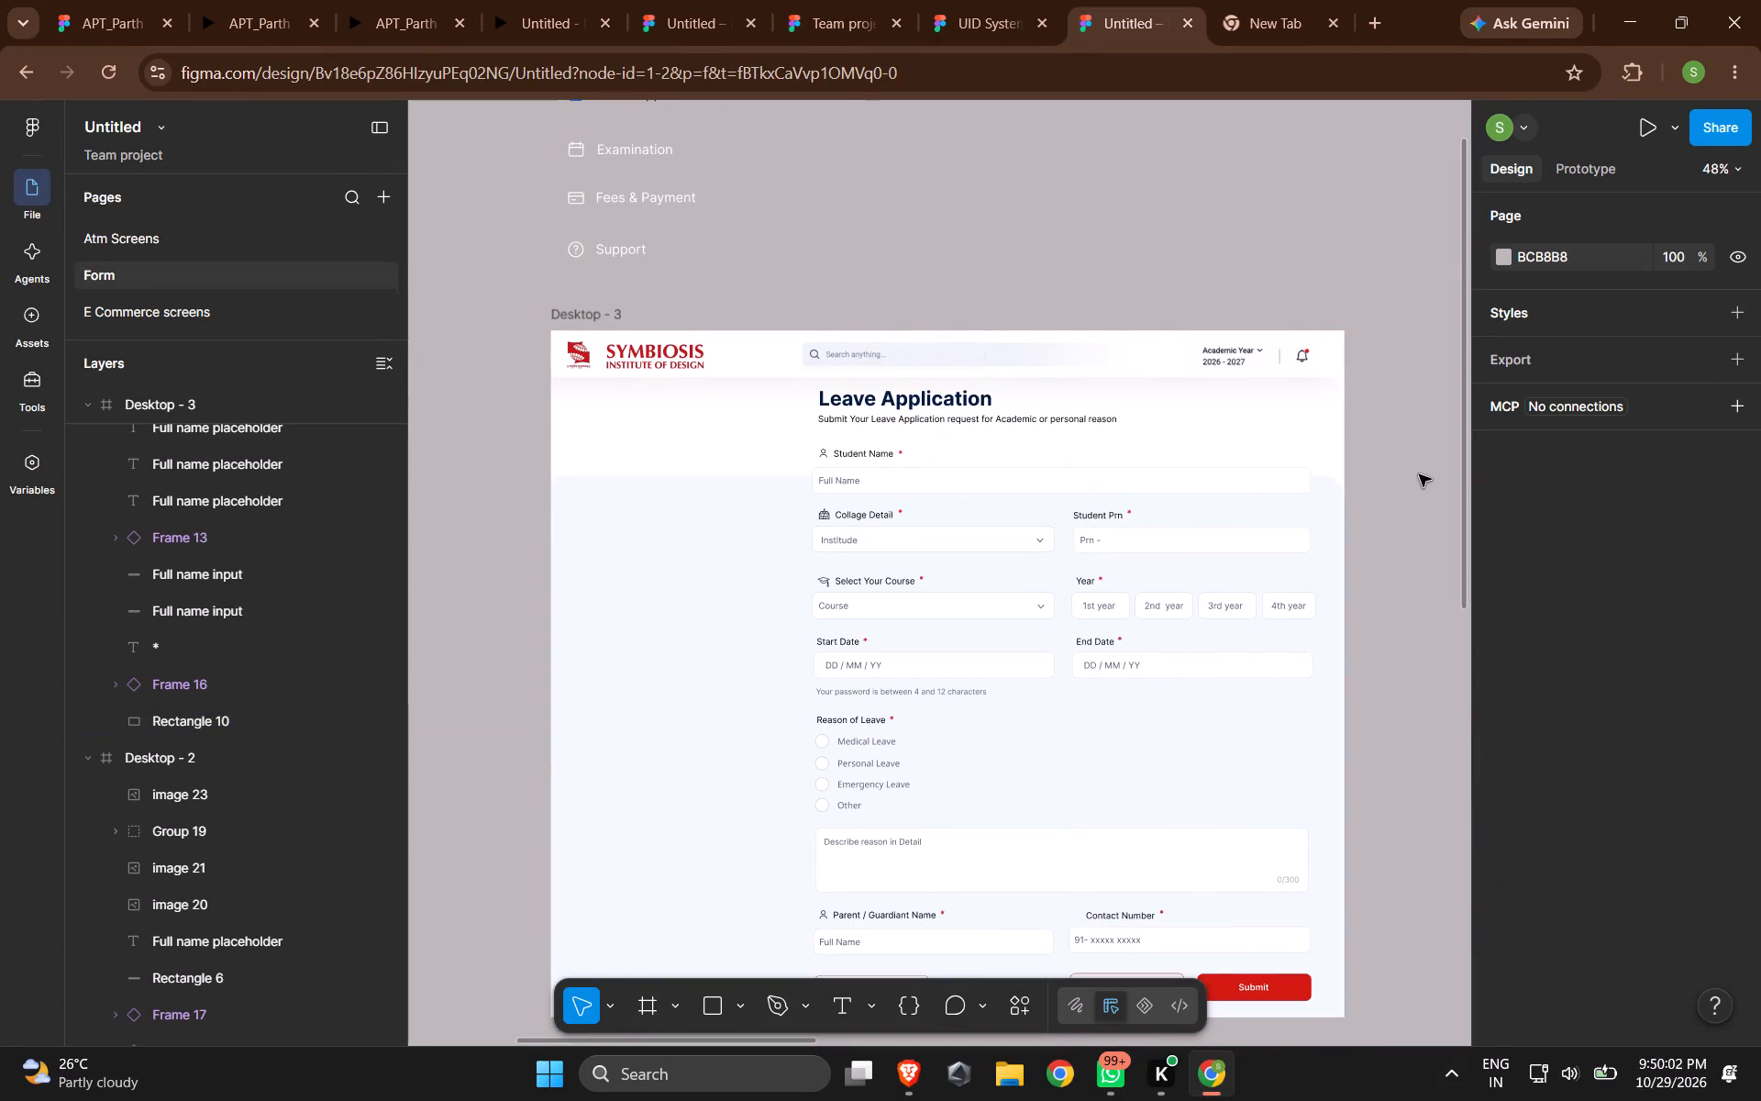
Replace the Leave Application heading in Desktop - 3 with "FDM Event resigtrayion".
{"action": "scroll", "coordinate": [1146, 402], "scroll_direction": "down", "scroll_amount": 4}
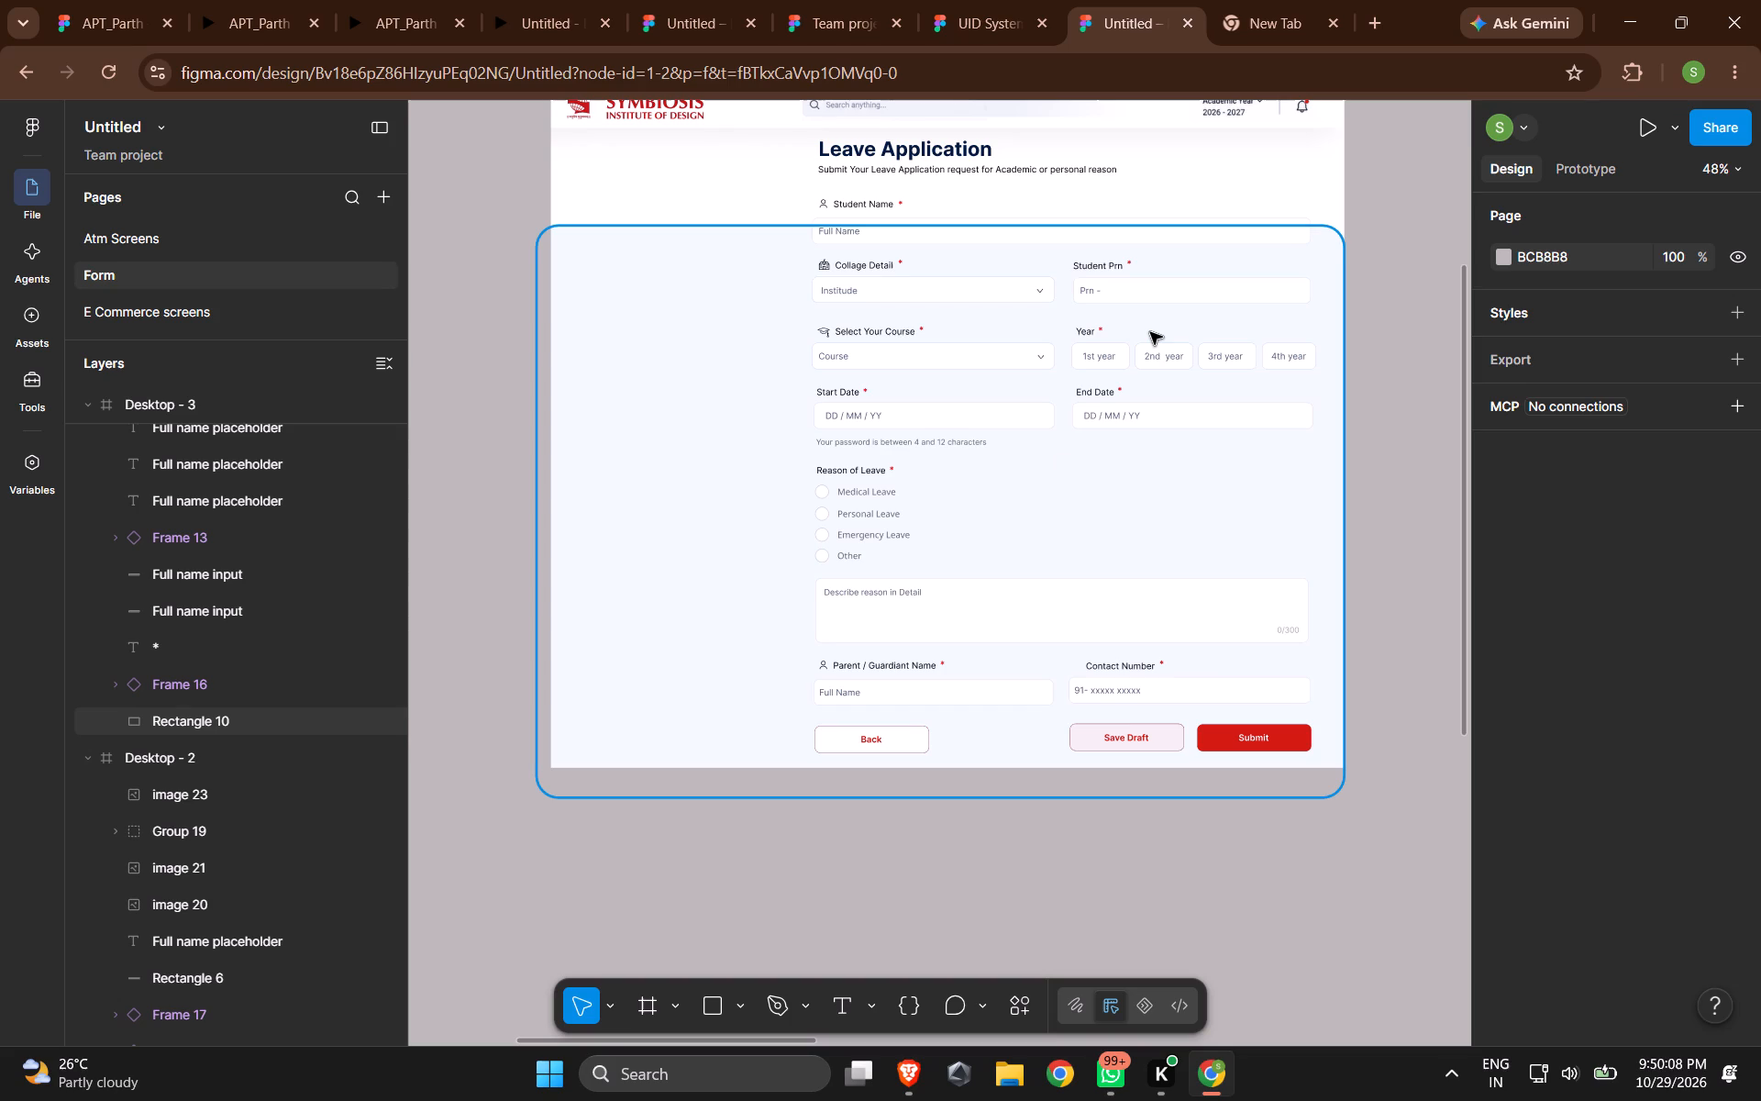
{"action": "scroll", "coordinate": [688, 361], "scroll_direction": "up", "scroll_amount": 2}
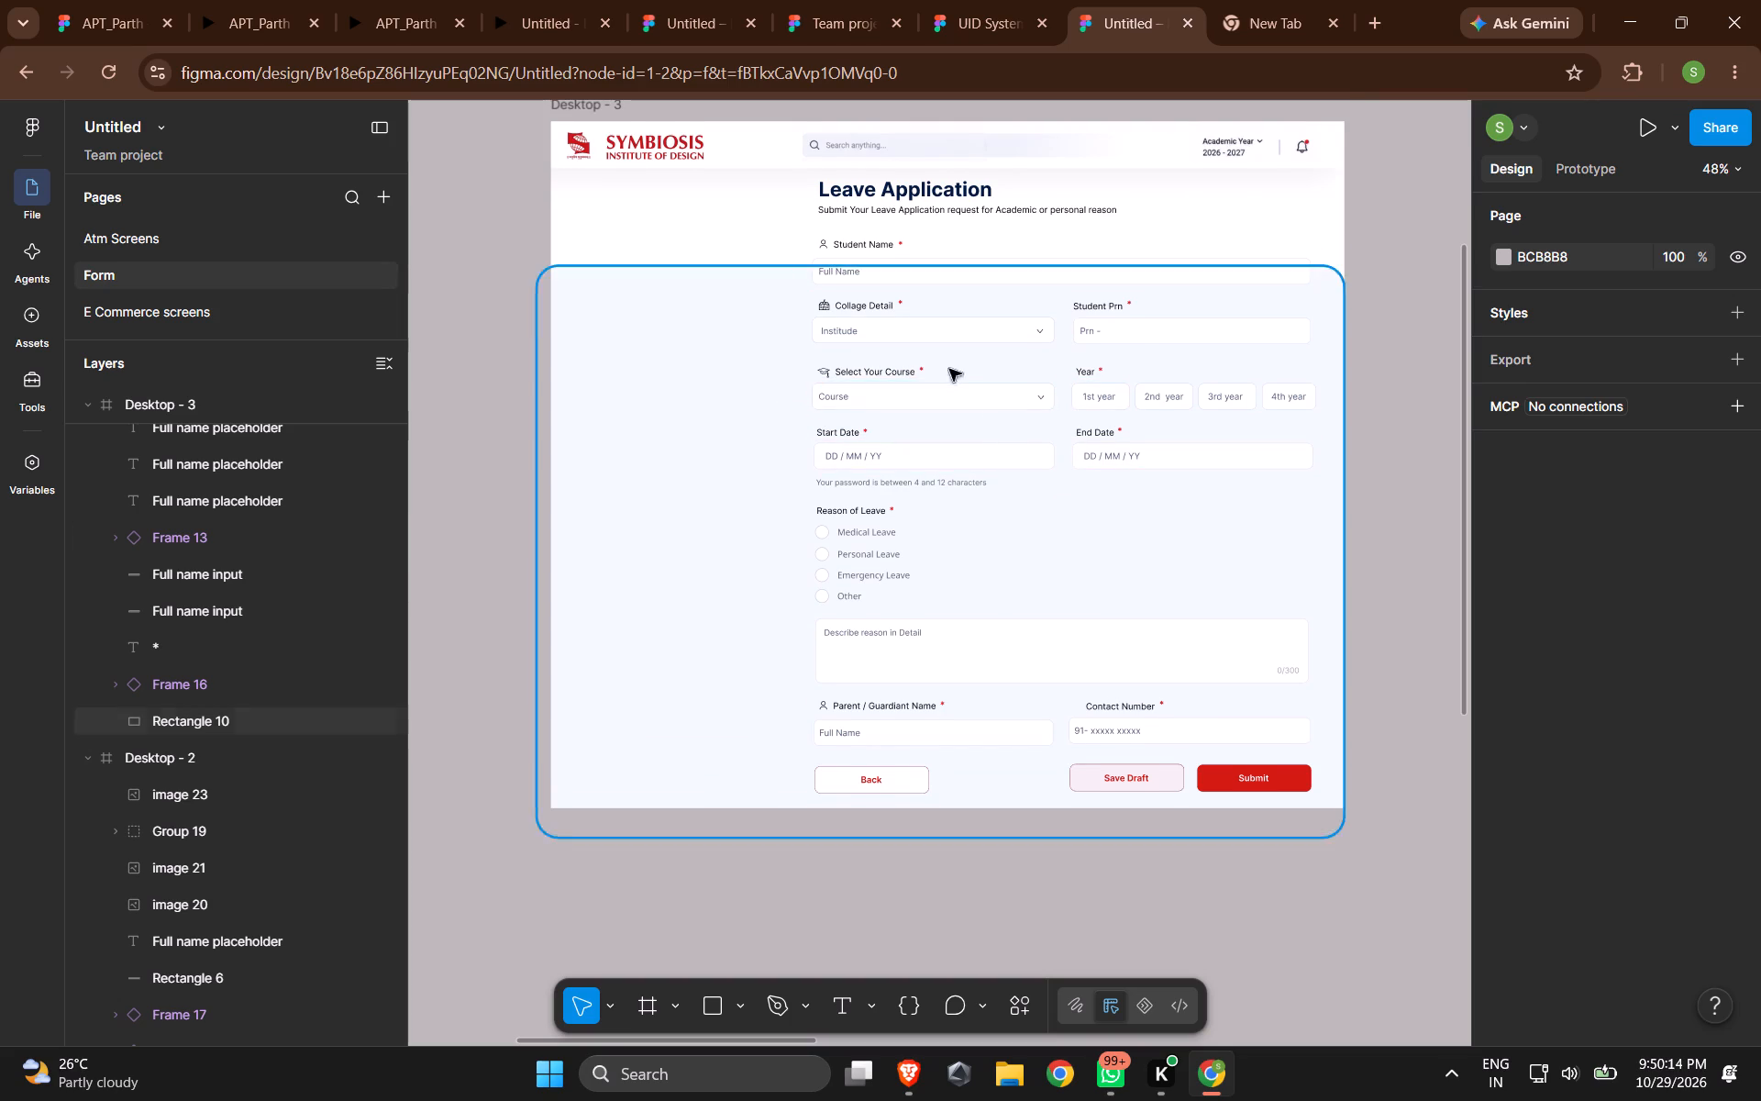
{"action": "scroll", "coordinate": [954, 328], "scroll_direction": "up", "scroll_amount": 5}
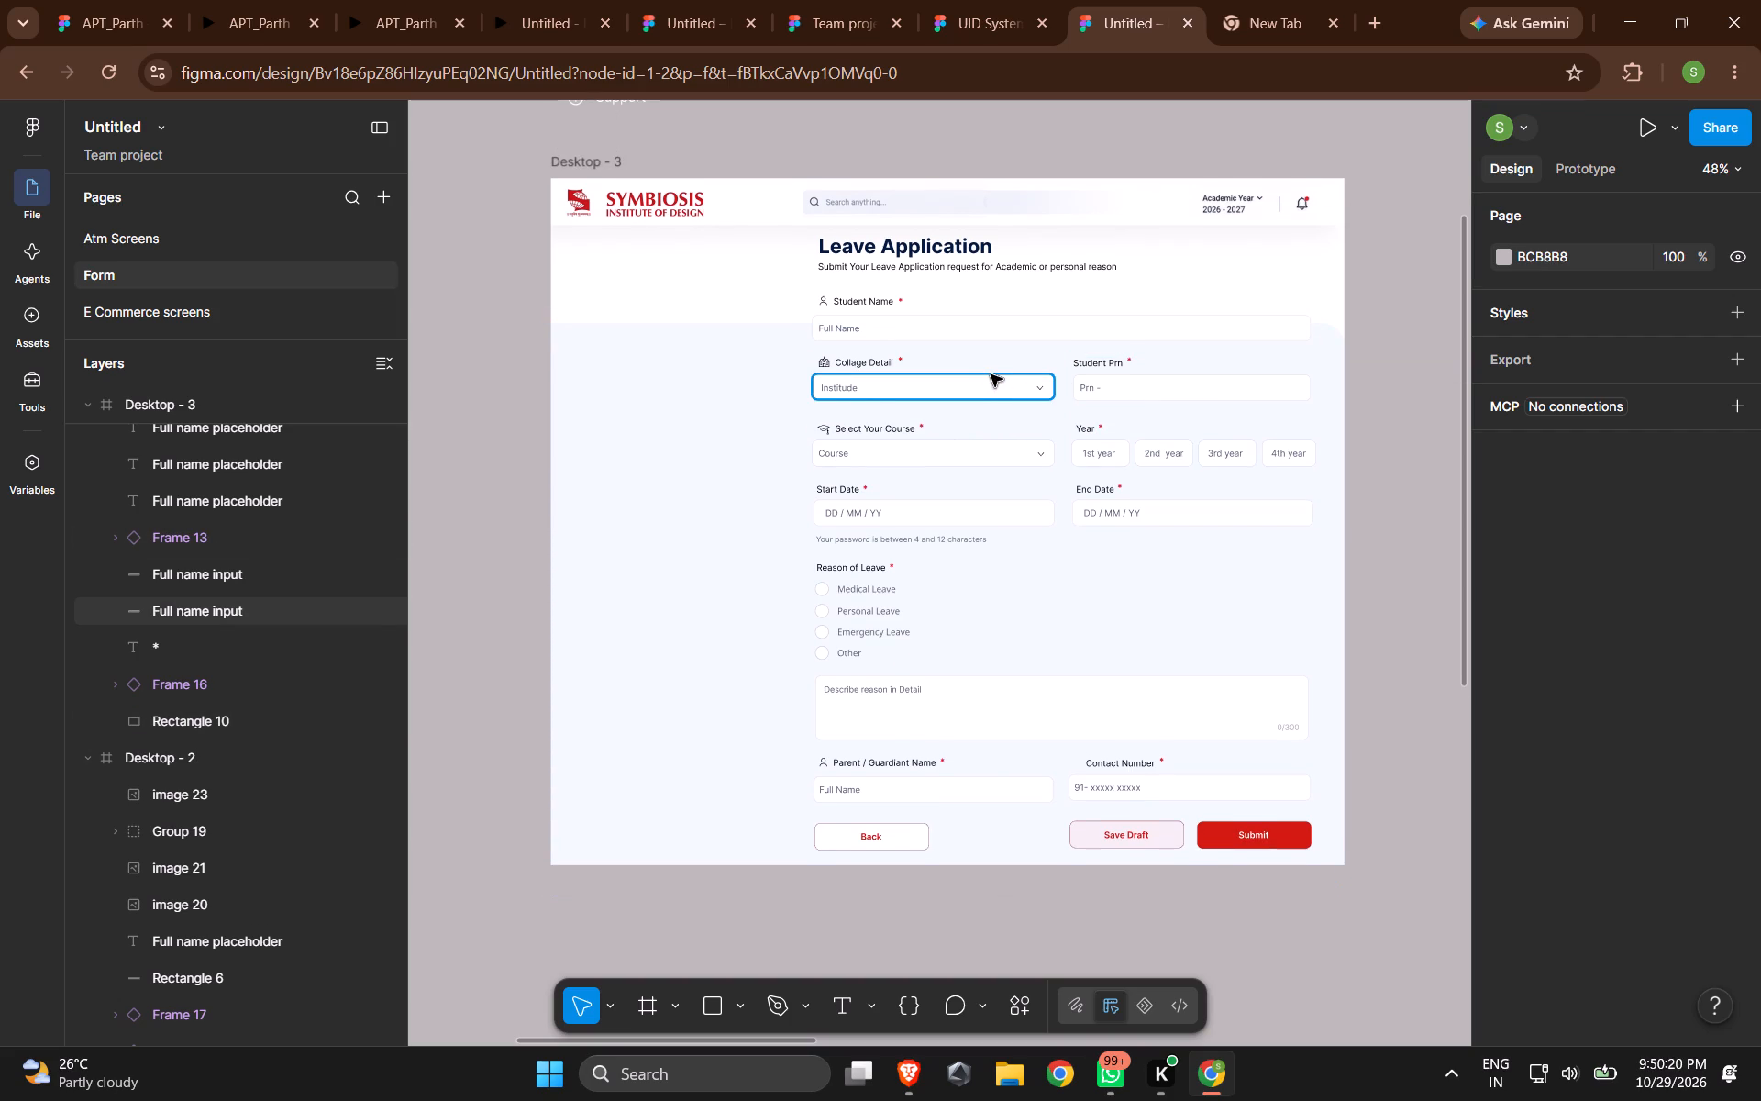
{"action": "scroll", "coordinate": [991, 374], "scroll_direction": "down", "scroll_amount": 1}
{"action": "scroll", "coordinate": [991, 374], "scroll_direction": "up", "scroll_amount": 2}
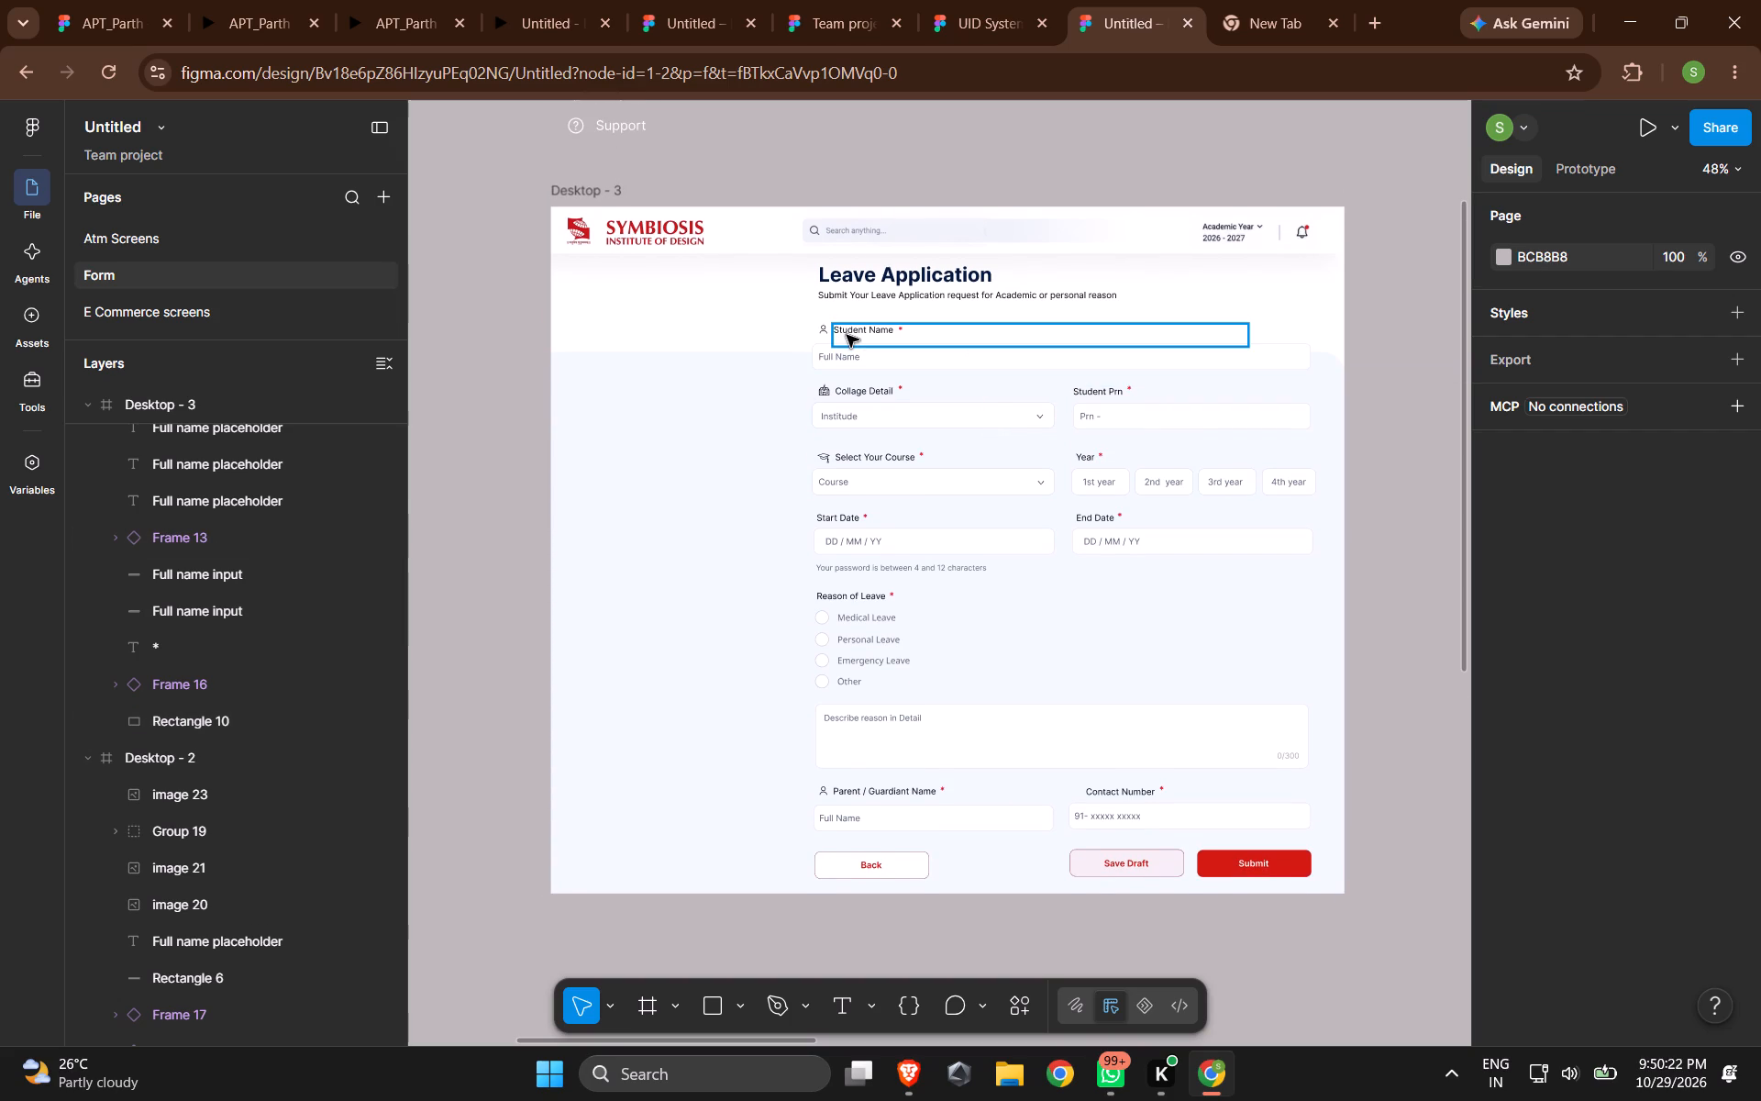
{"action": "double_click", "coordinate": [857, 278]}
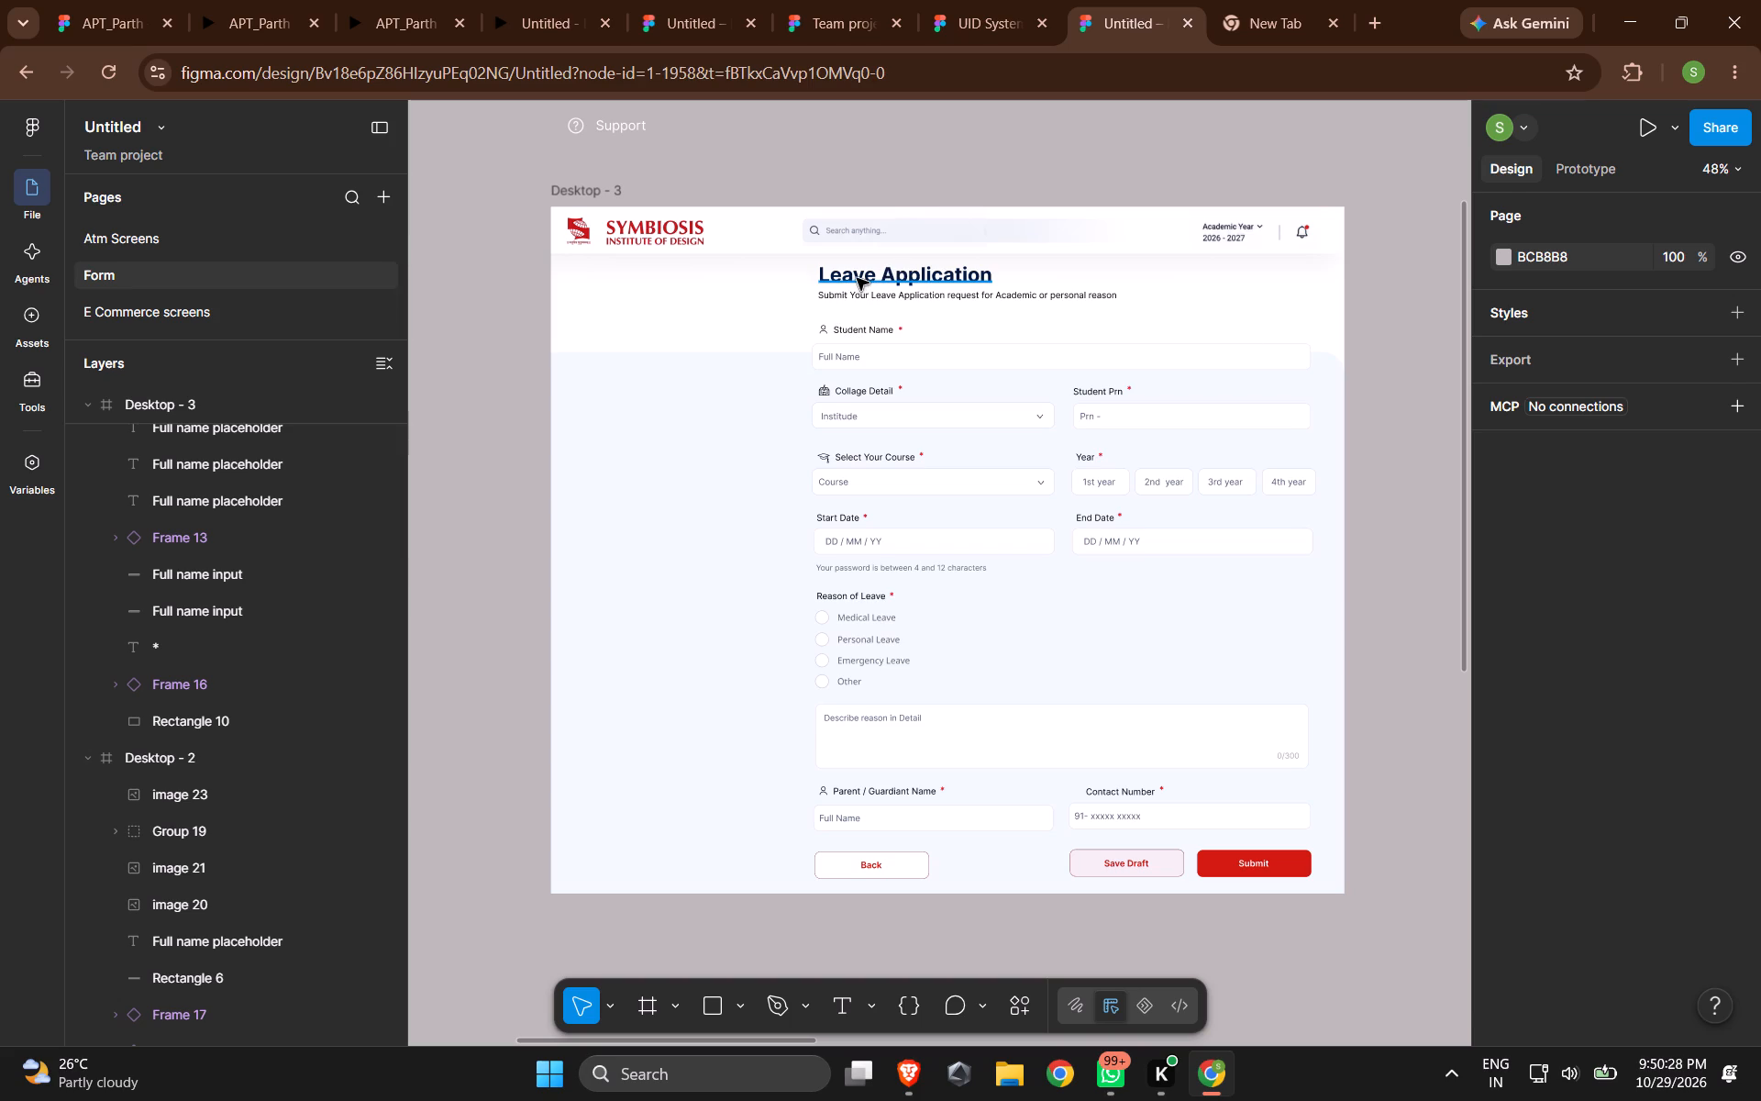
{"action": "double_click", "coordinate": [880, 274]}
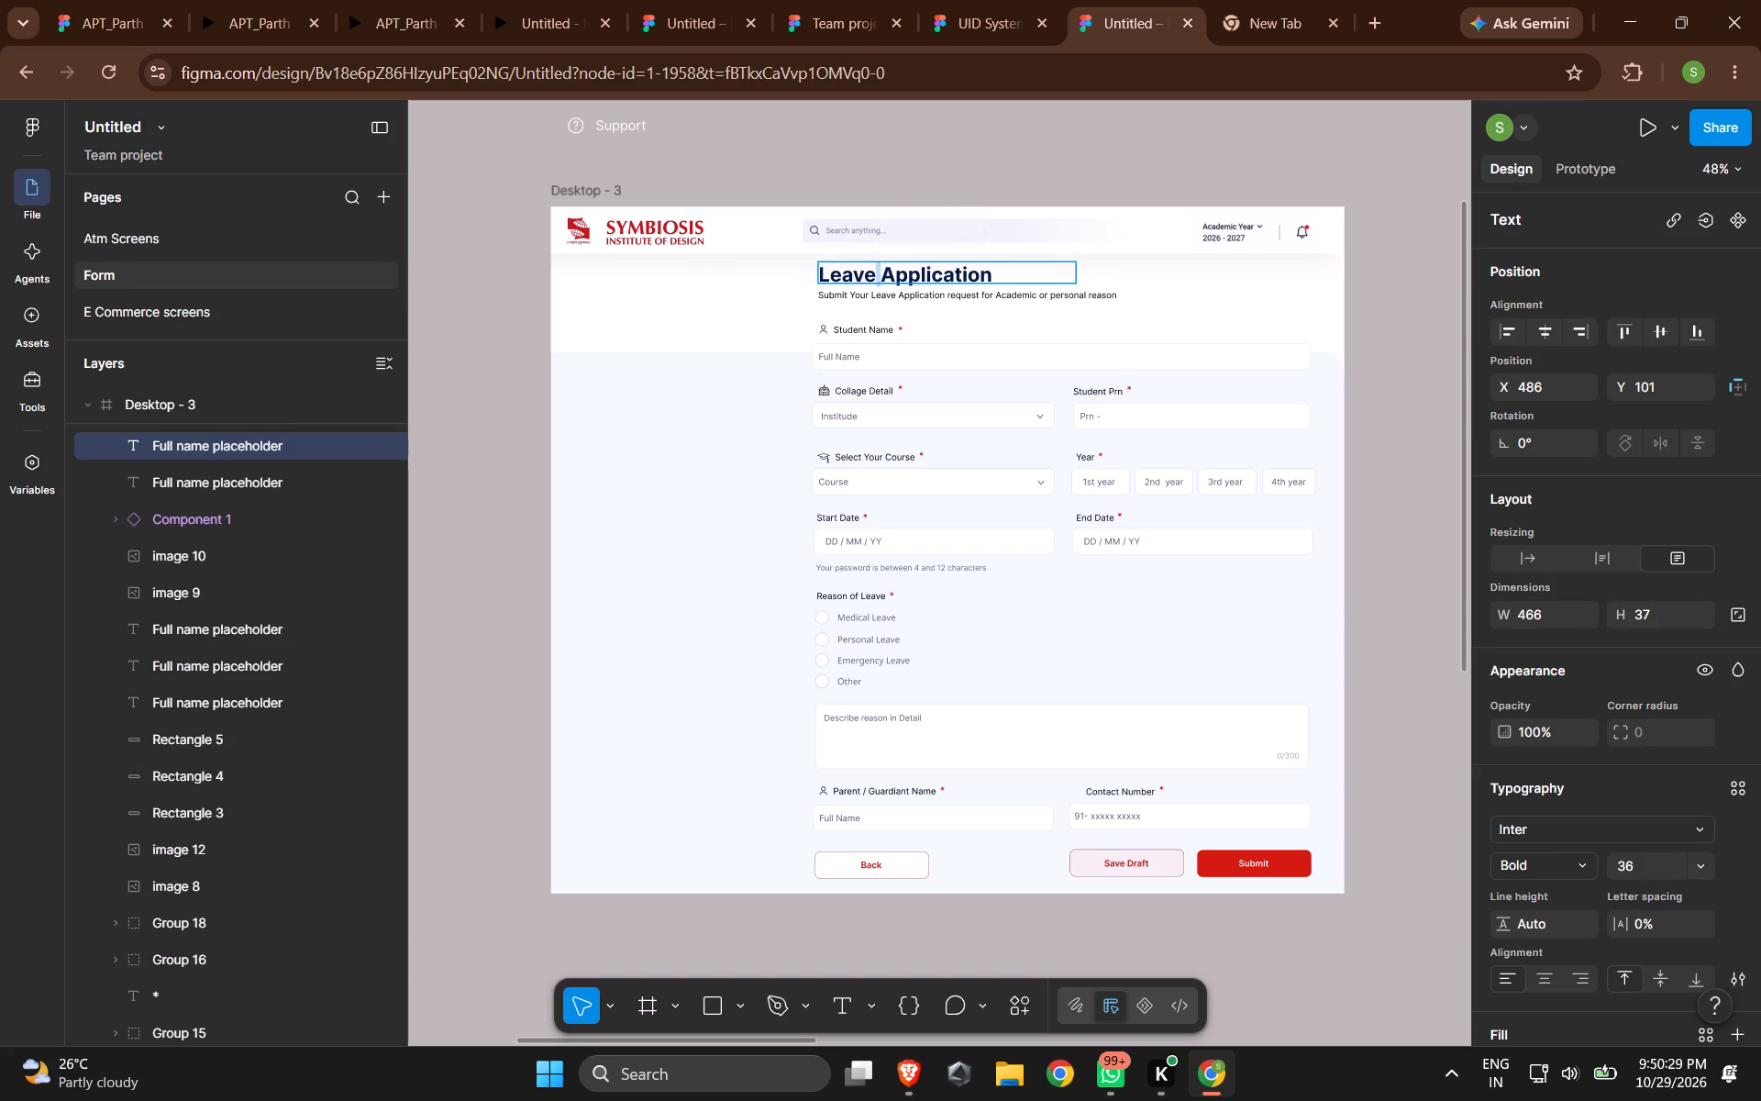
{"action": "left_click", "coordinate": [880, 274]}
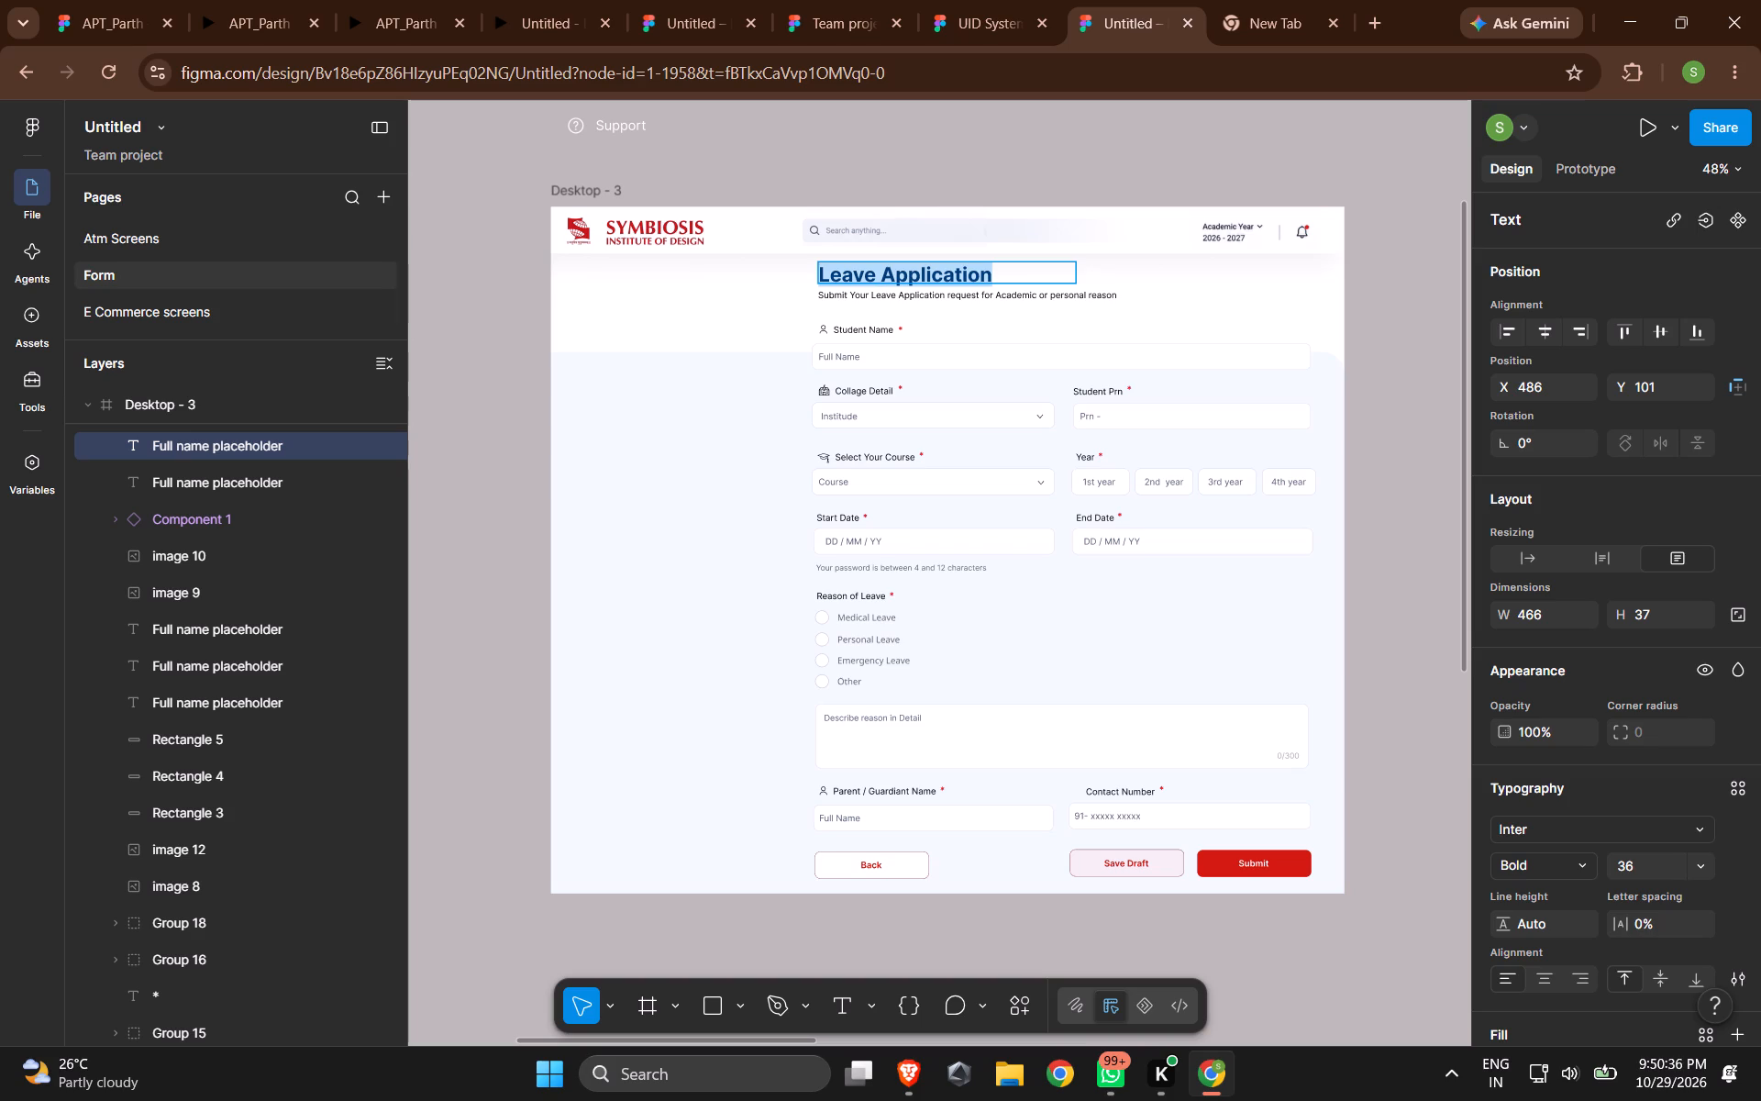
{"action": "scroll", "coordinate": [855, 275], "scroll_direction": "down", "scroll_amount": 1}
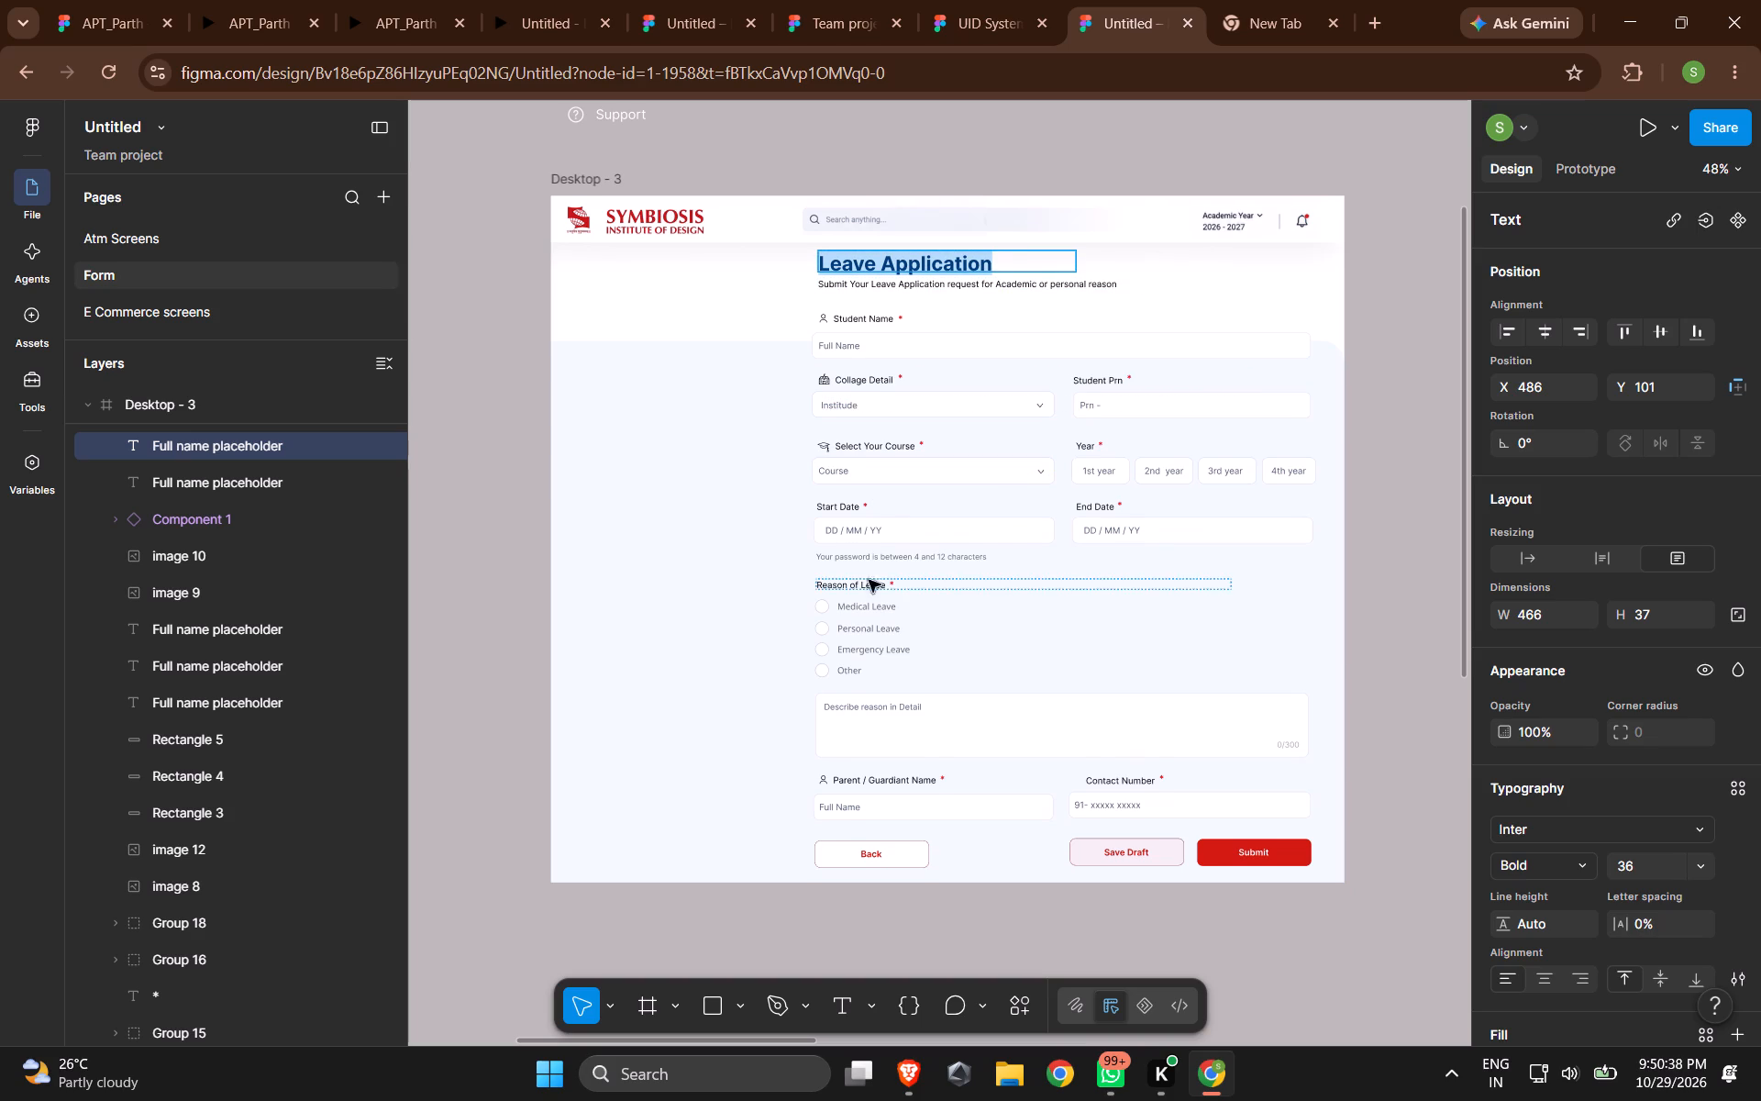
{"action": "scroll", "coordinate": [823, 651], "scroll_direction": "down", "scroll_amount": 7, "text": "shift"}
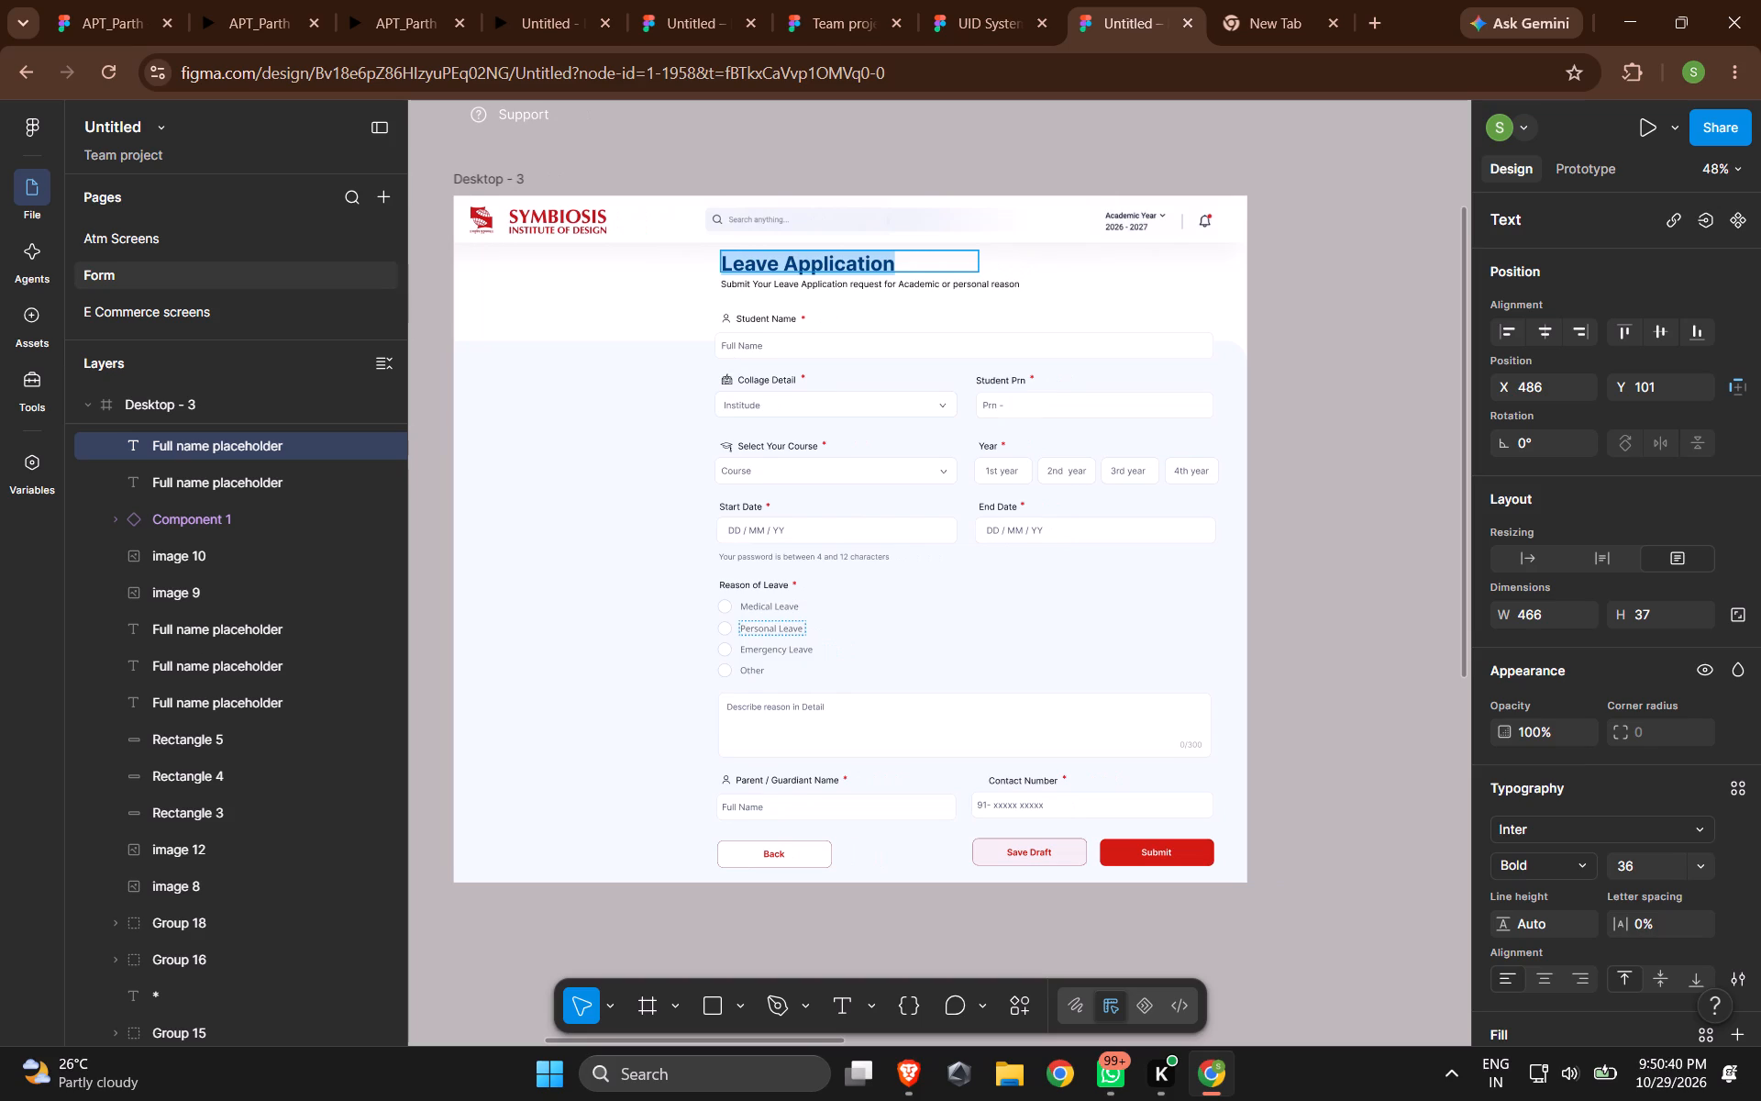
{"action": "scroll", "coordinate": [803, 636], "scroll_direction": "down", "scroll_amount": 2, "text": "shift"}
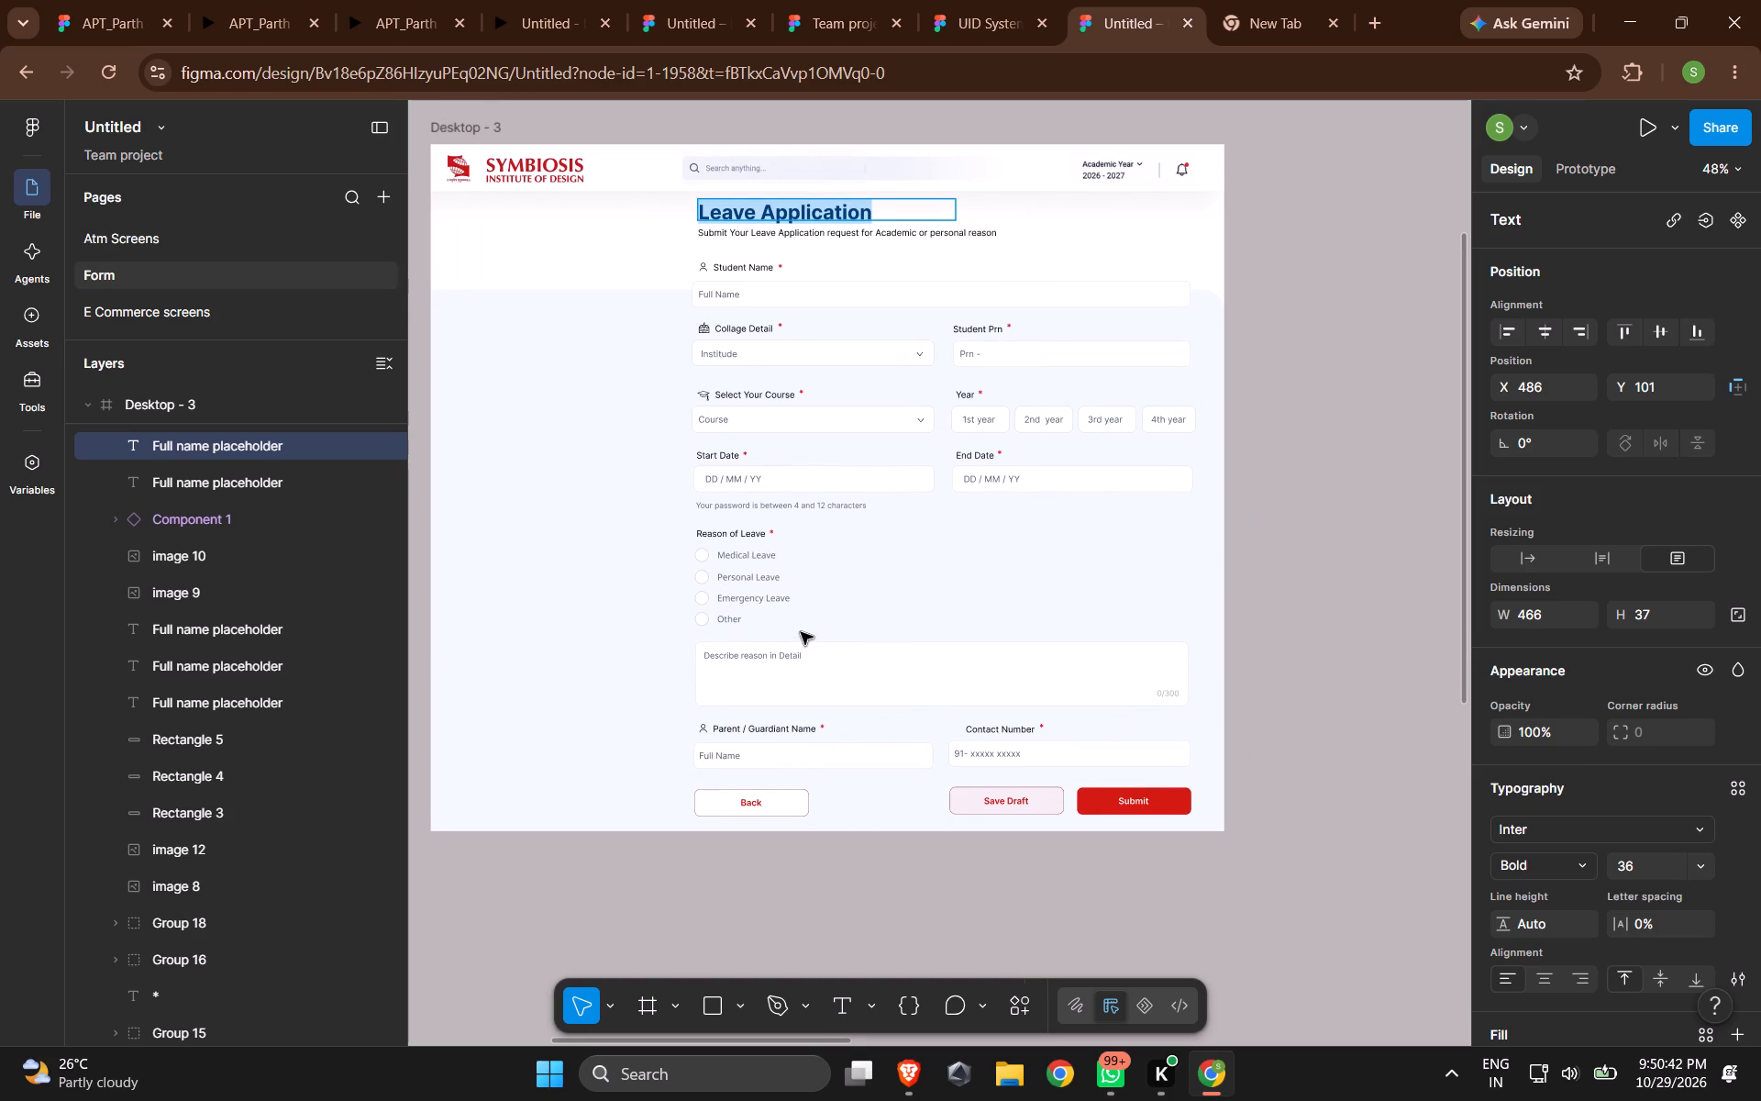
{"action": "scroll", "coordinate": [801, 632], "scroll_direction": "up", "scroll_amount": 1, "text": "shift"}
{"action": "scroll", "coordinate": [801, 632], "scroll_direction": "down", "scroll_amount": 8, "text": "shift"}
{"action": "scroll", "coordinate": [697, 624], "scroll_direction": "up", "scroll_amount": 3}
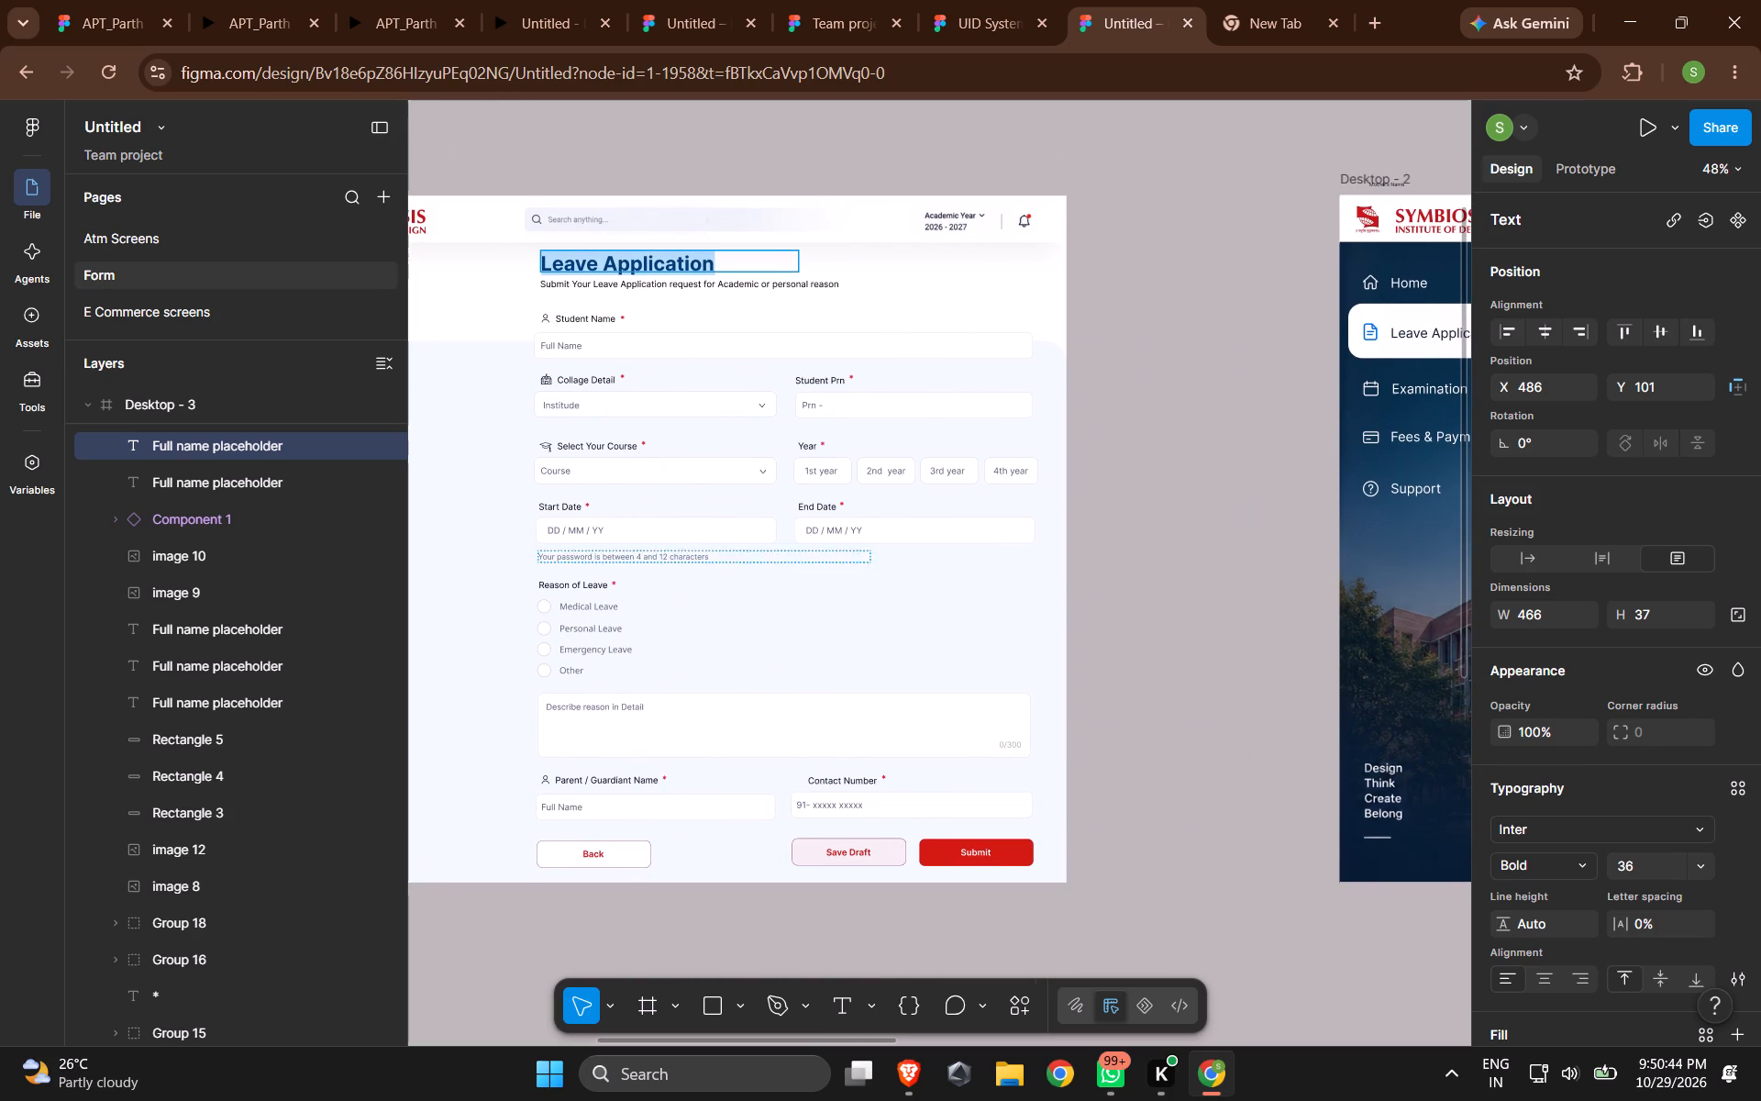
{"action": "key", "text": "shift+e"}
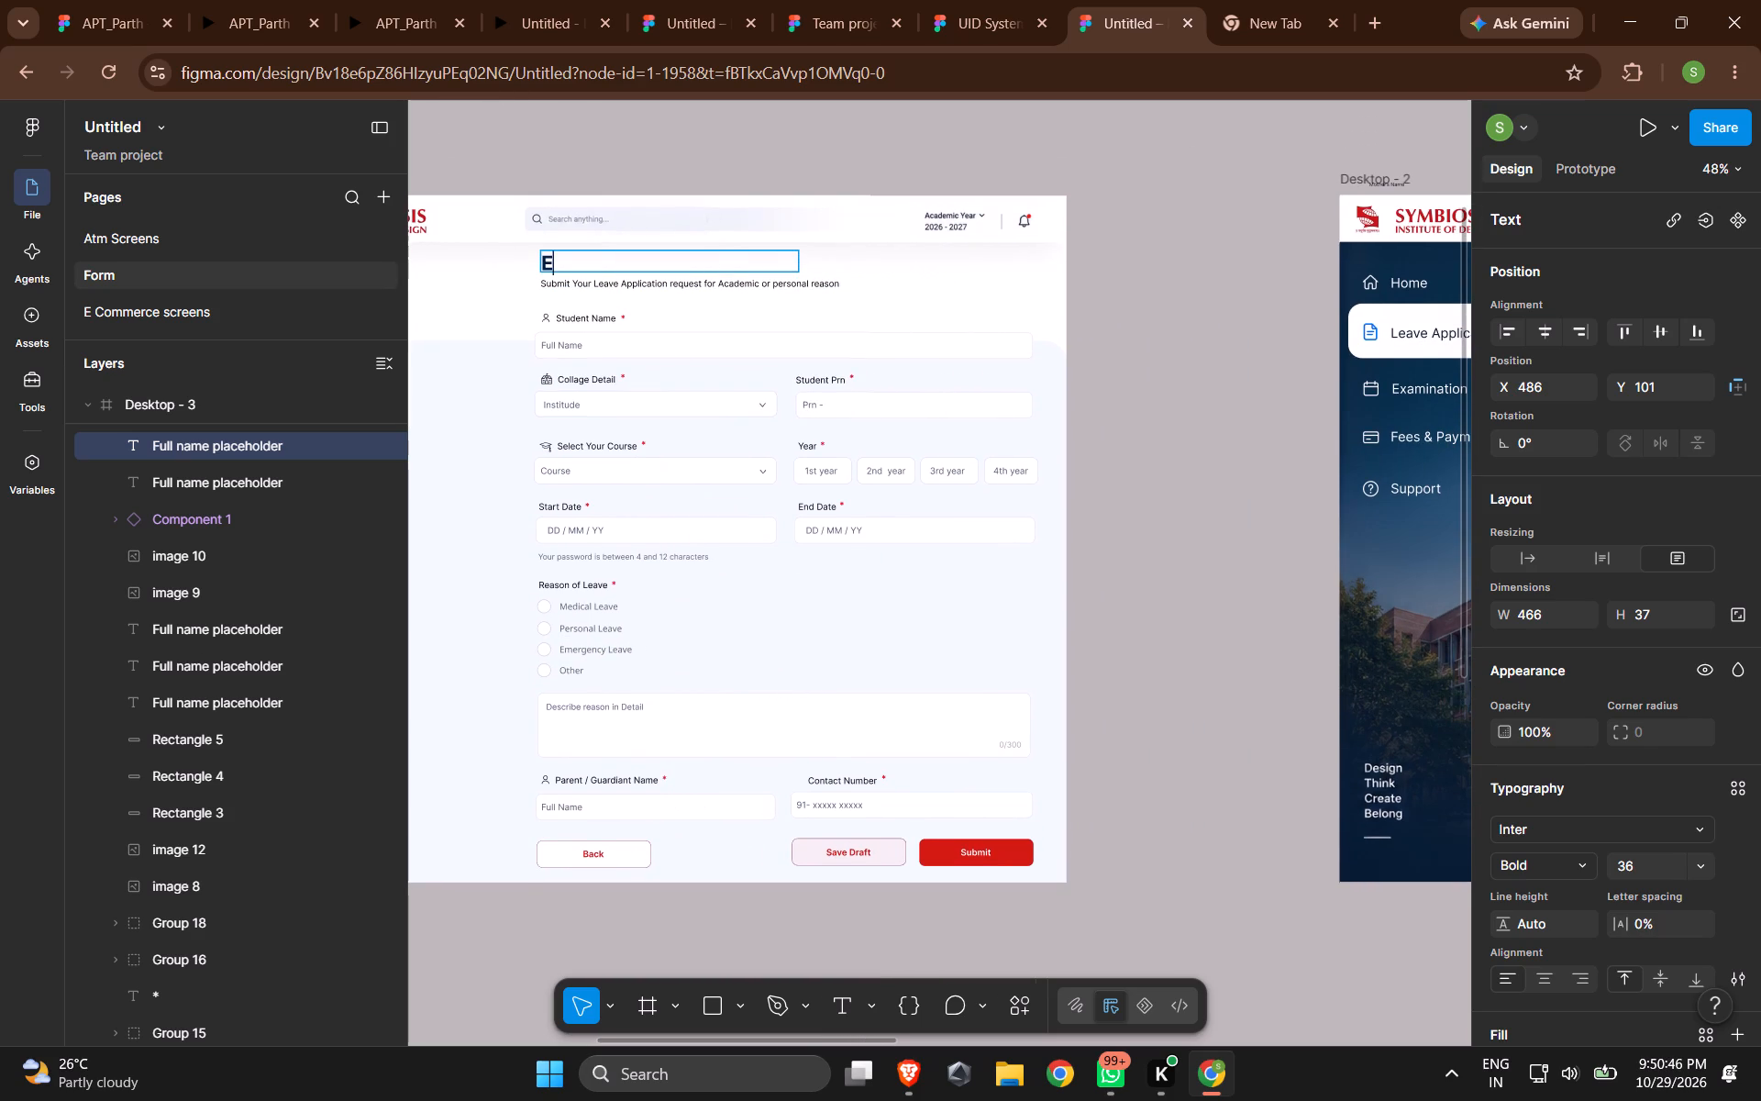
{"action": "type", "text": "ve"}
{"action": "key", "text": "n"}
{"action": "key", "text": "BackSpace"}
{"action": "key", "text": "BackSpace"}
{"action": "key", "text": "BackSpace"}
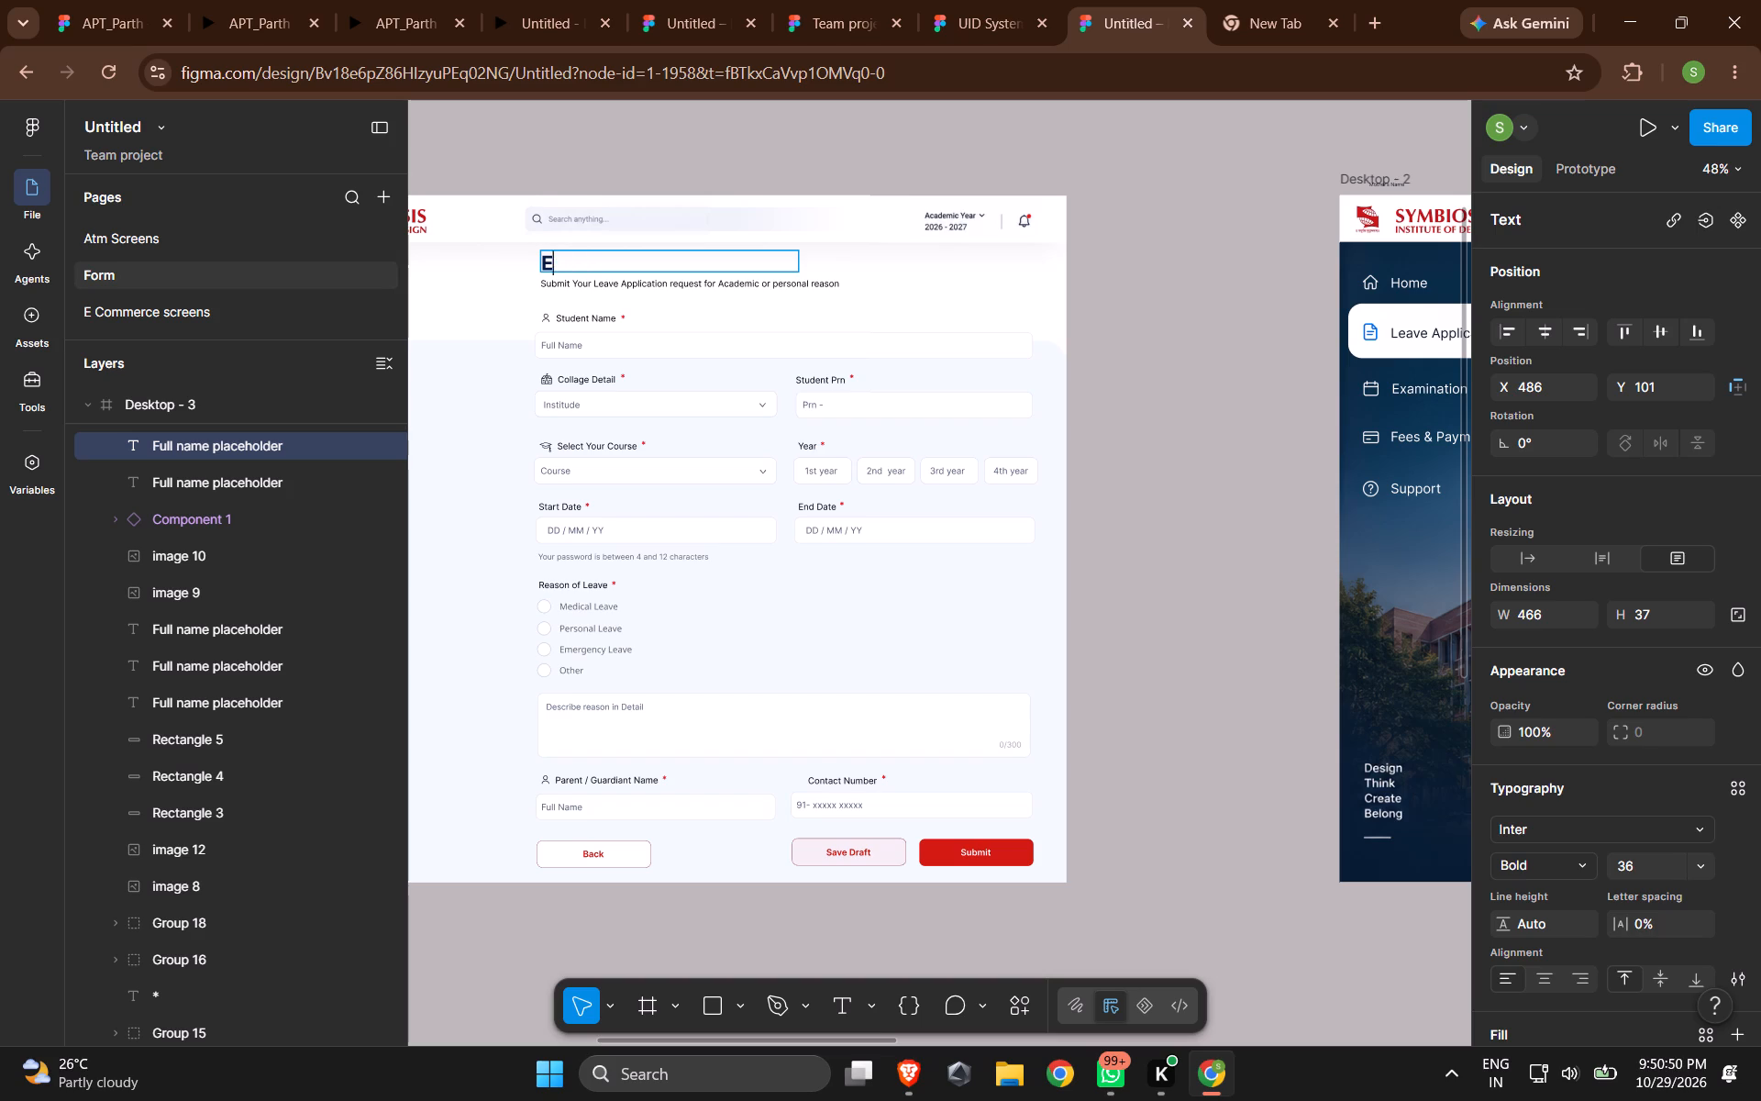
{"action": "key", "text": "BackSpace"}
{"action": "key", "text": "shift+f"}
{"action": "type", "text": "Dm"}
{"action": "key", "text": "space"}
{"action": "key", "text": "BackSpace"}
{"action": "key", "text": "BackSpace"}
{"action": "type", "text": "M"}
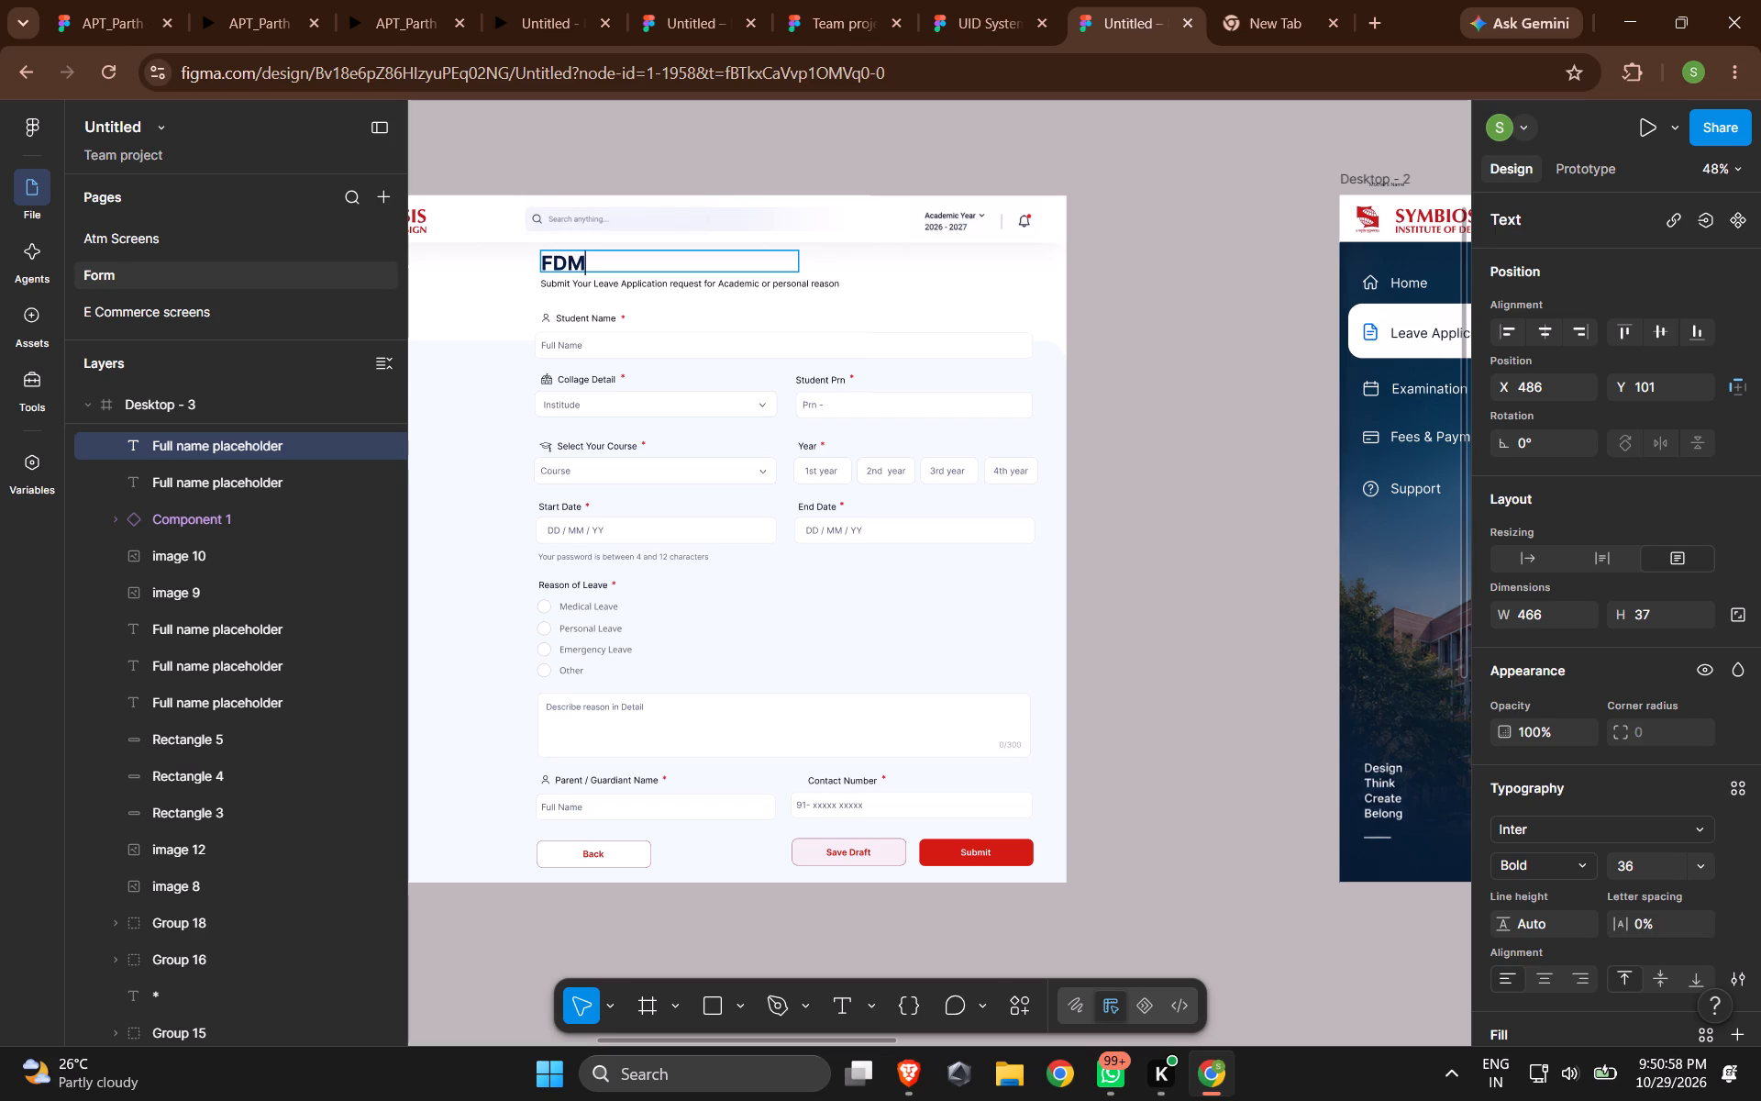
{"action": "key", "text": "space"}
{"action": "type", "text": "Evet"}
{"action": "key", "text": "BackSpace"}
{"action": "type", "text": "nt"}
{"action": "key", "text": "space"}
{"action": "type", "text": "resige"}
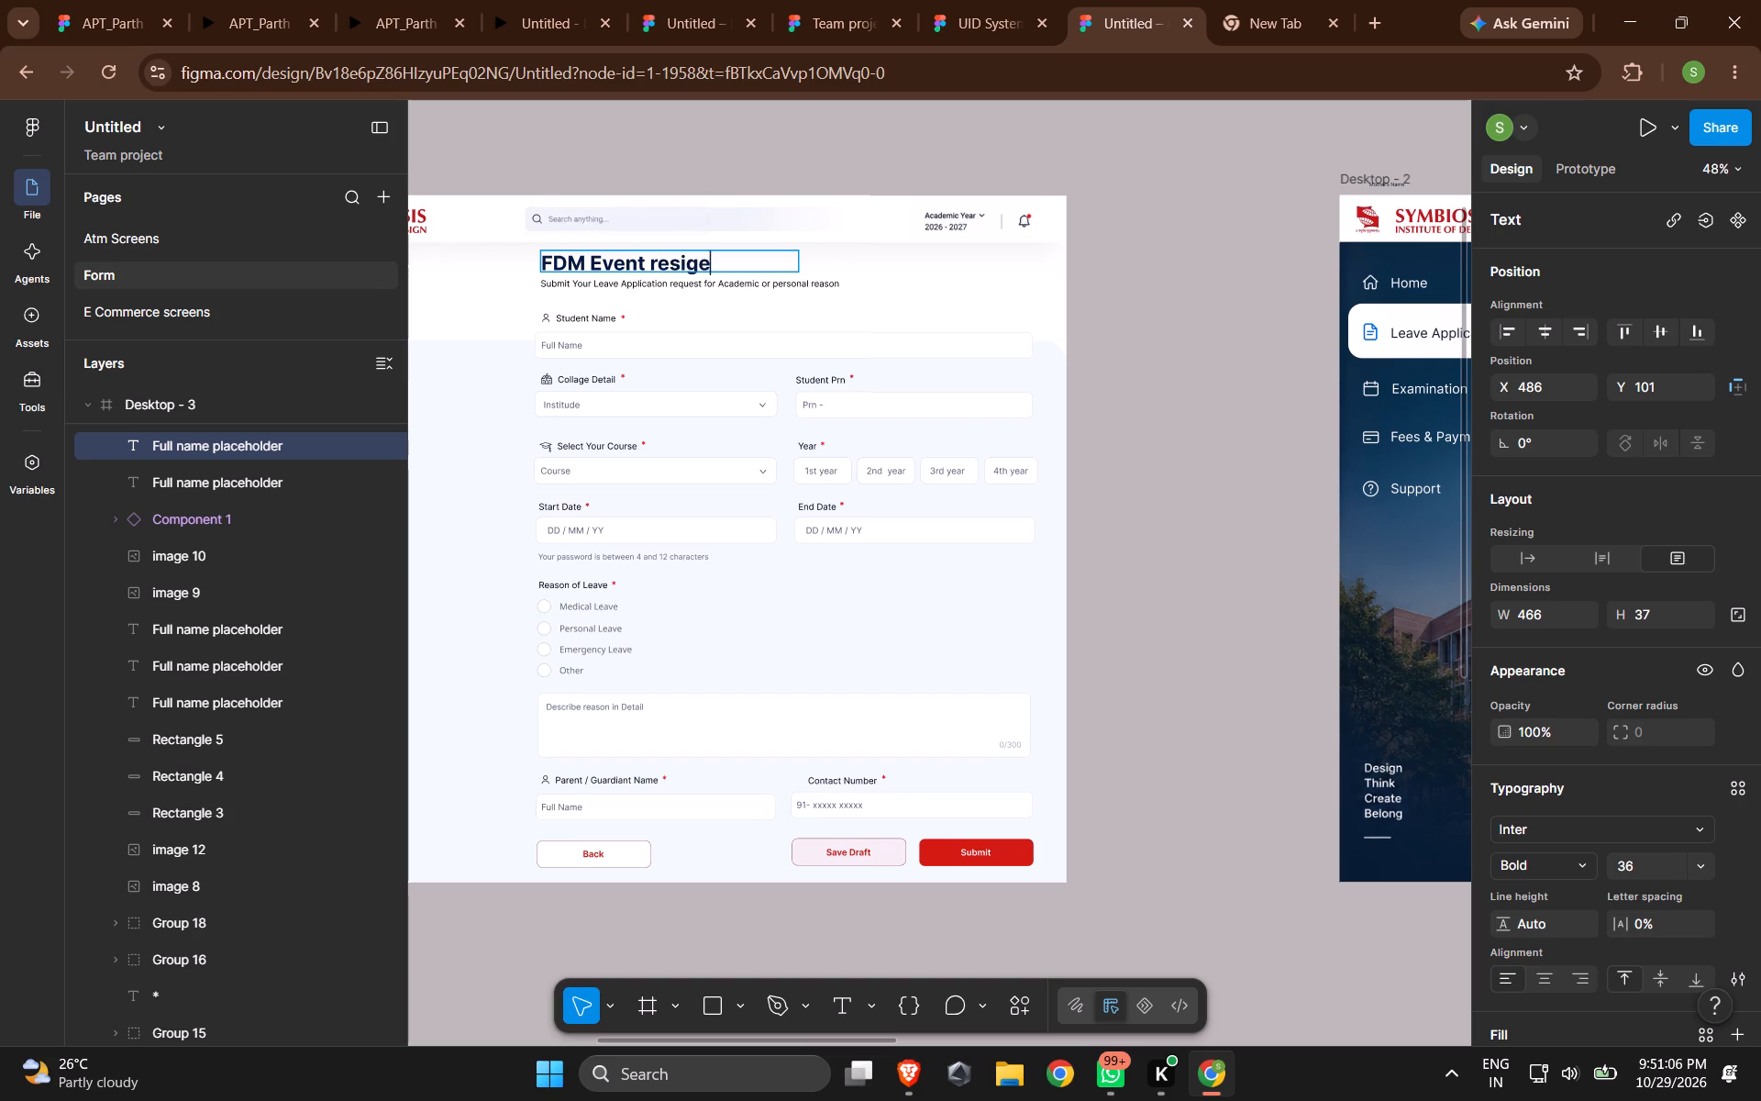
{"action": "key", "text": "BackSpace"}
{"action": "key", "text": "BackSpace"}
{"action": "type", "text": "gtrayion"}
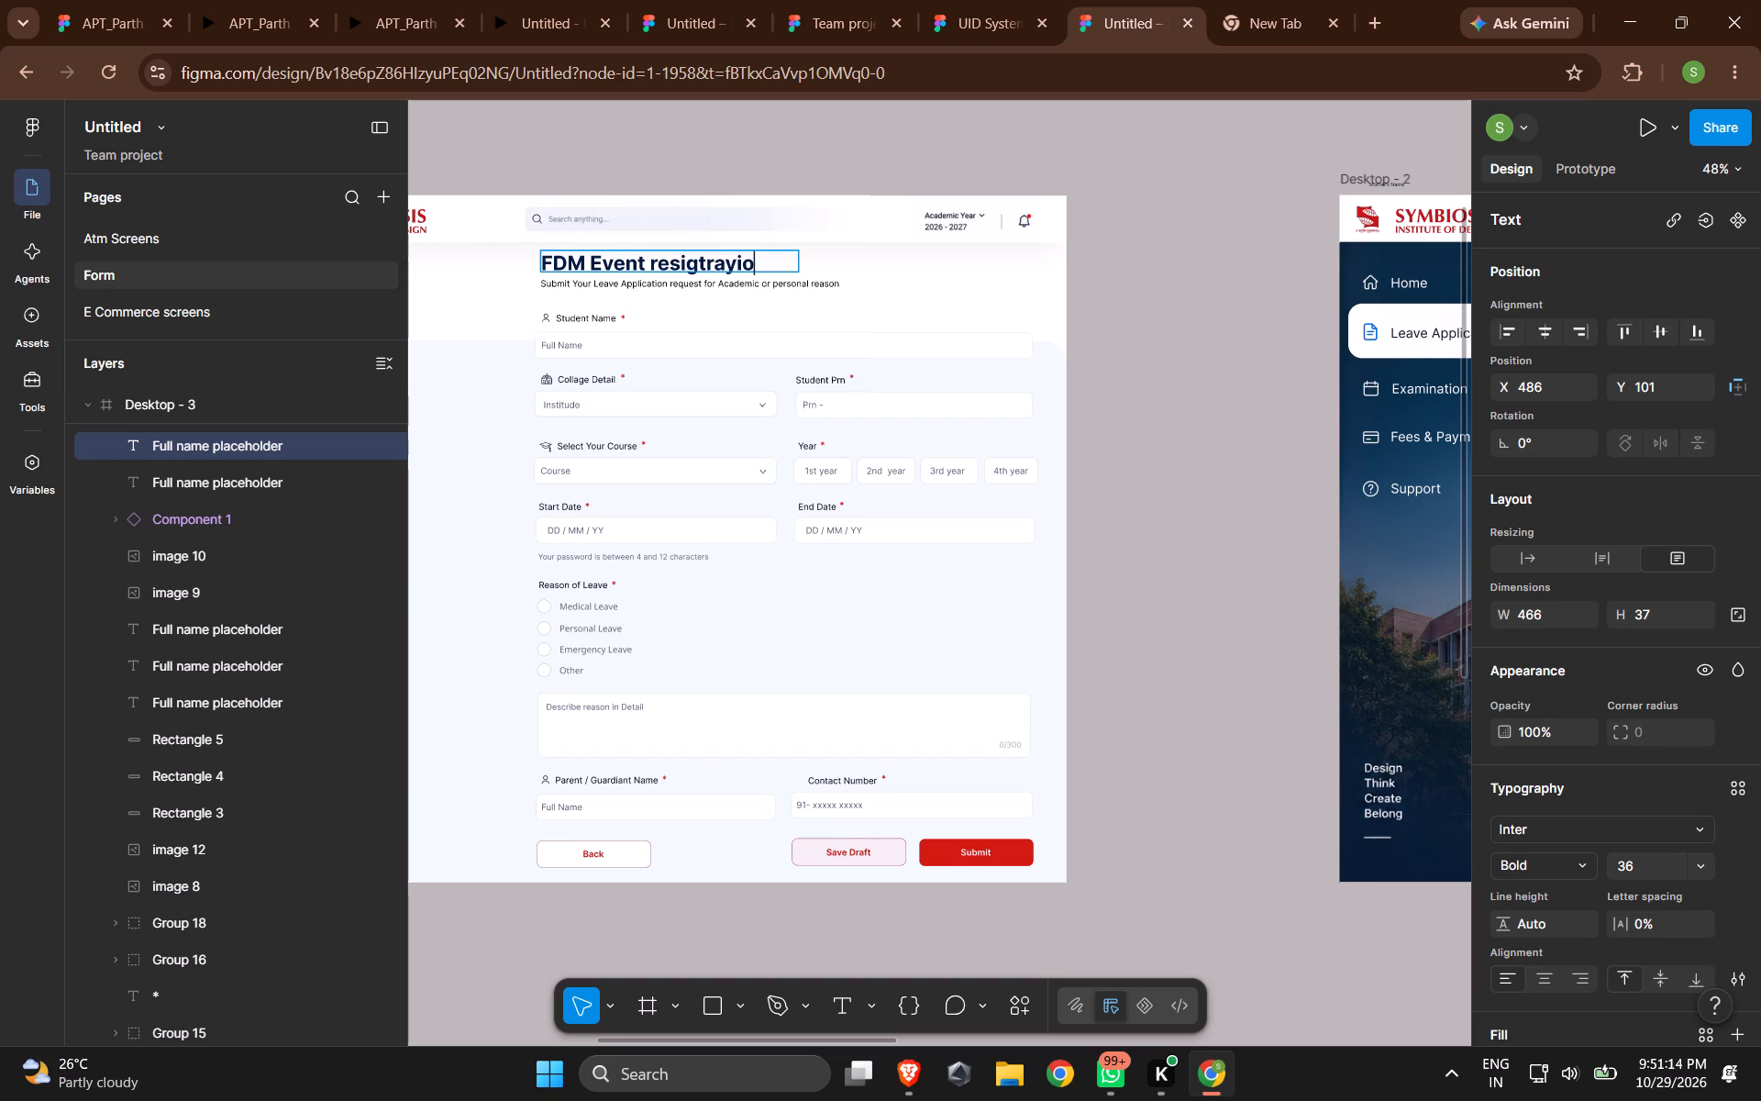
{"action": "key", "text": "space"}
Correct the misspelled last word of the Desktop - 3 heading so it reads "FDM Event registration".
{"action": "left_click", "coordinate": [691, 261]}
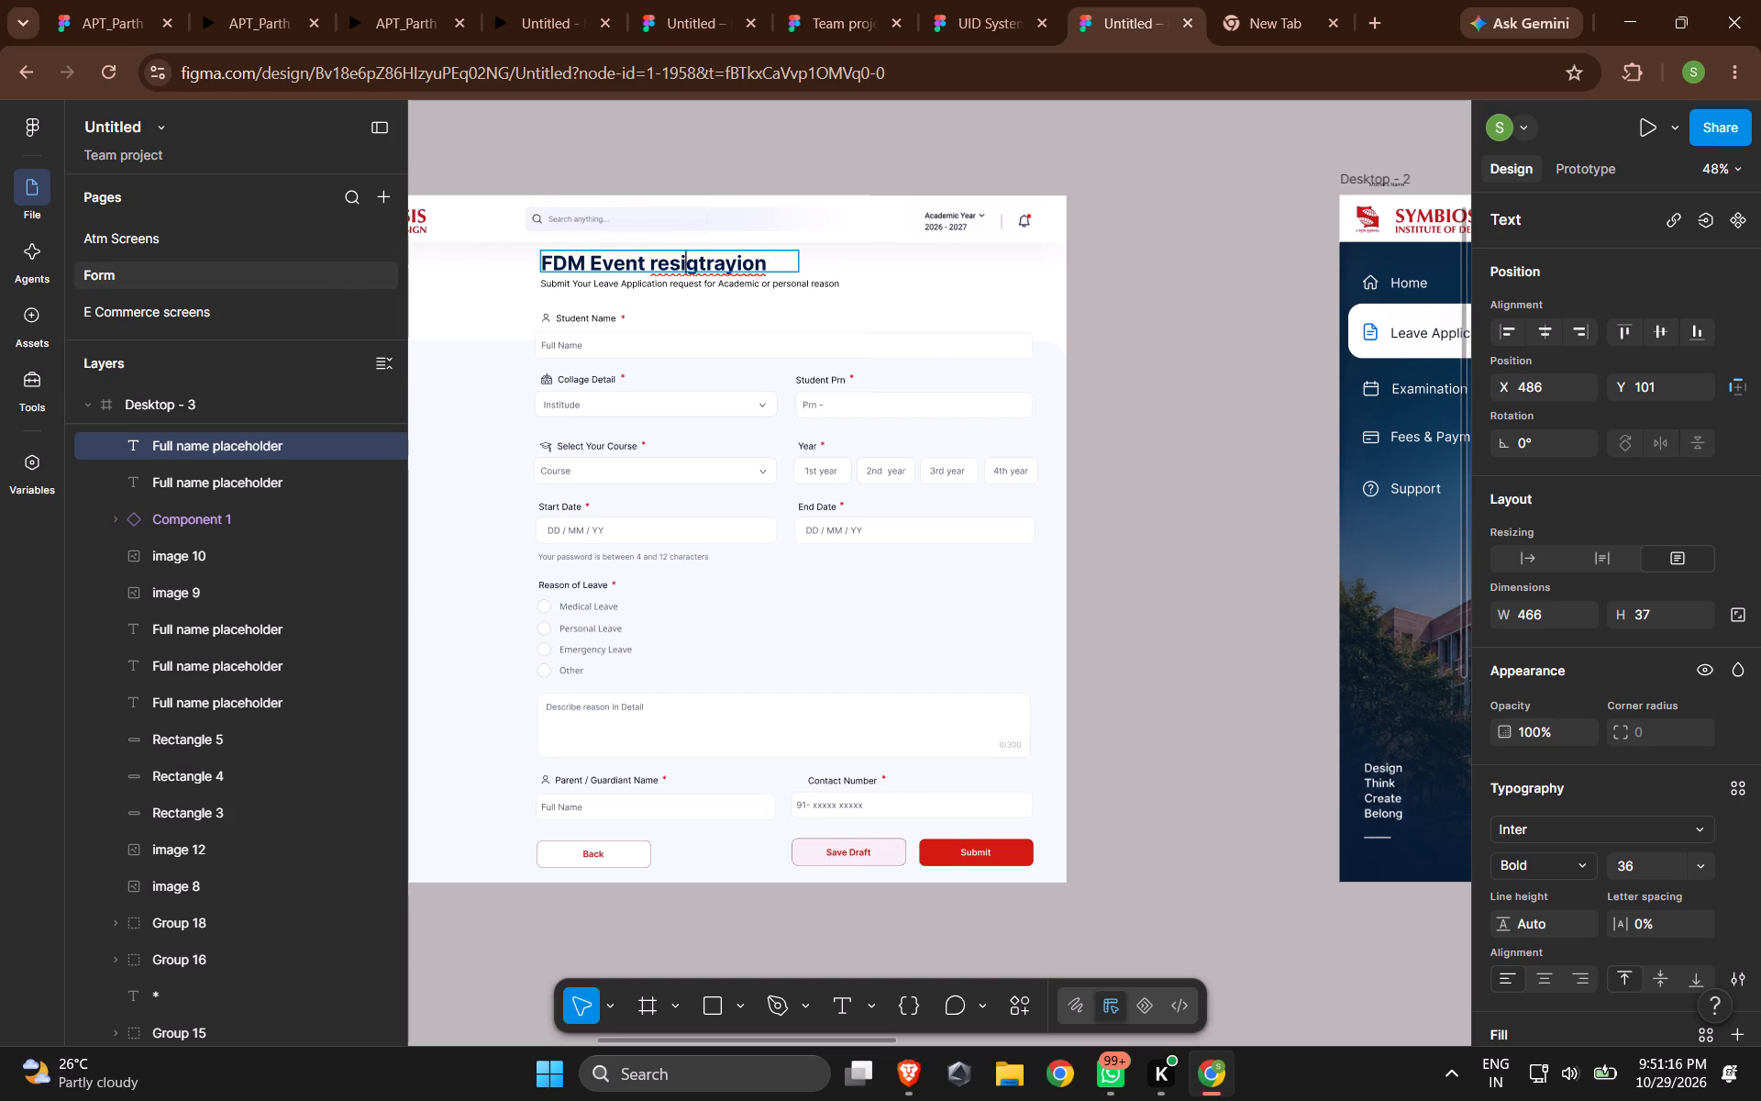
{"action": "right_click", "coordinate": [691, 261]}
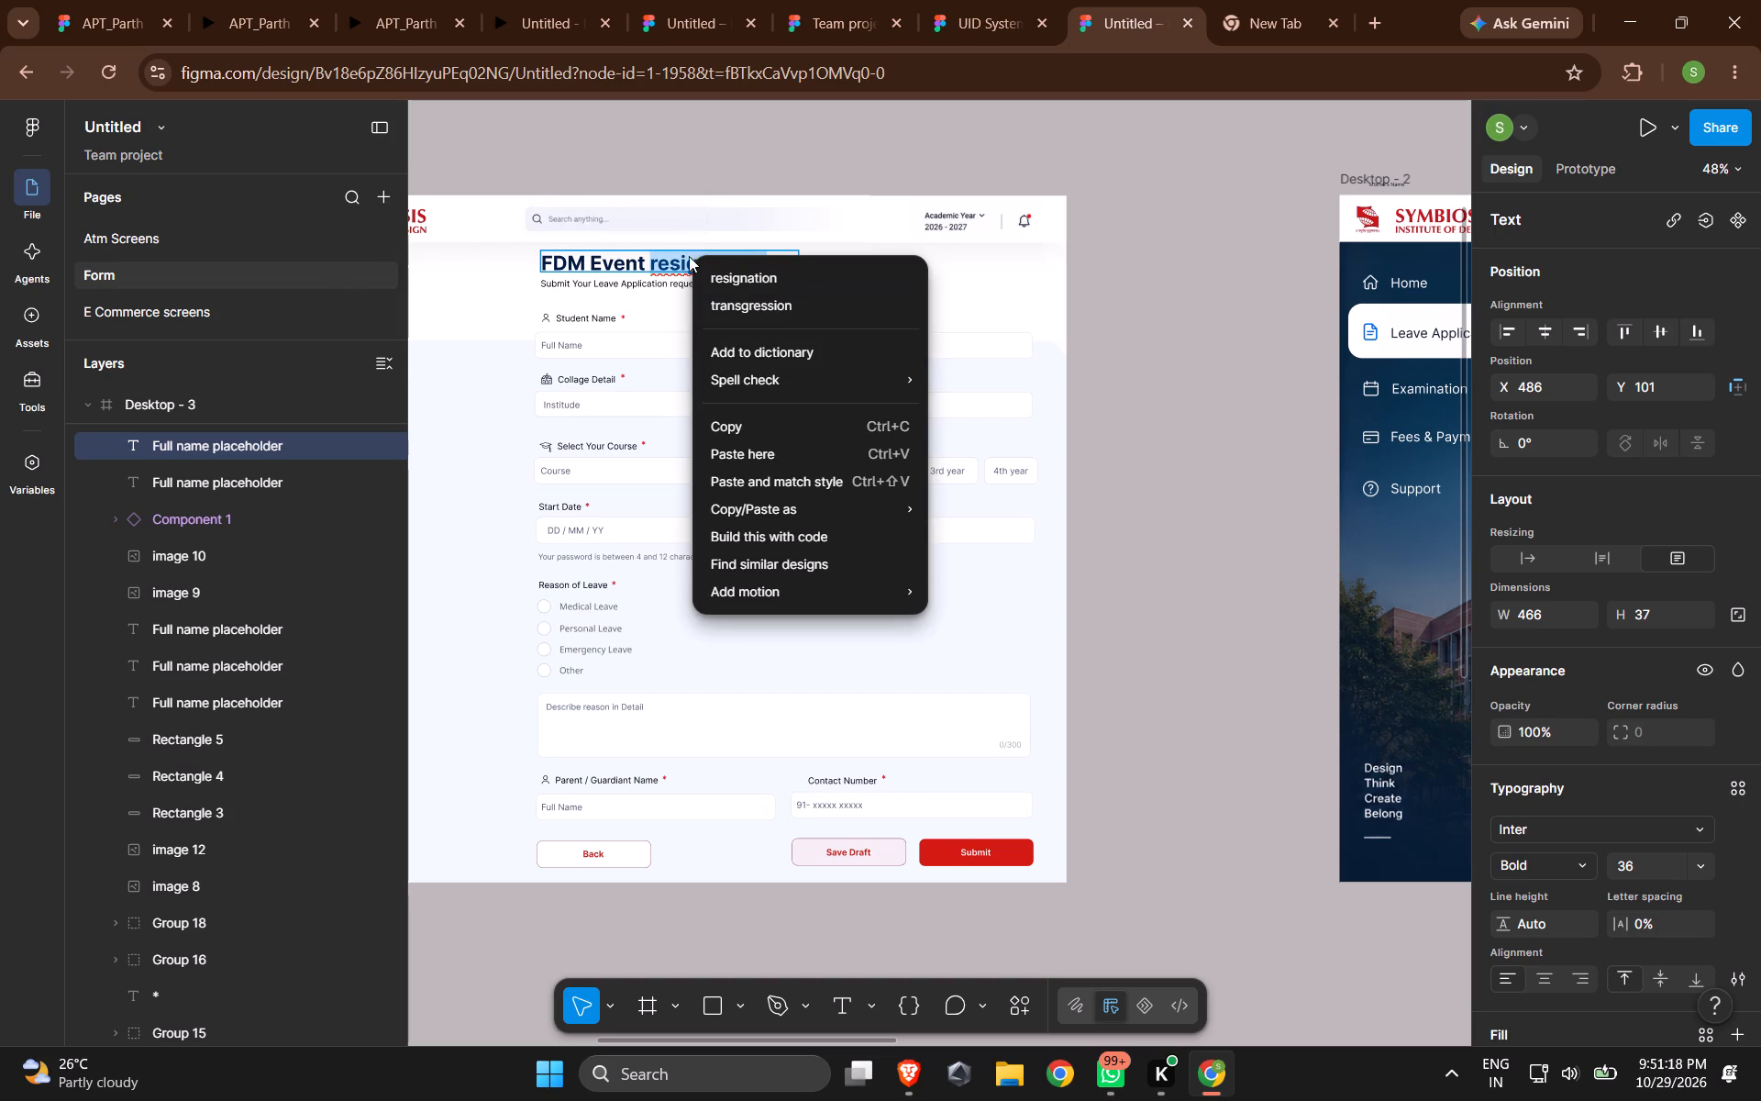
{"action": "double_click", "coordinate": [675, 254]}
{"action": "double_click", "coordinate": [675, 254]}
{"action": "double_click", "coordinate": [684, 261]}
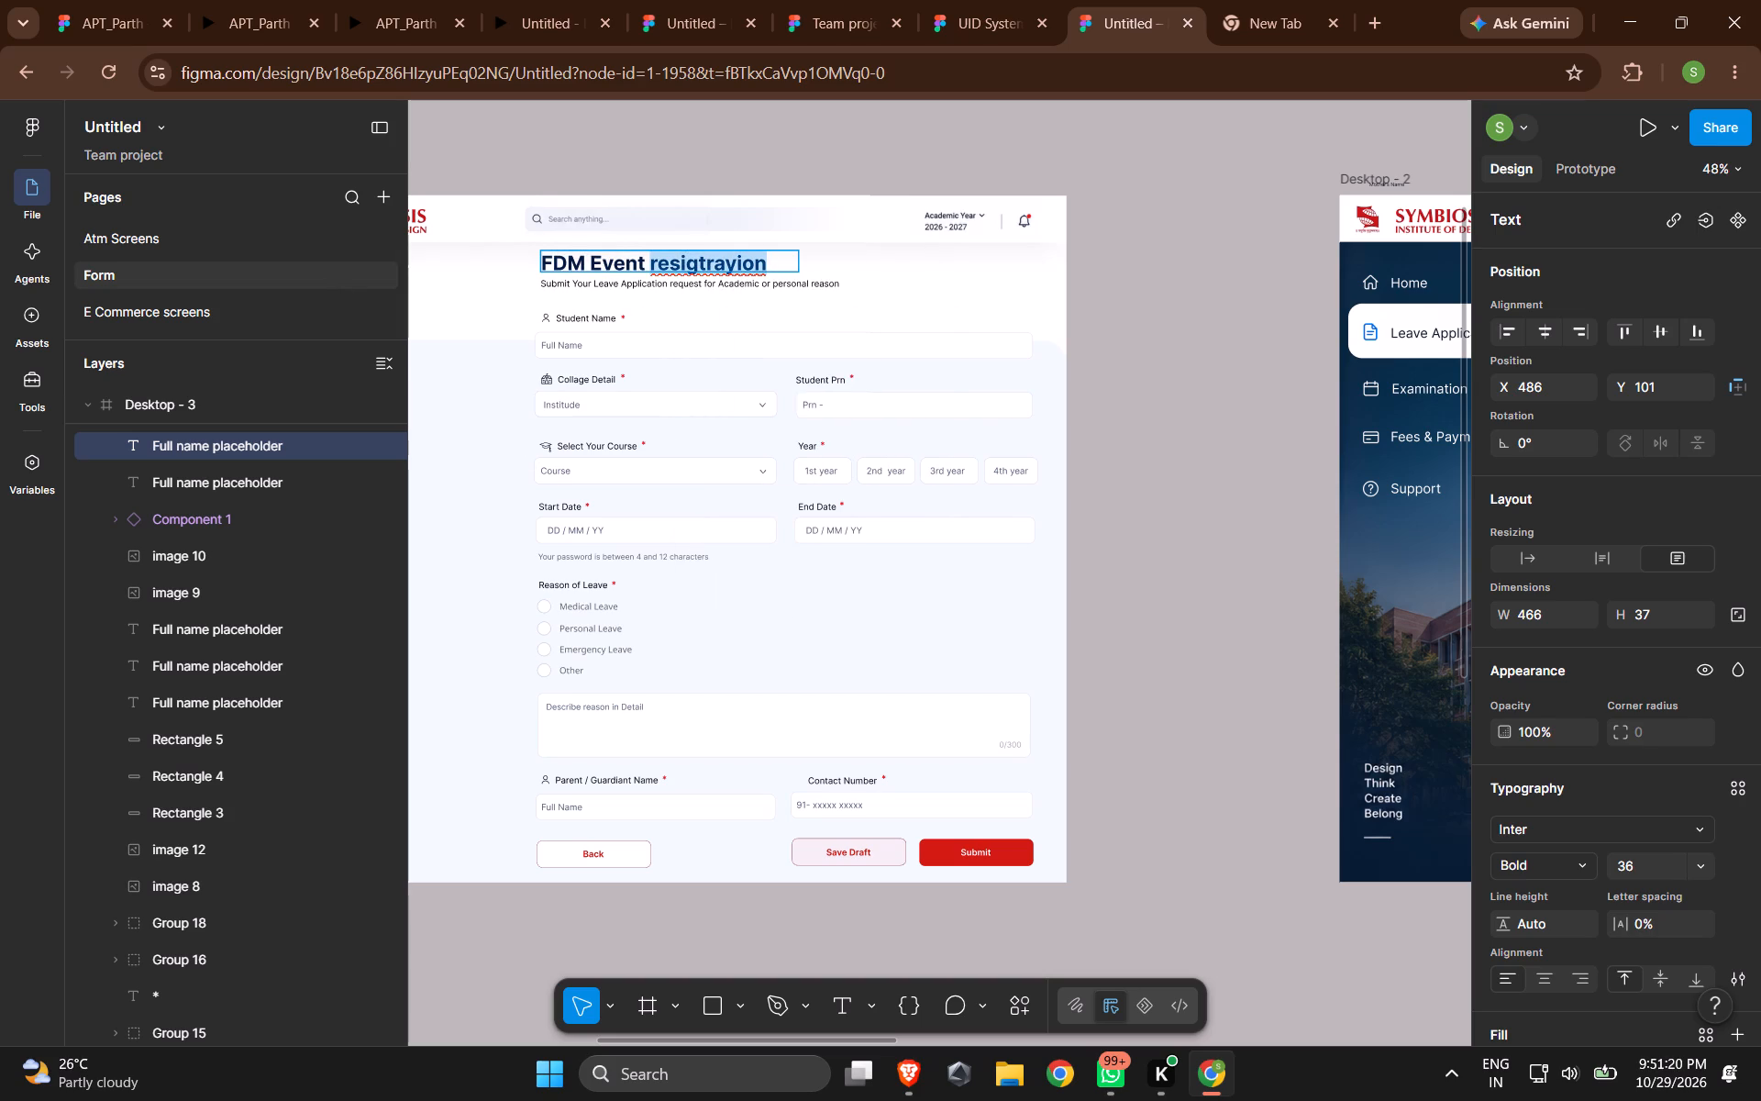
{"action": "type", "text": "re"}
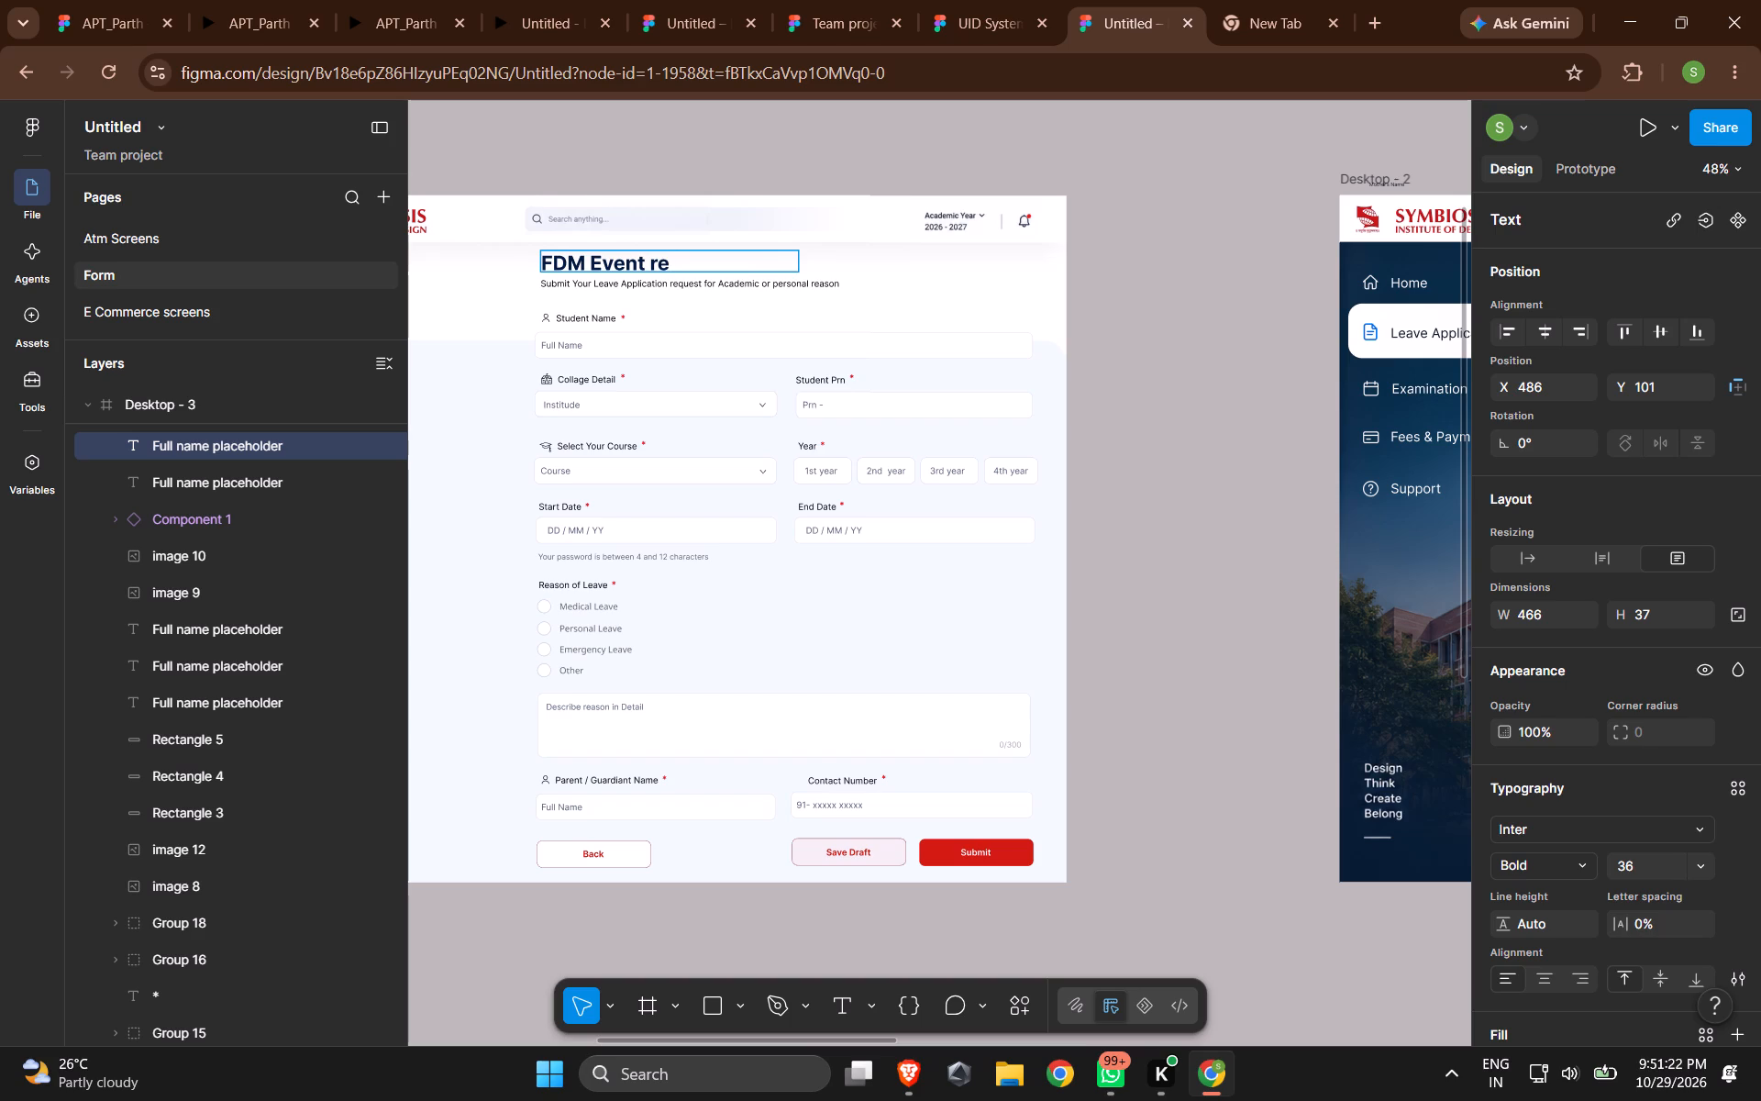
{"action": "key", "text": "BackSpace"}
{"action": "type", "text": "igestration"}
{"action": "key", "text": "space"}
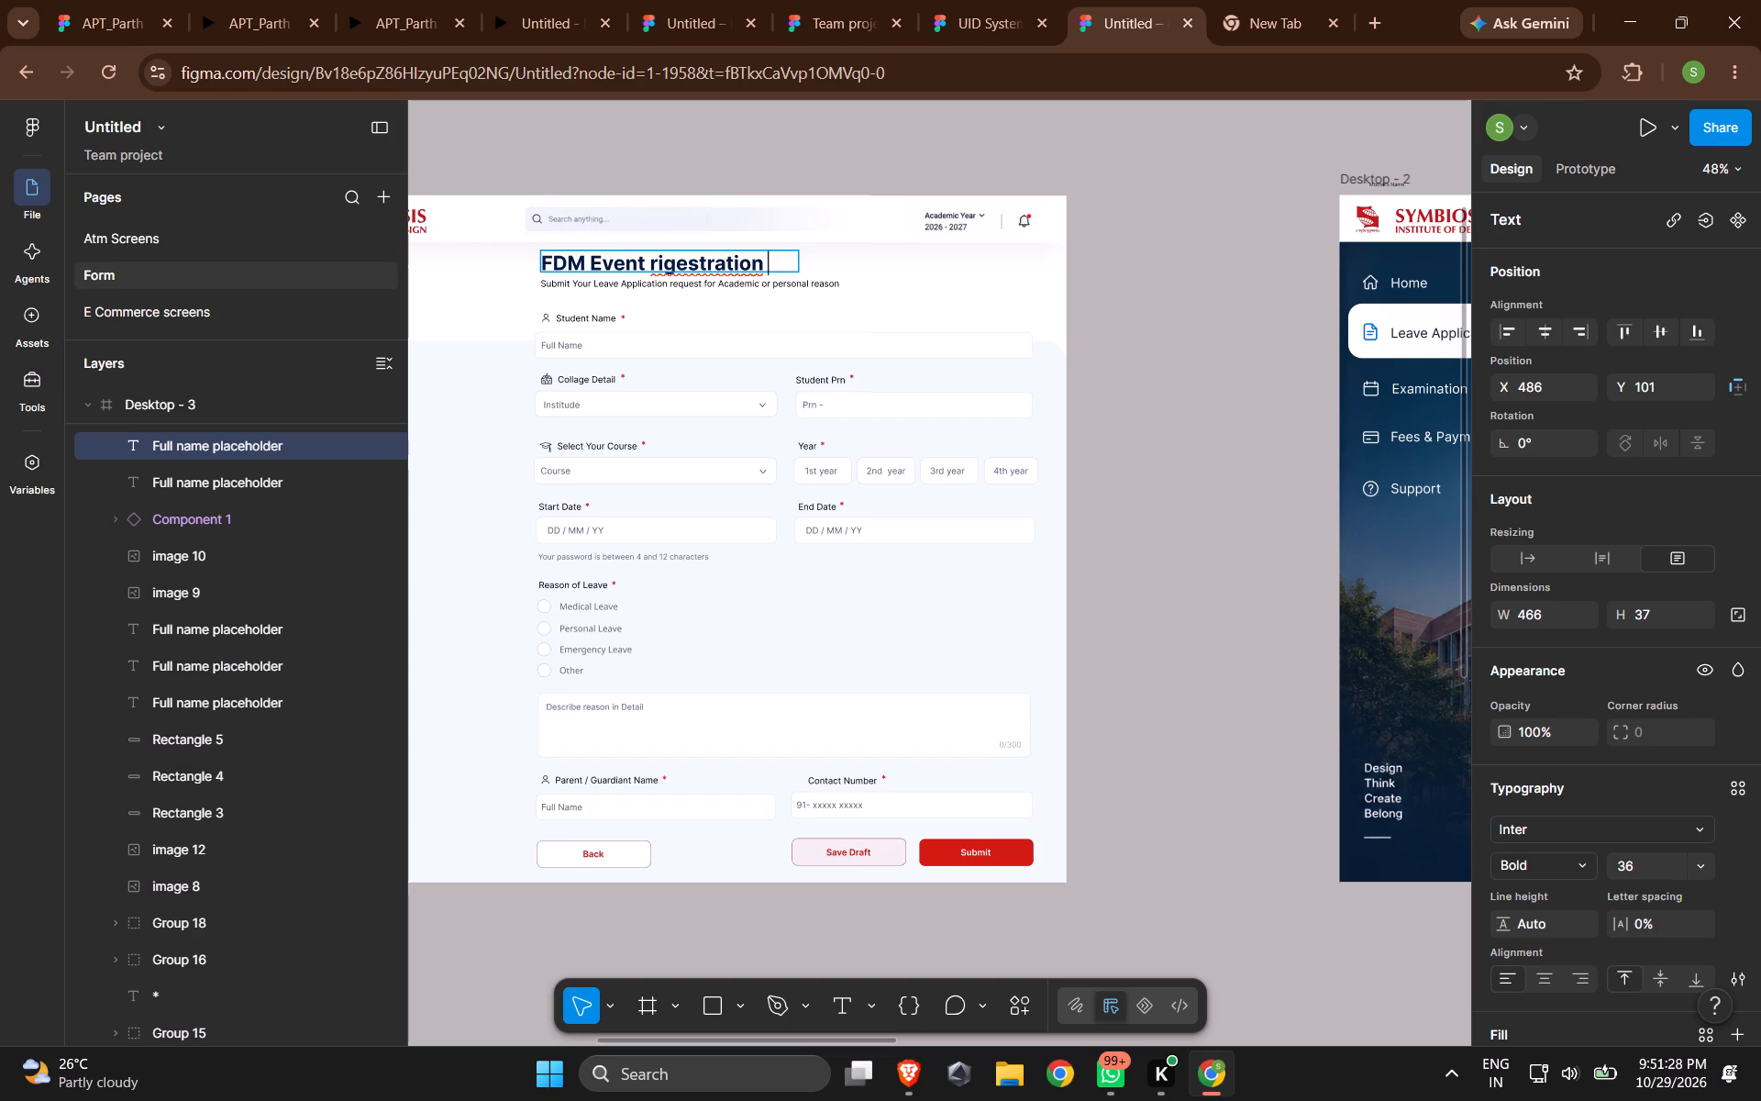
{"action": "right_click", "coordinate": [689, 266]}
{"action": "left_click", "coordinate": [725, 275]}
{"action": "left_click", "coordinate": [1116, 265]}
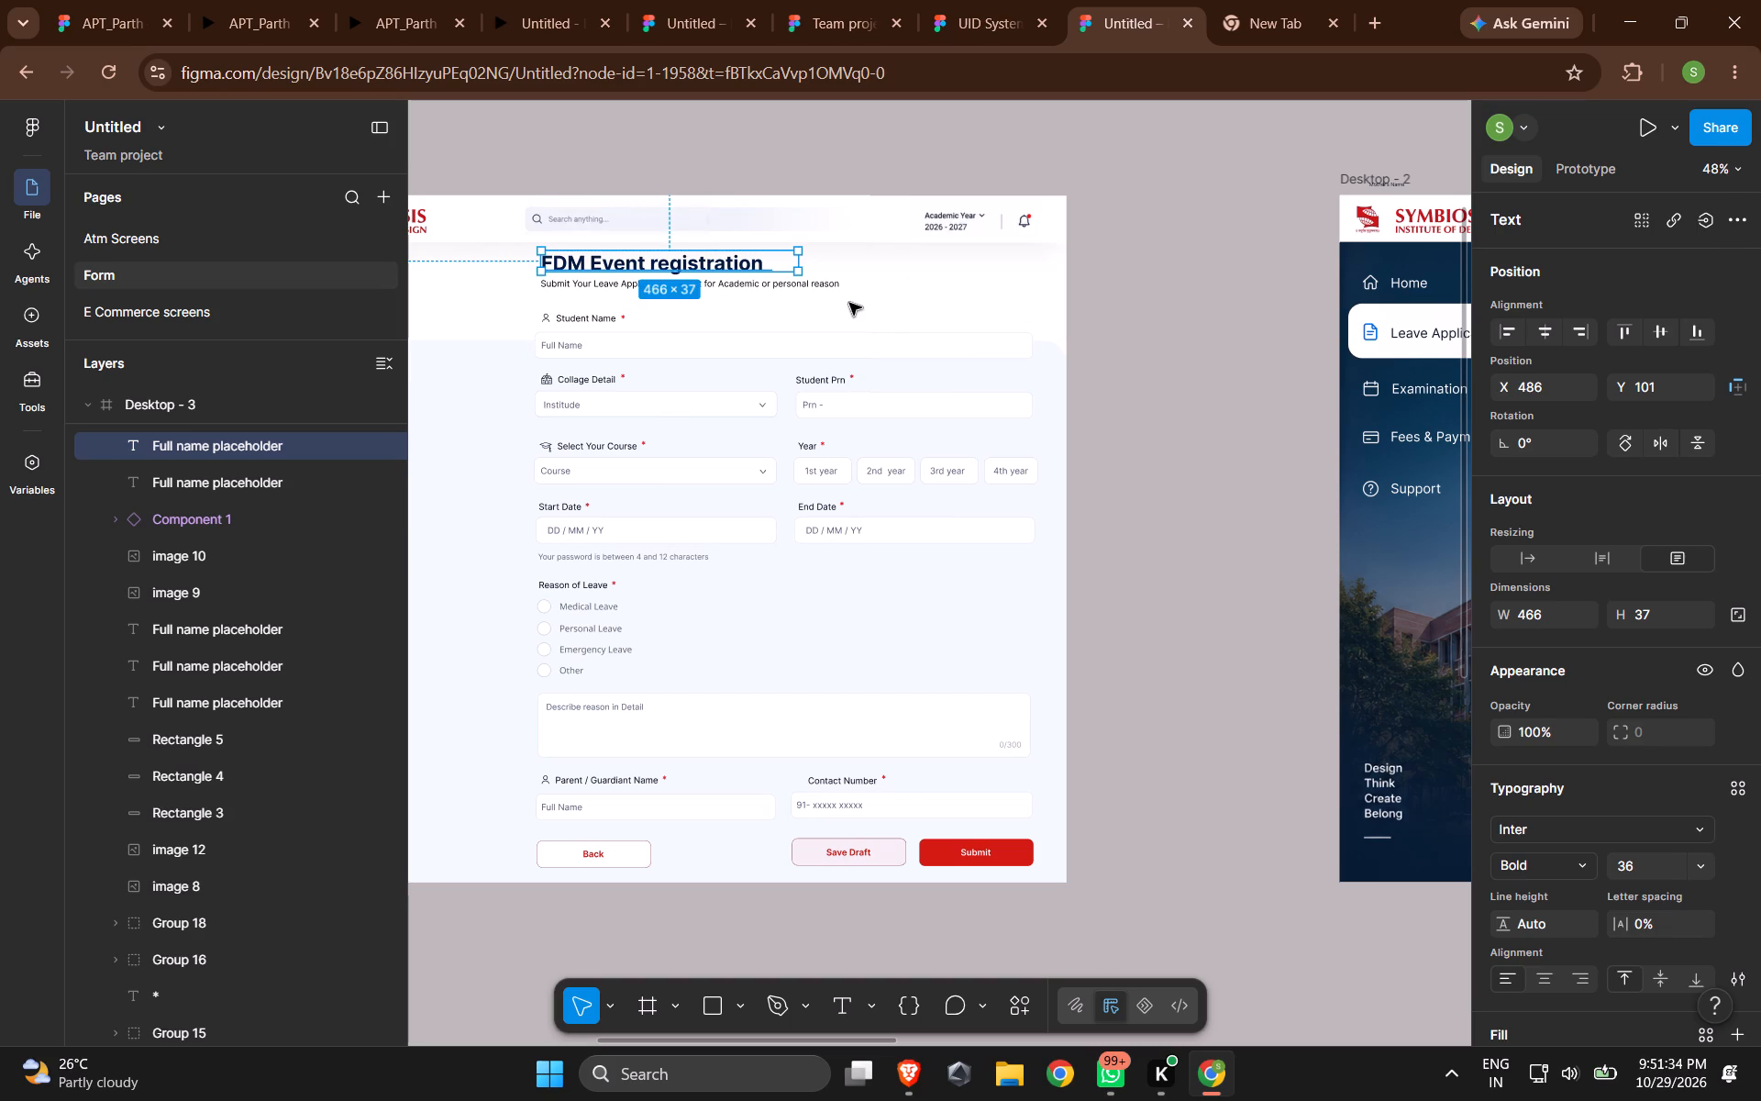
{"action": "scroll", "coordinate": [829, 320], "scroll_direction": "up", "scroll_amount": 4, "text": "shift"}
{"action": "left_click", "coordinate": [999, 187]}
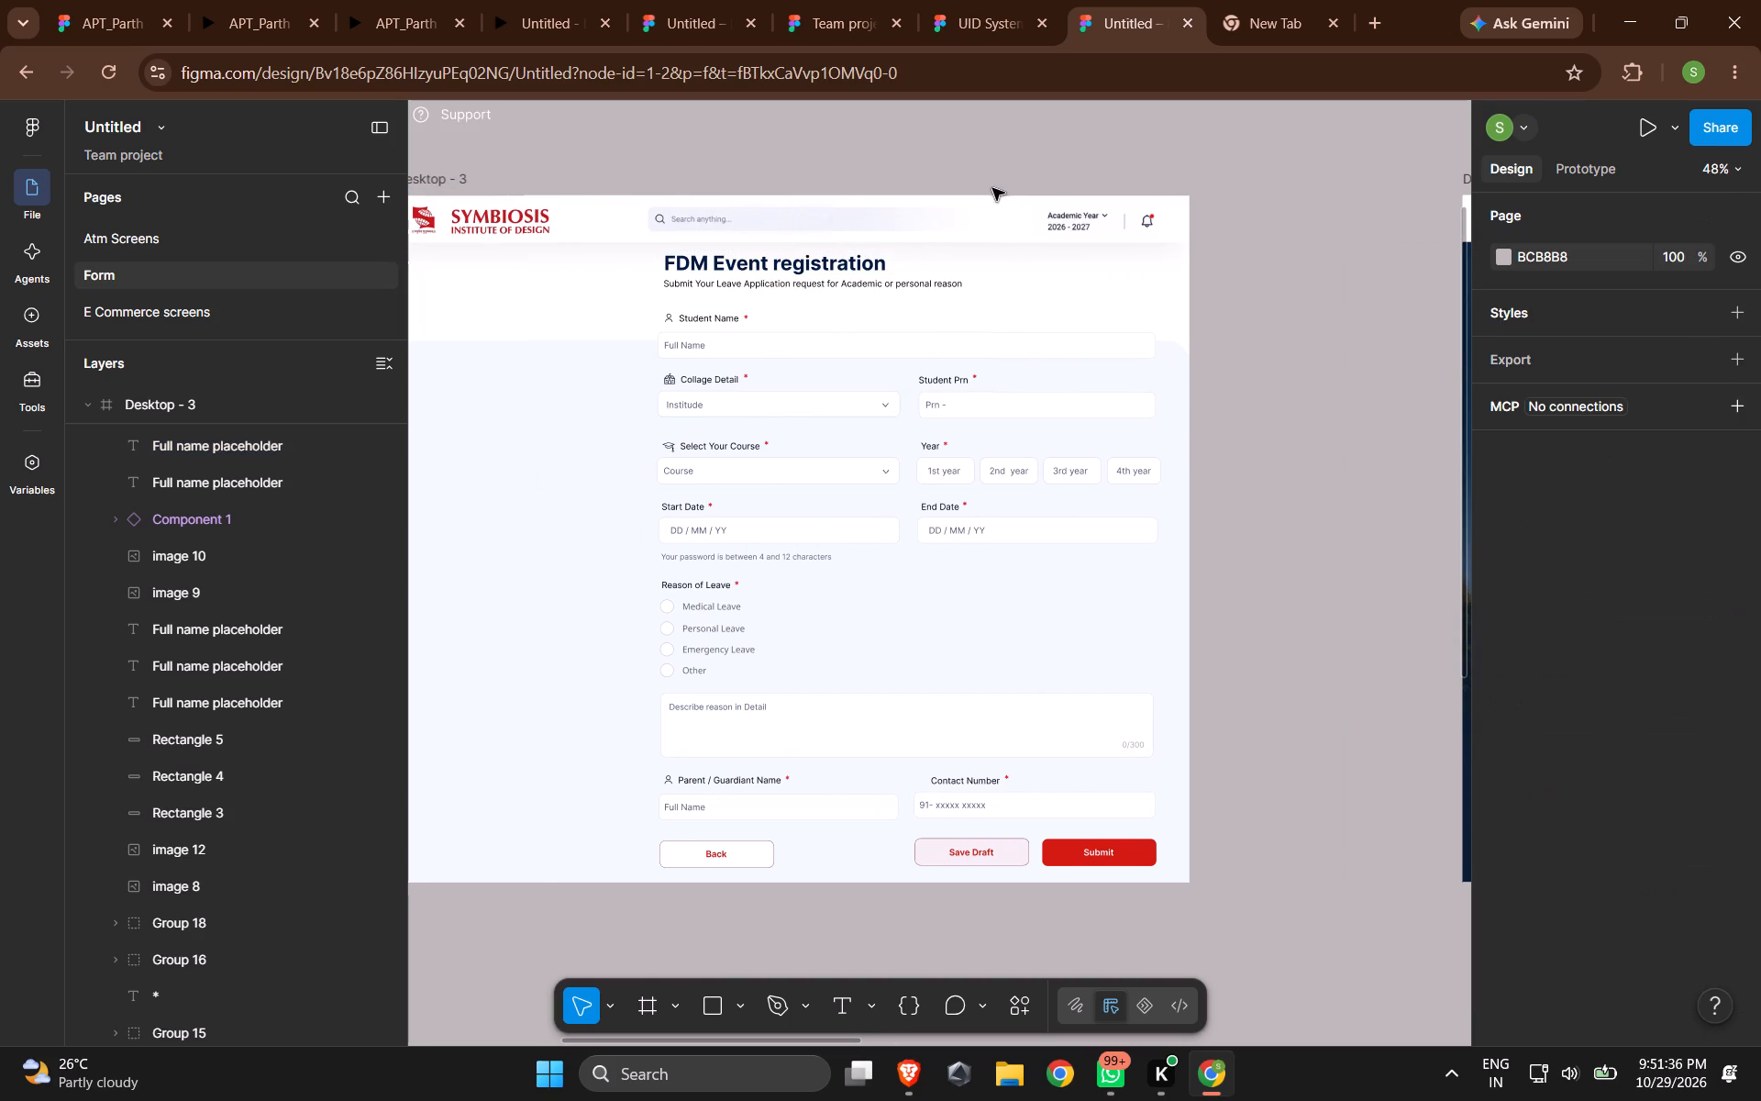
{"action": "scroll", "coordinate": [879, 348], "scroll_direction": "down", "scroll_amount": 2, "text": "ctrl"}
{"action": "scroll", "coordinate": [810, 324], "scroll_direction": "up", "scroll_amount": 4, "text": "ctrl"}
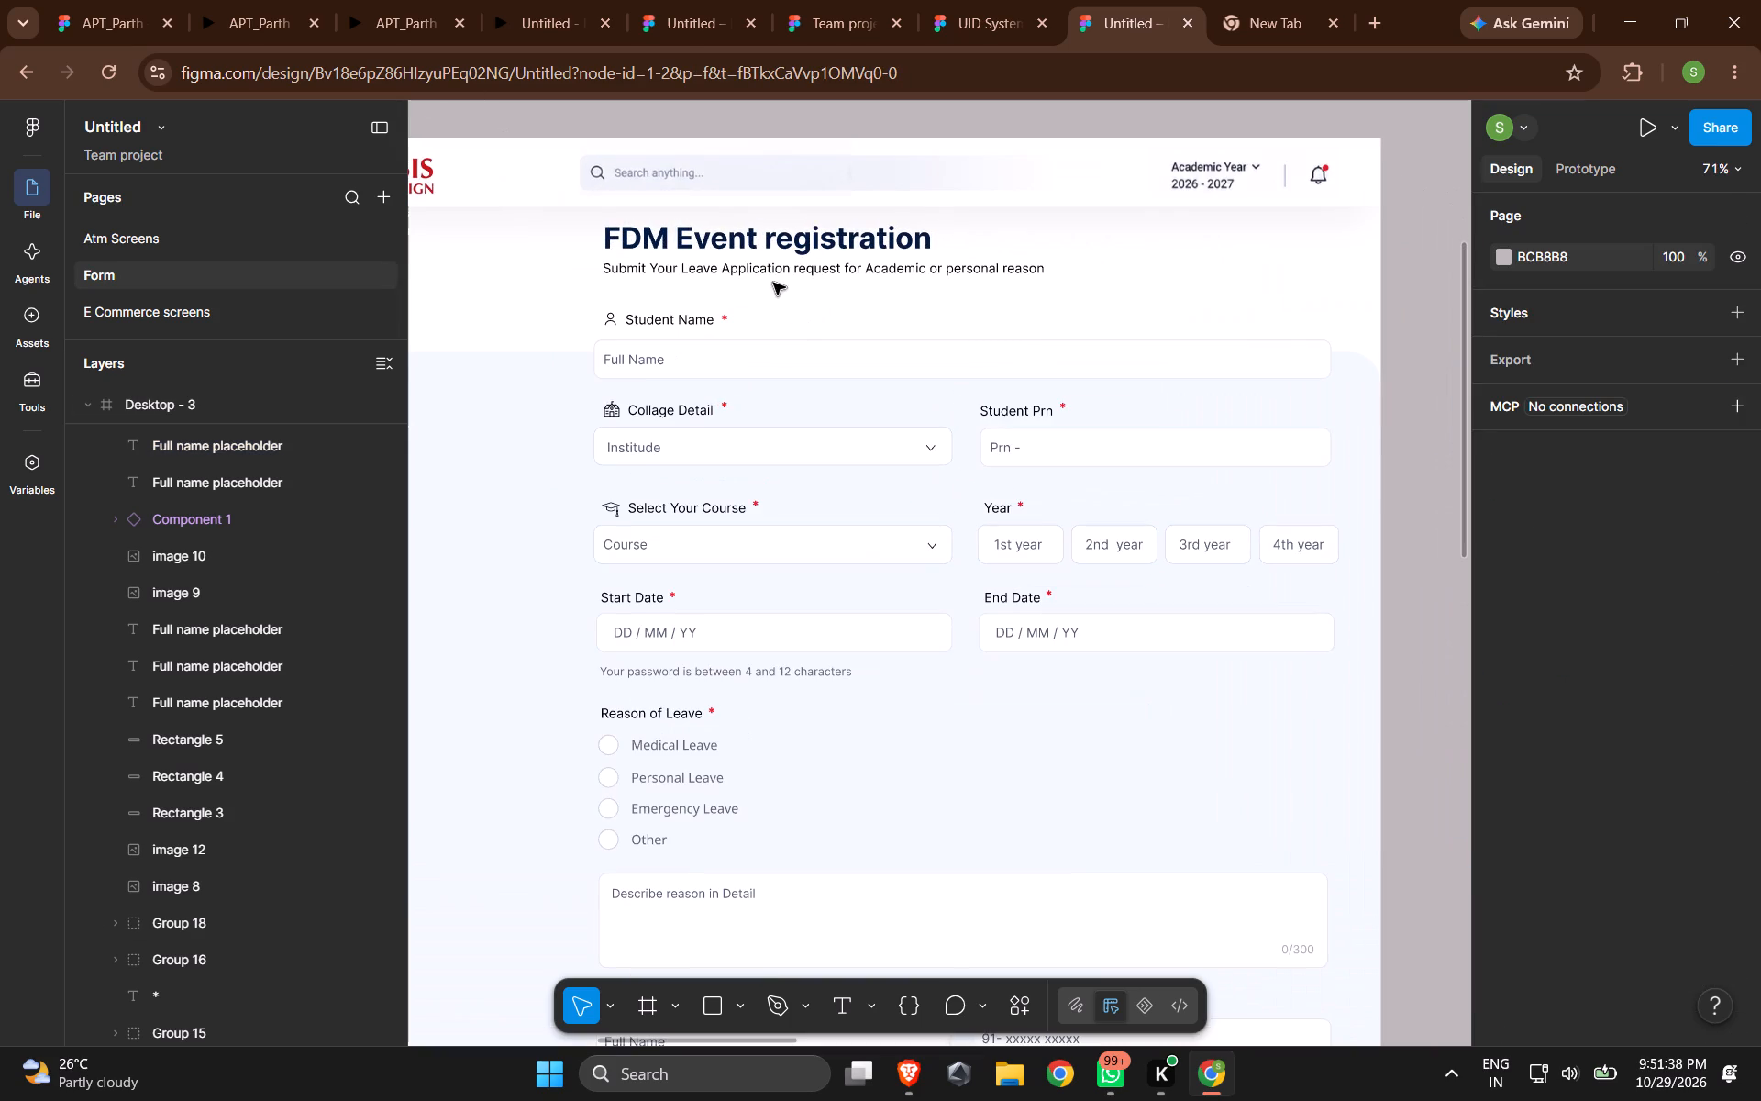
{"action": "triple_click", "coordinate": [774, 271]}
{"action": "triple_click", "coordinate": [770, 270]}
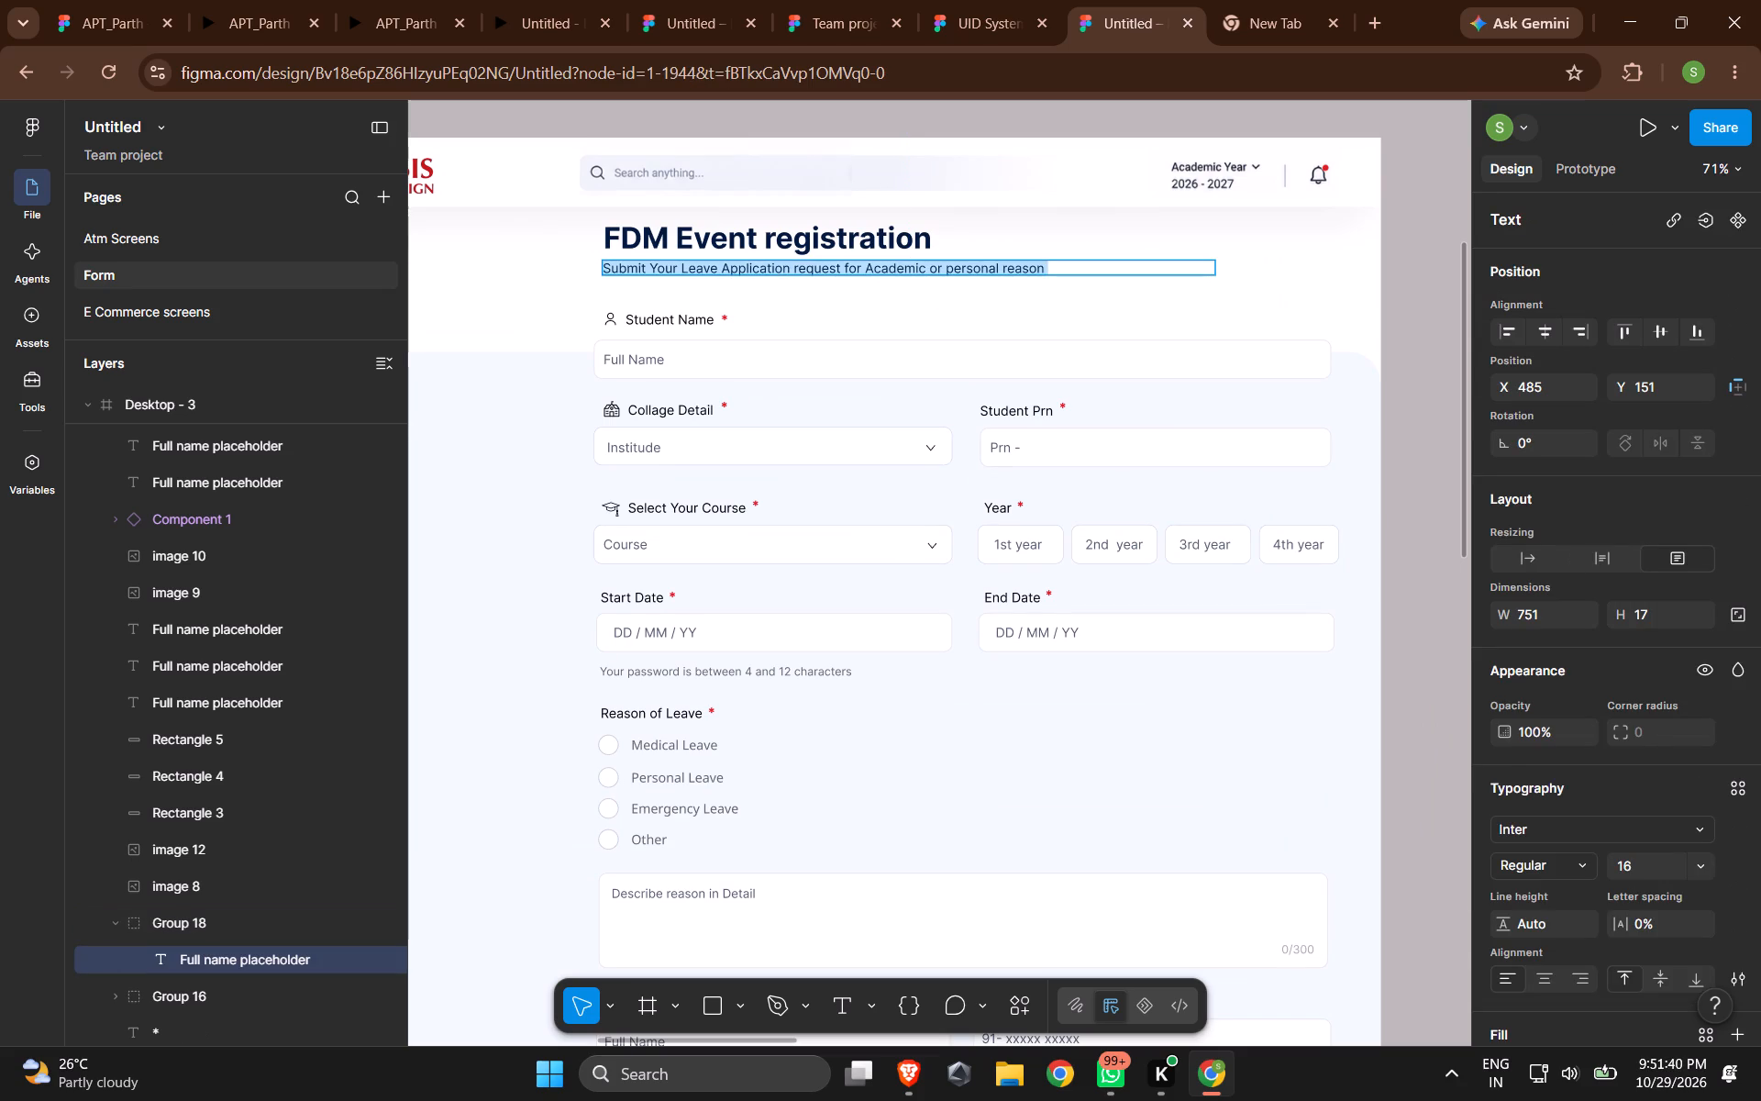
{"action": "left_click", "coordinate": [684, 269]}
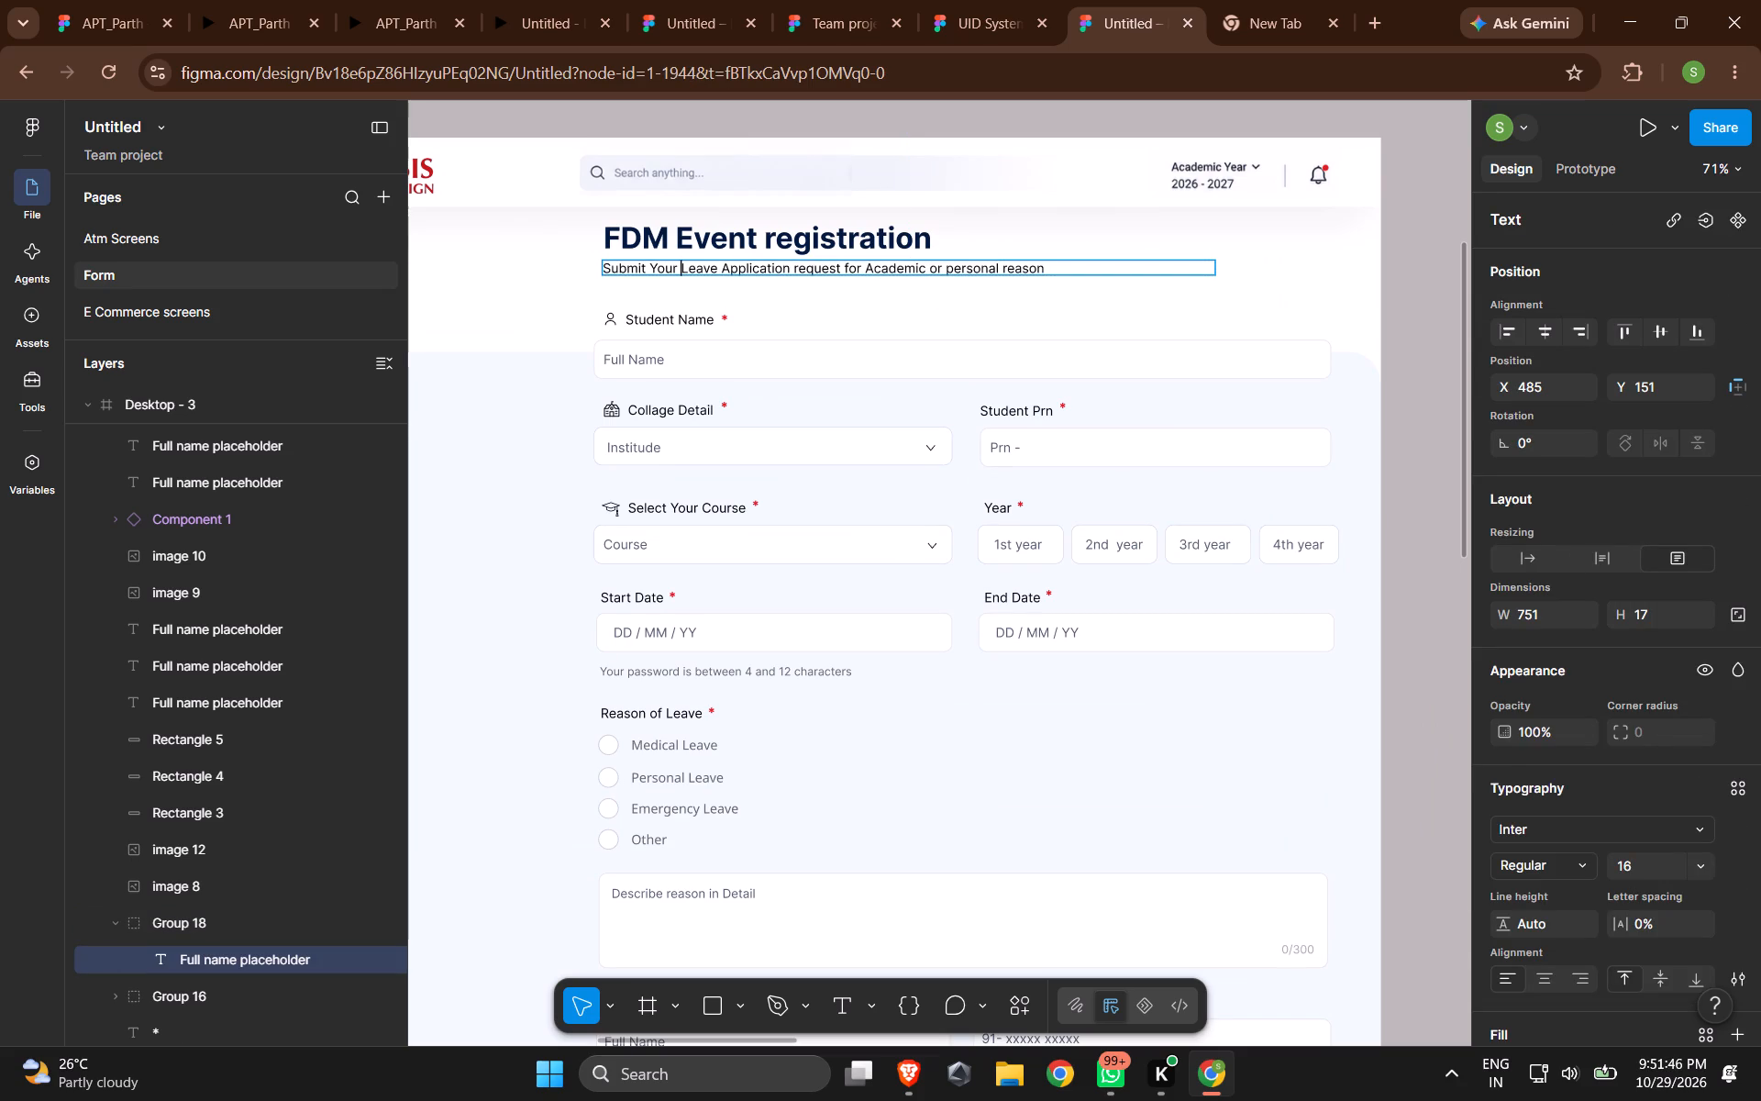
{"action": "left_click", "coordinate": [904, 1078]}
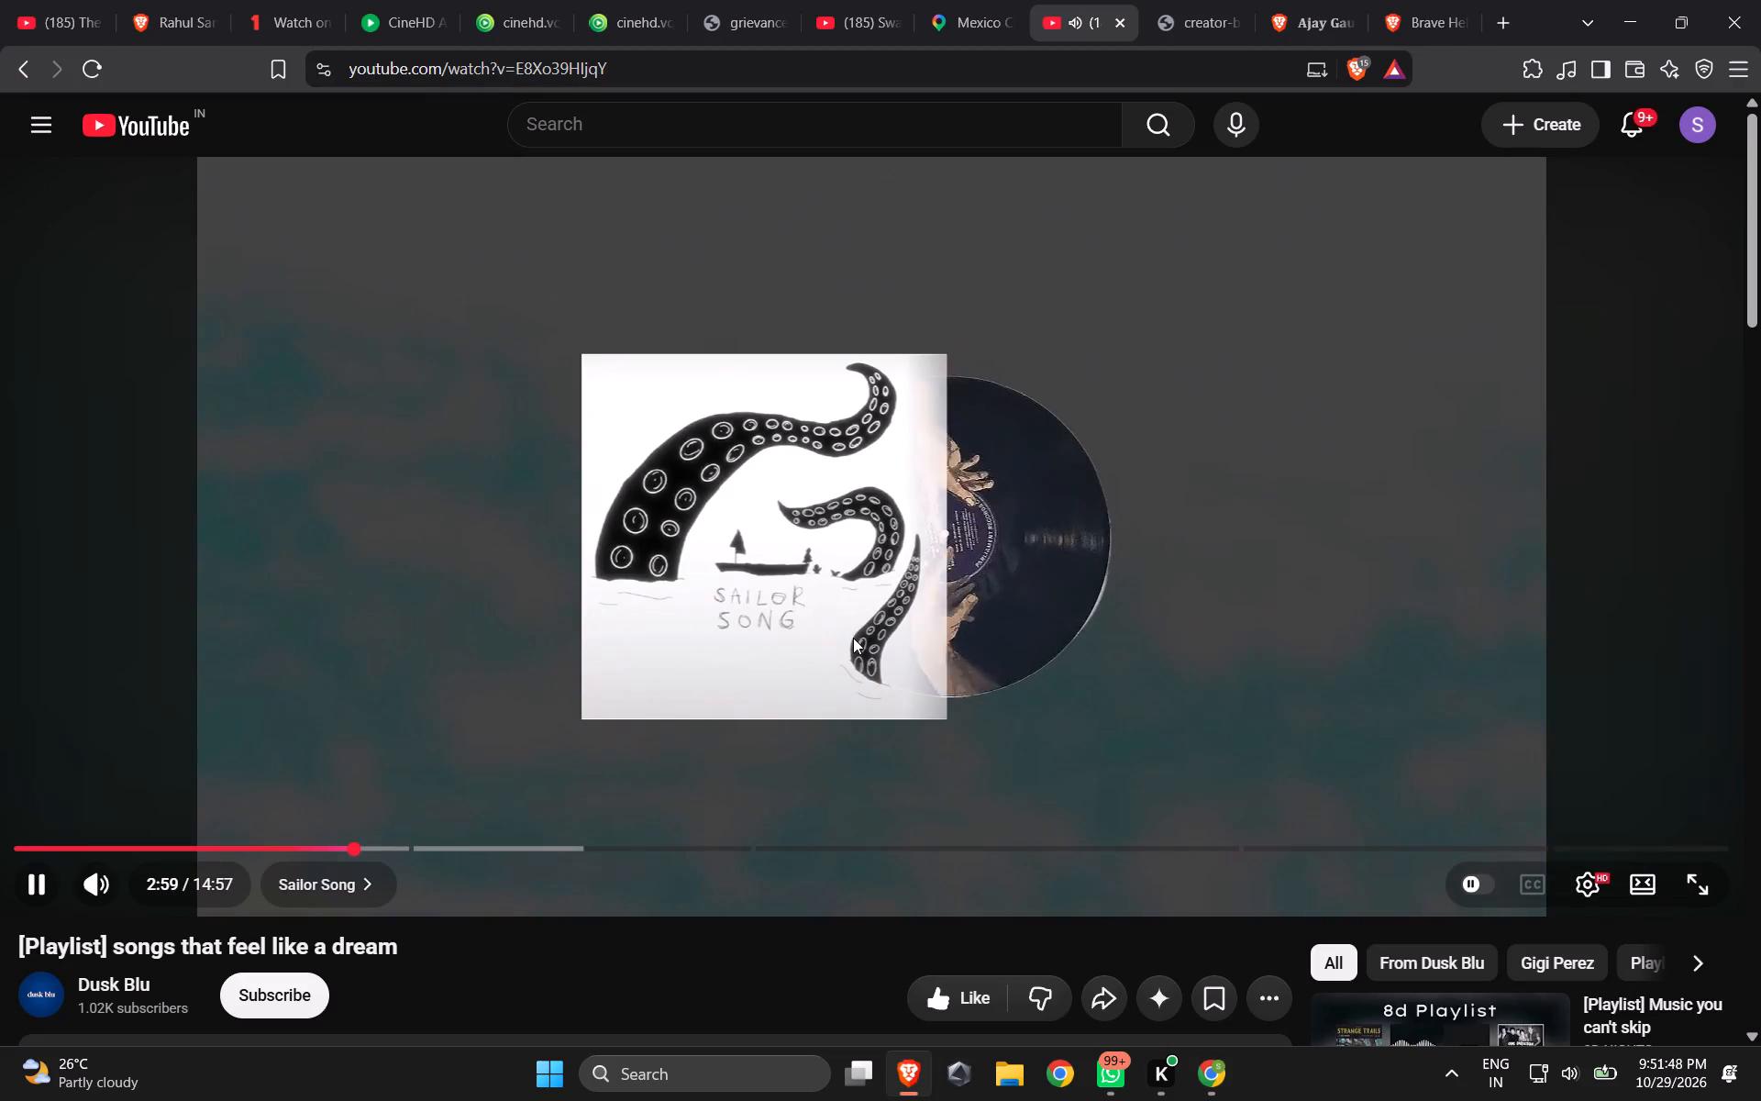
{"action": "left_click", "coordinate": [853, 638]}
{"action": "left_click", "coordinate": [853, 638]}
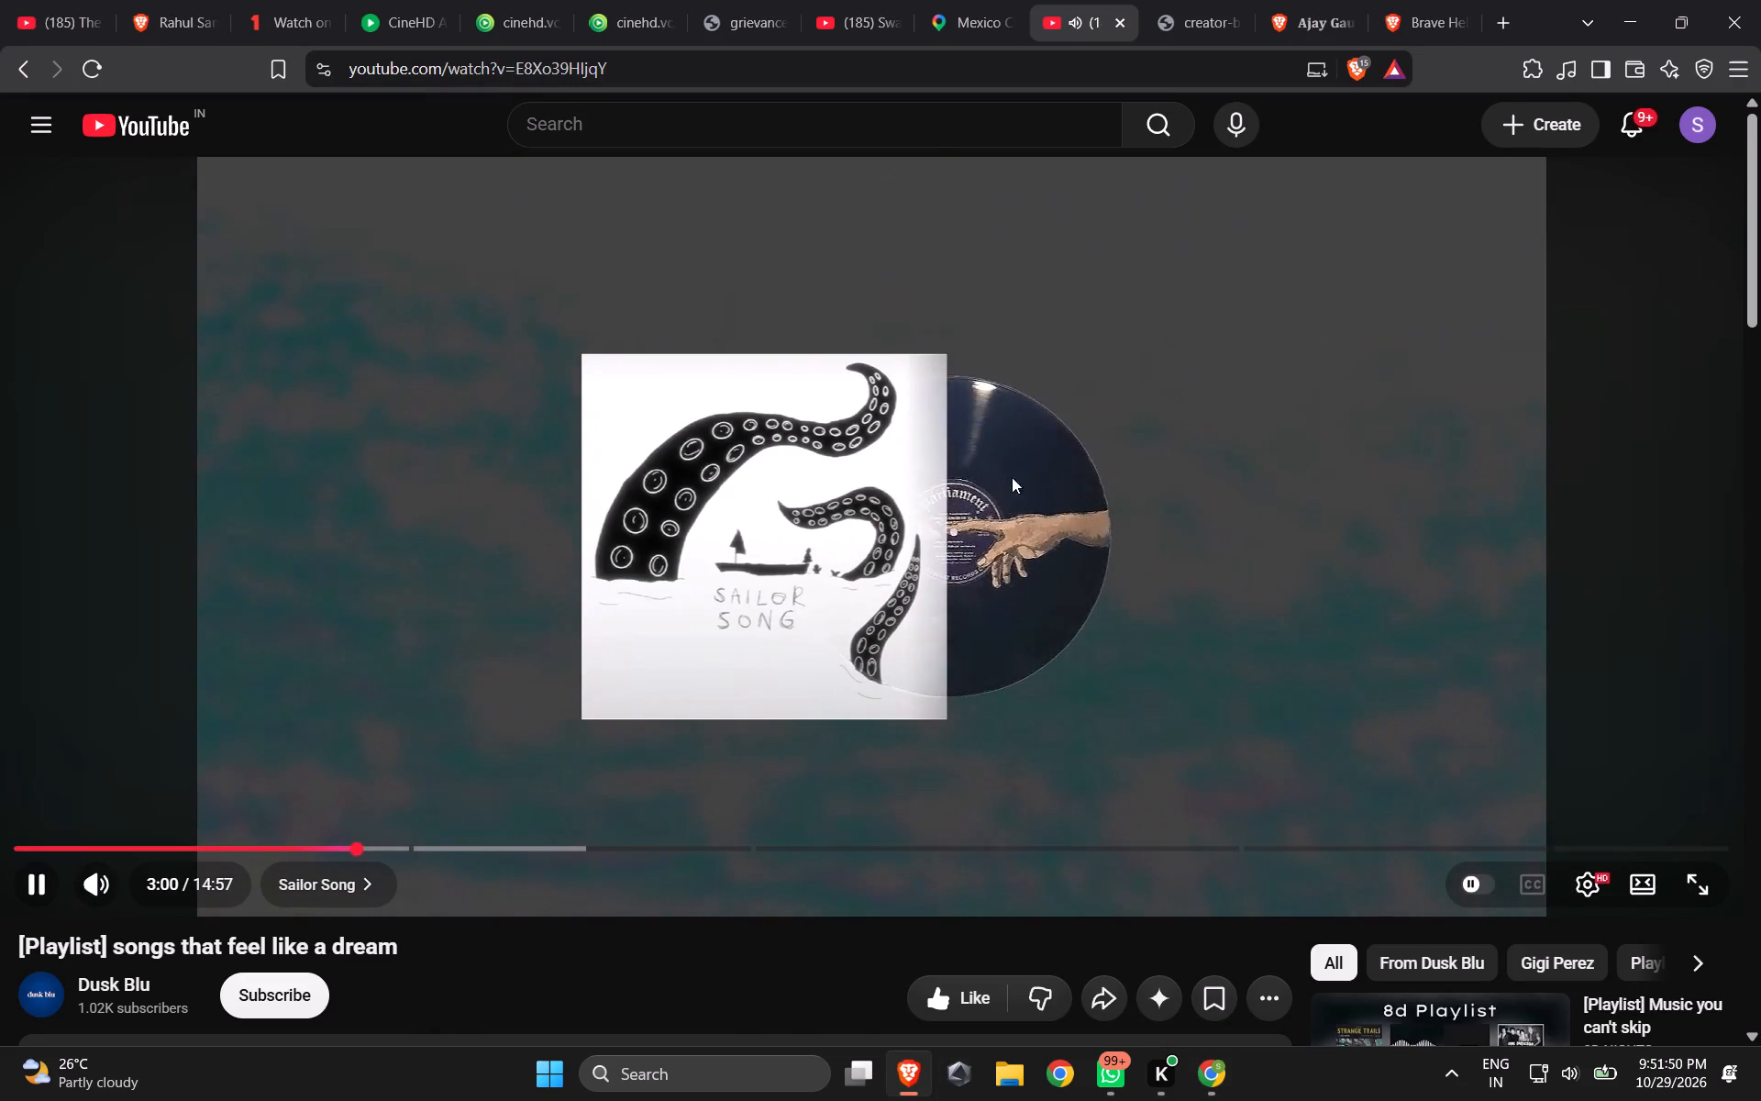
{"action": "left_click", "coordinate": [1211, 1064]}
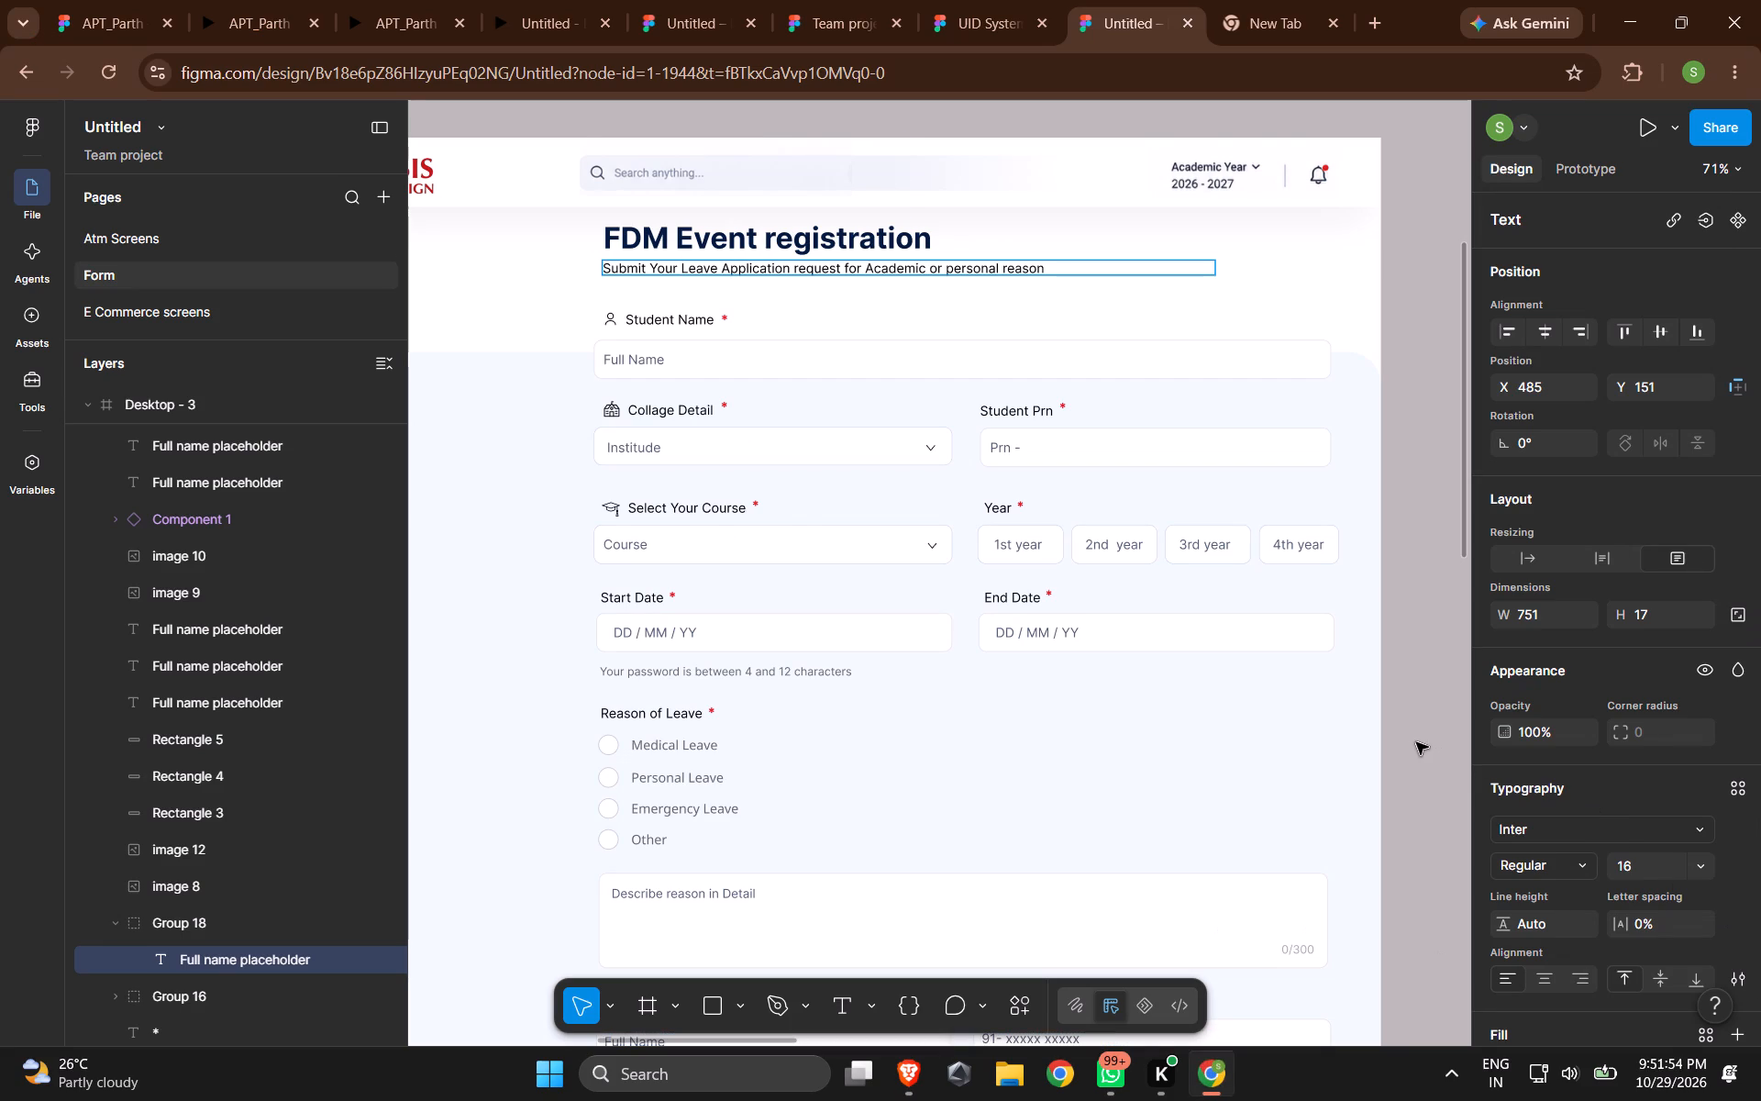
Delete the word "Leave" from the subtitle line under the FDM Event registration heading.
{"action": "left_click", "coordinate": [1416, 742]}
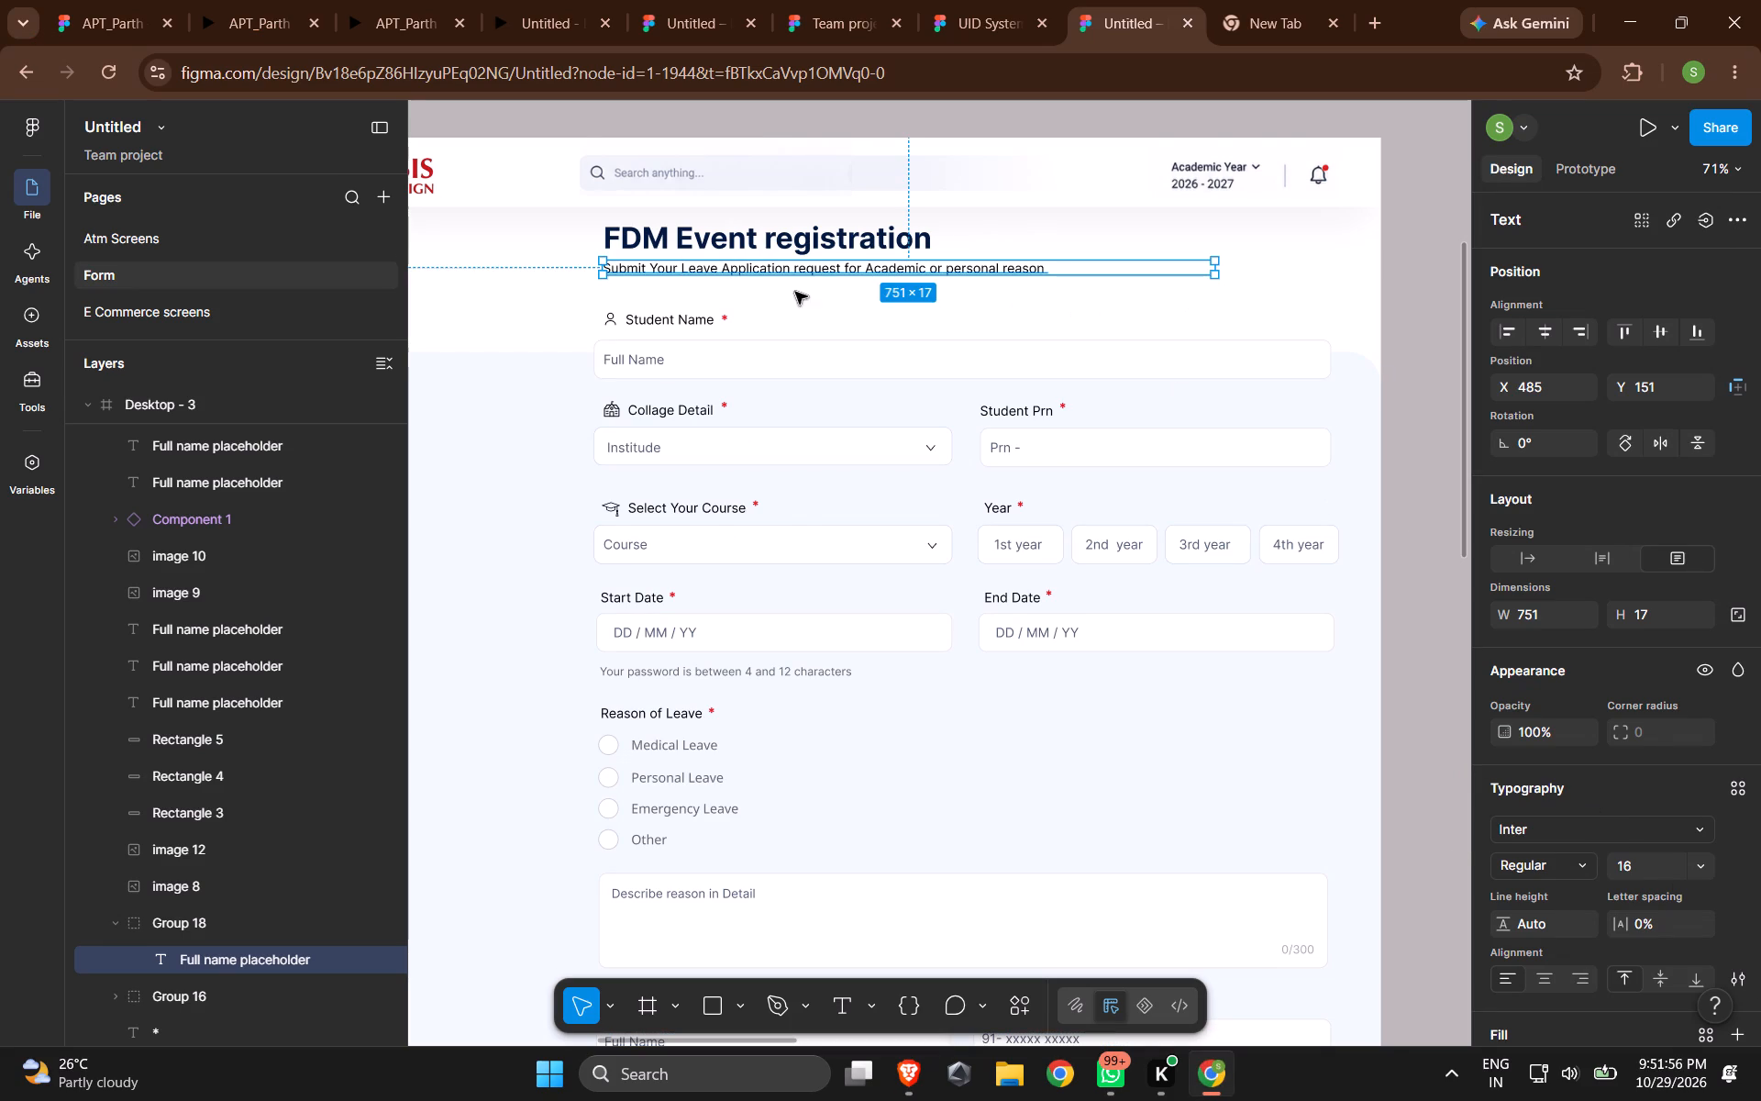
{"action": "double_click", "coordinate": [710, 267]}
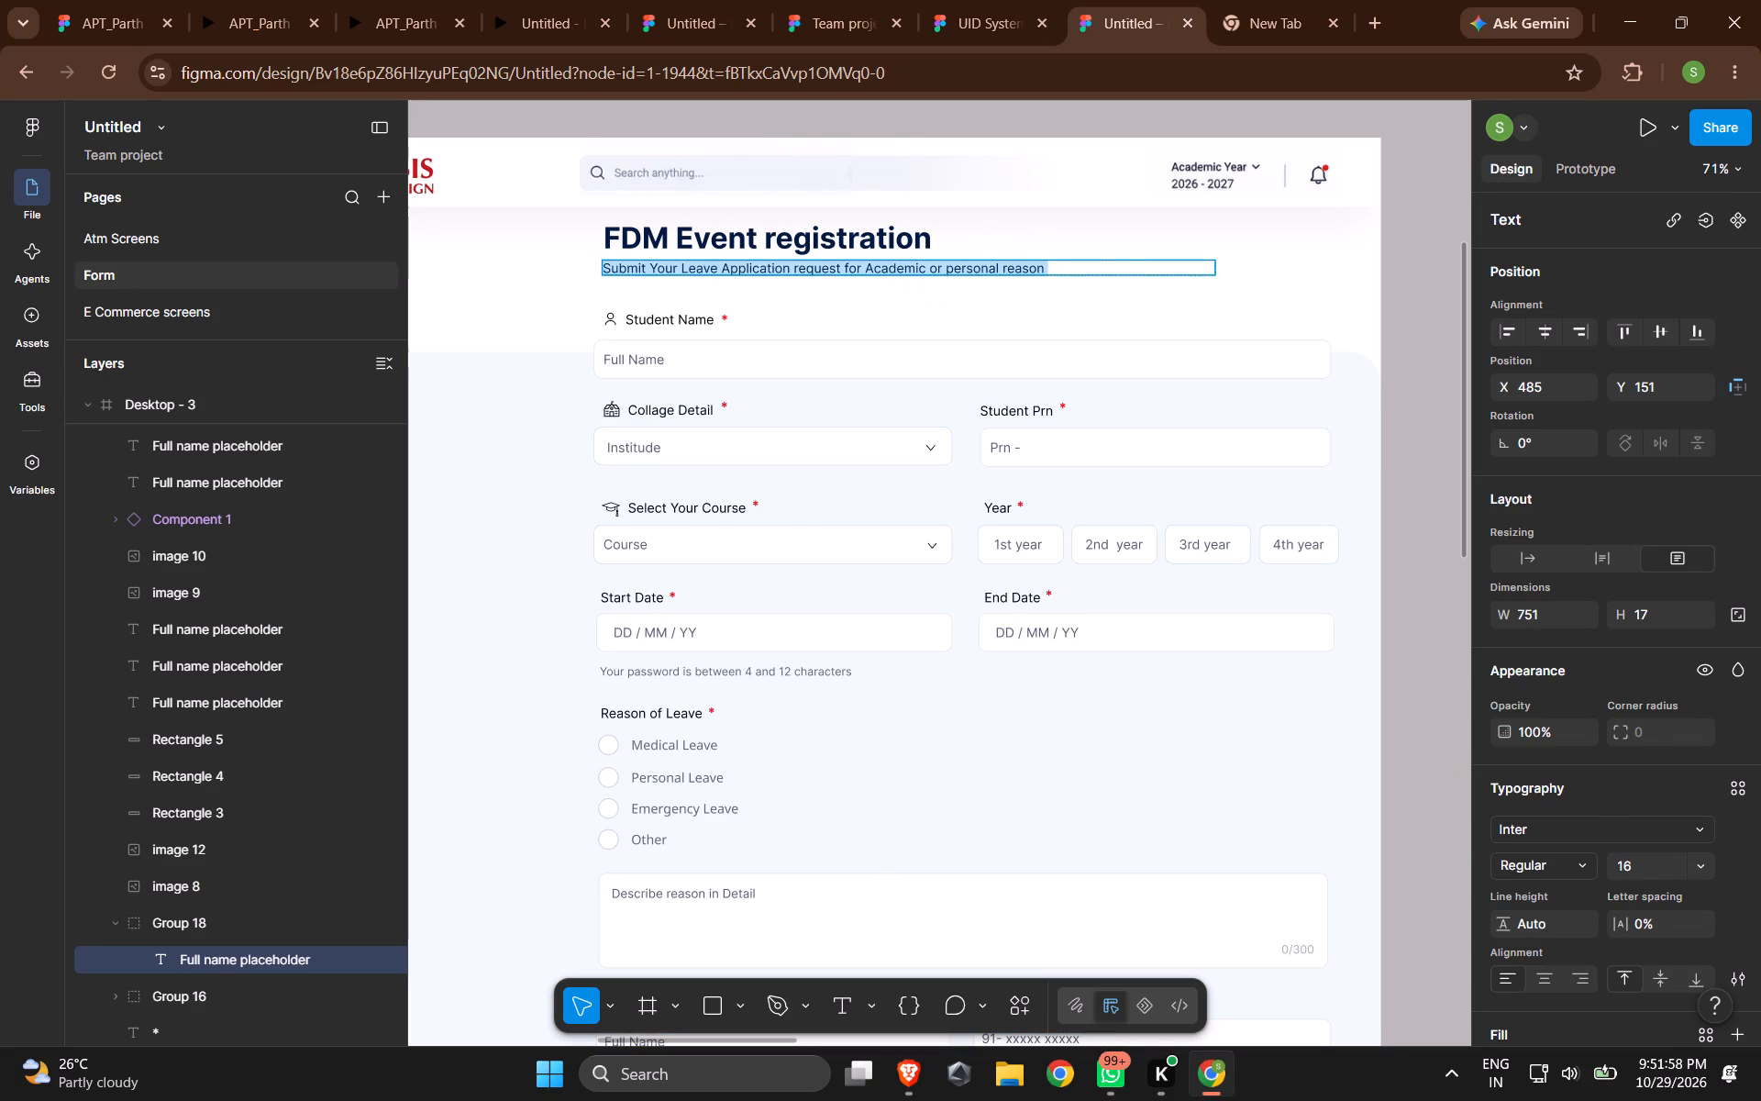
{"action": "left_click", "coordinate": [737, 264]}
{"action": "double_click", "coordinate": [700, 259]}
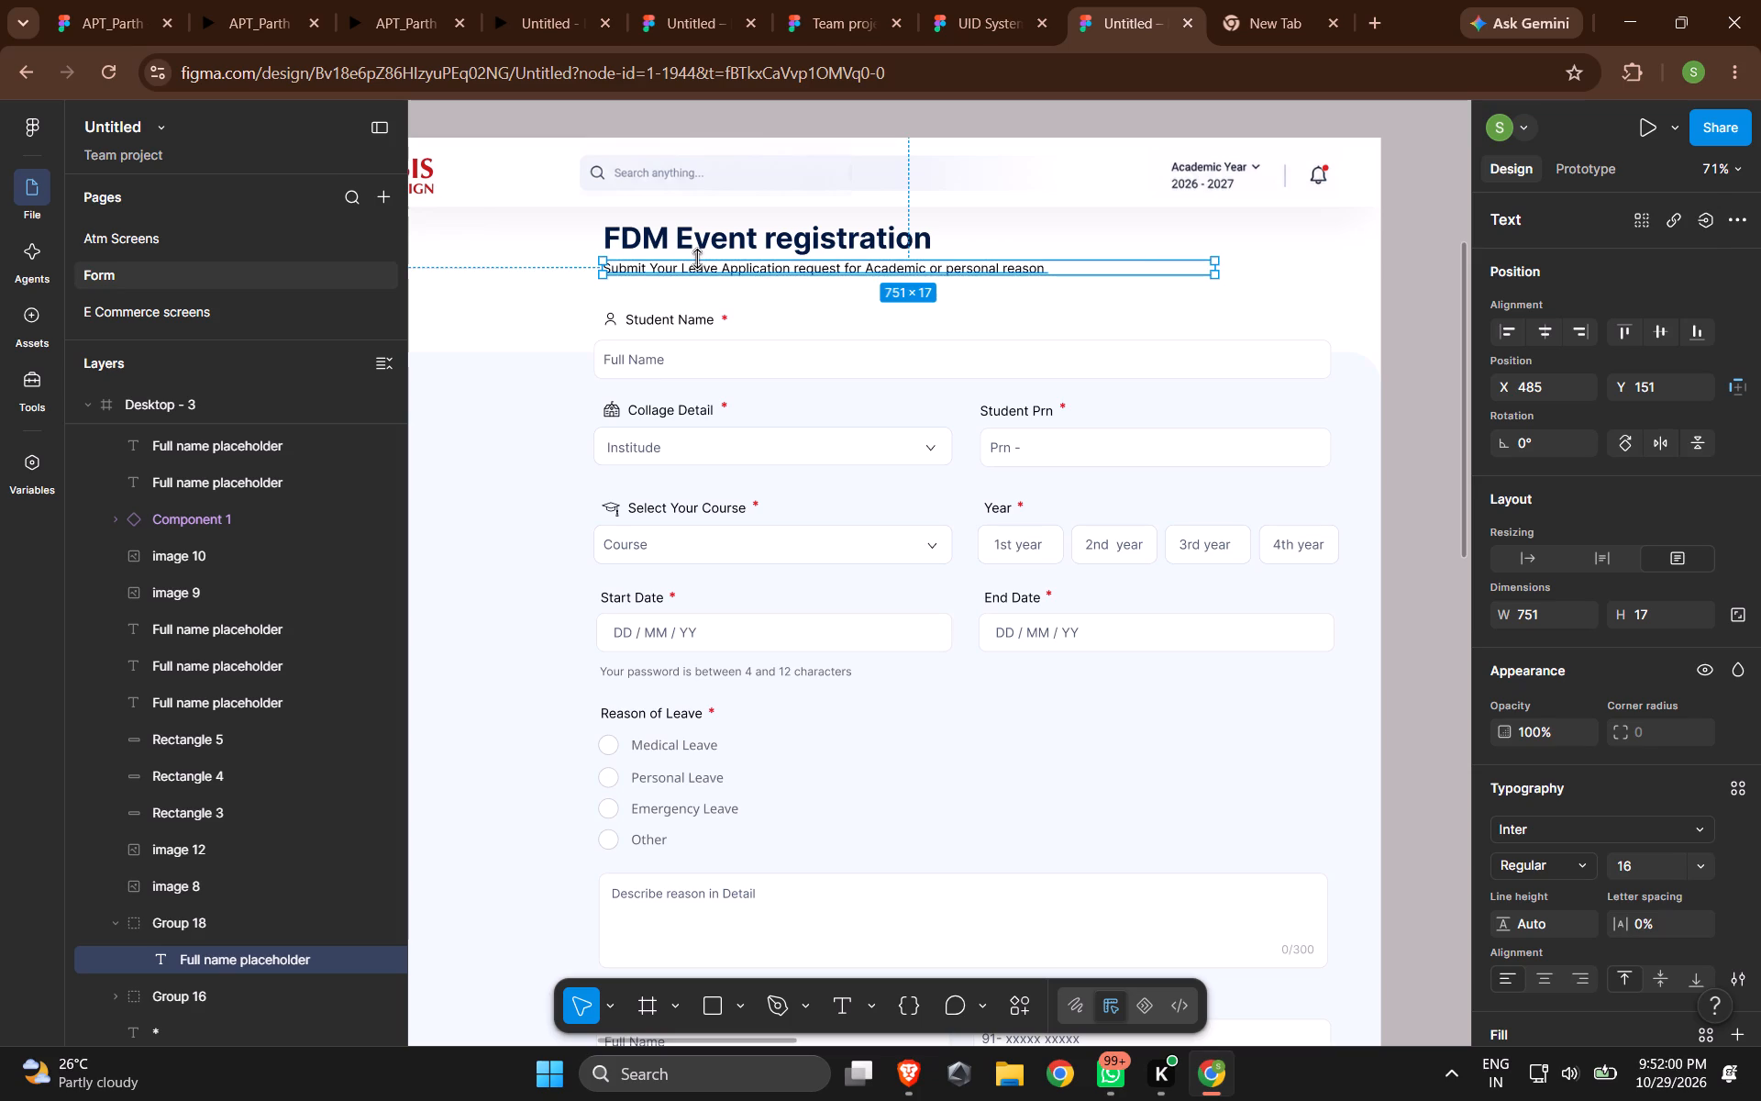
{"action": "double_click", "coordinate": [698, 266]}
{"action": "left_click", "coordinate": [714, 263]}
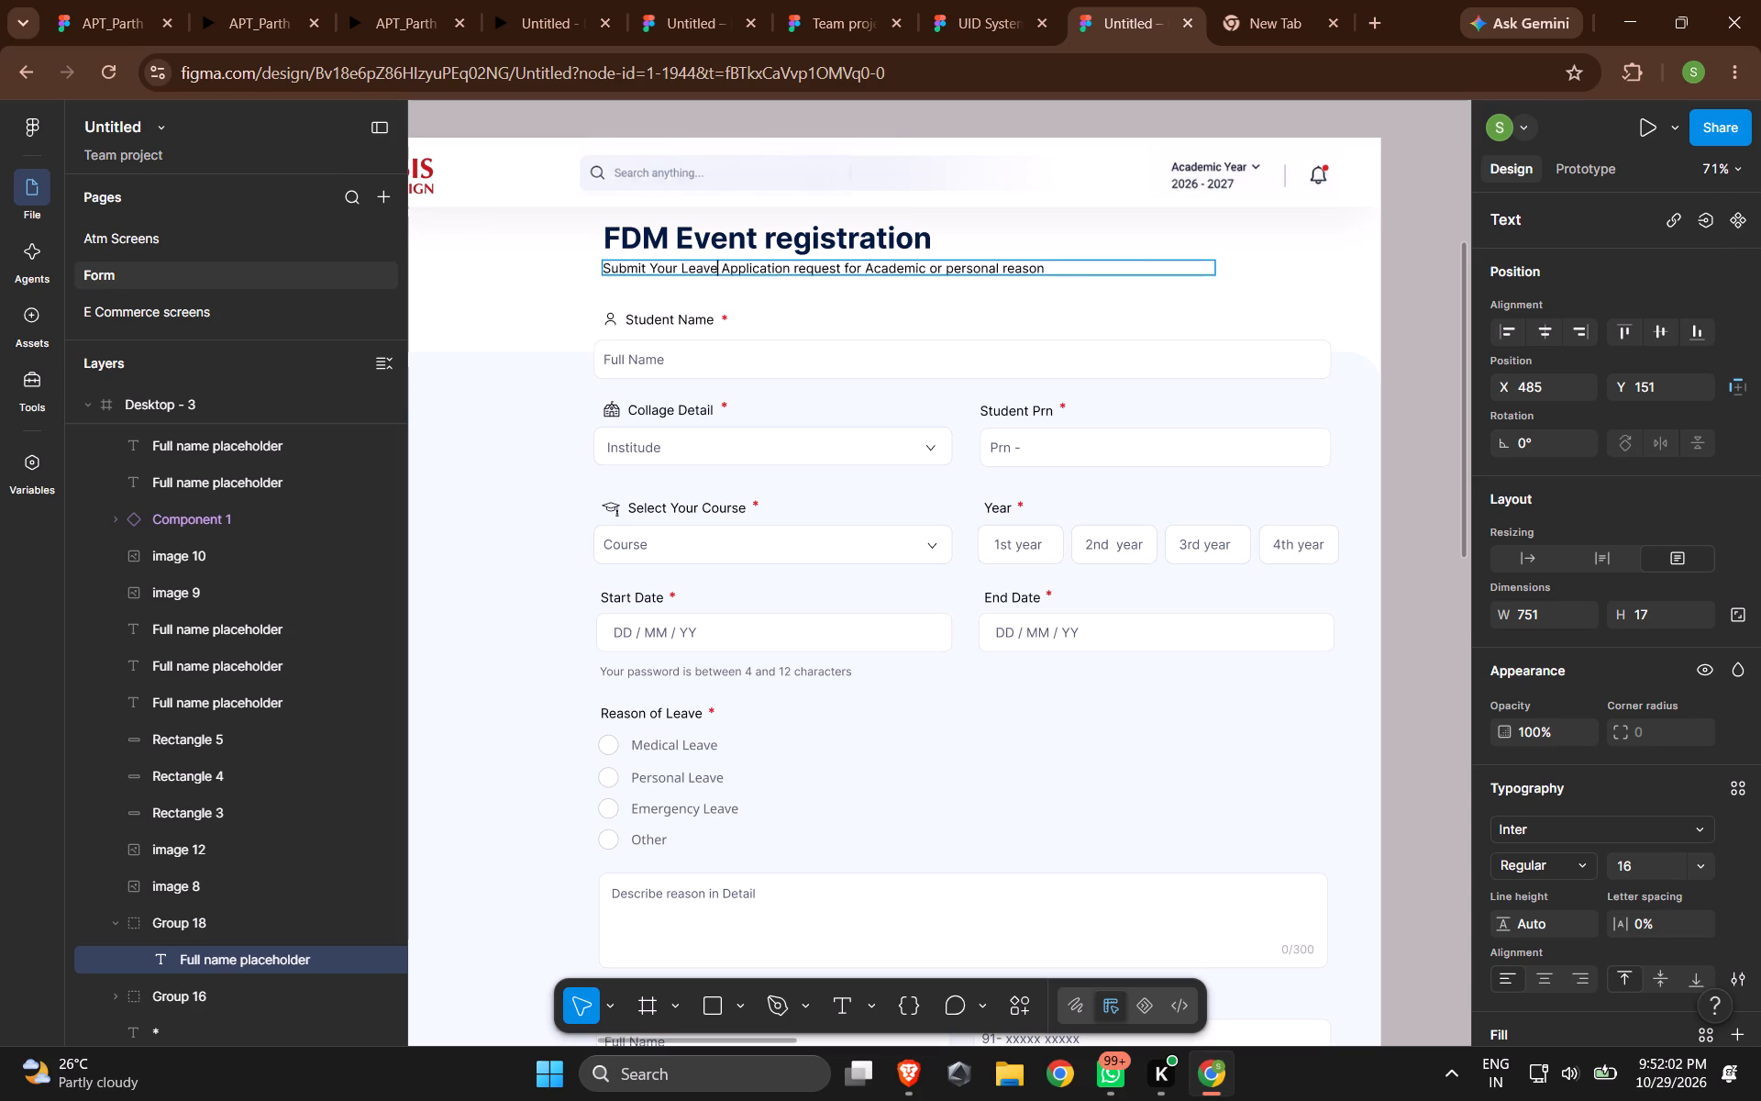
{"action": "left_click_drag", "start_coordinate": [719, 263], "coordinate": [681, 266]}
{"action": "key", "text": "BackSpace"}
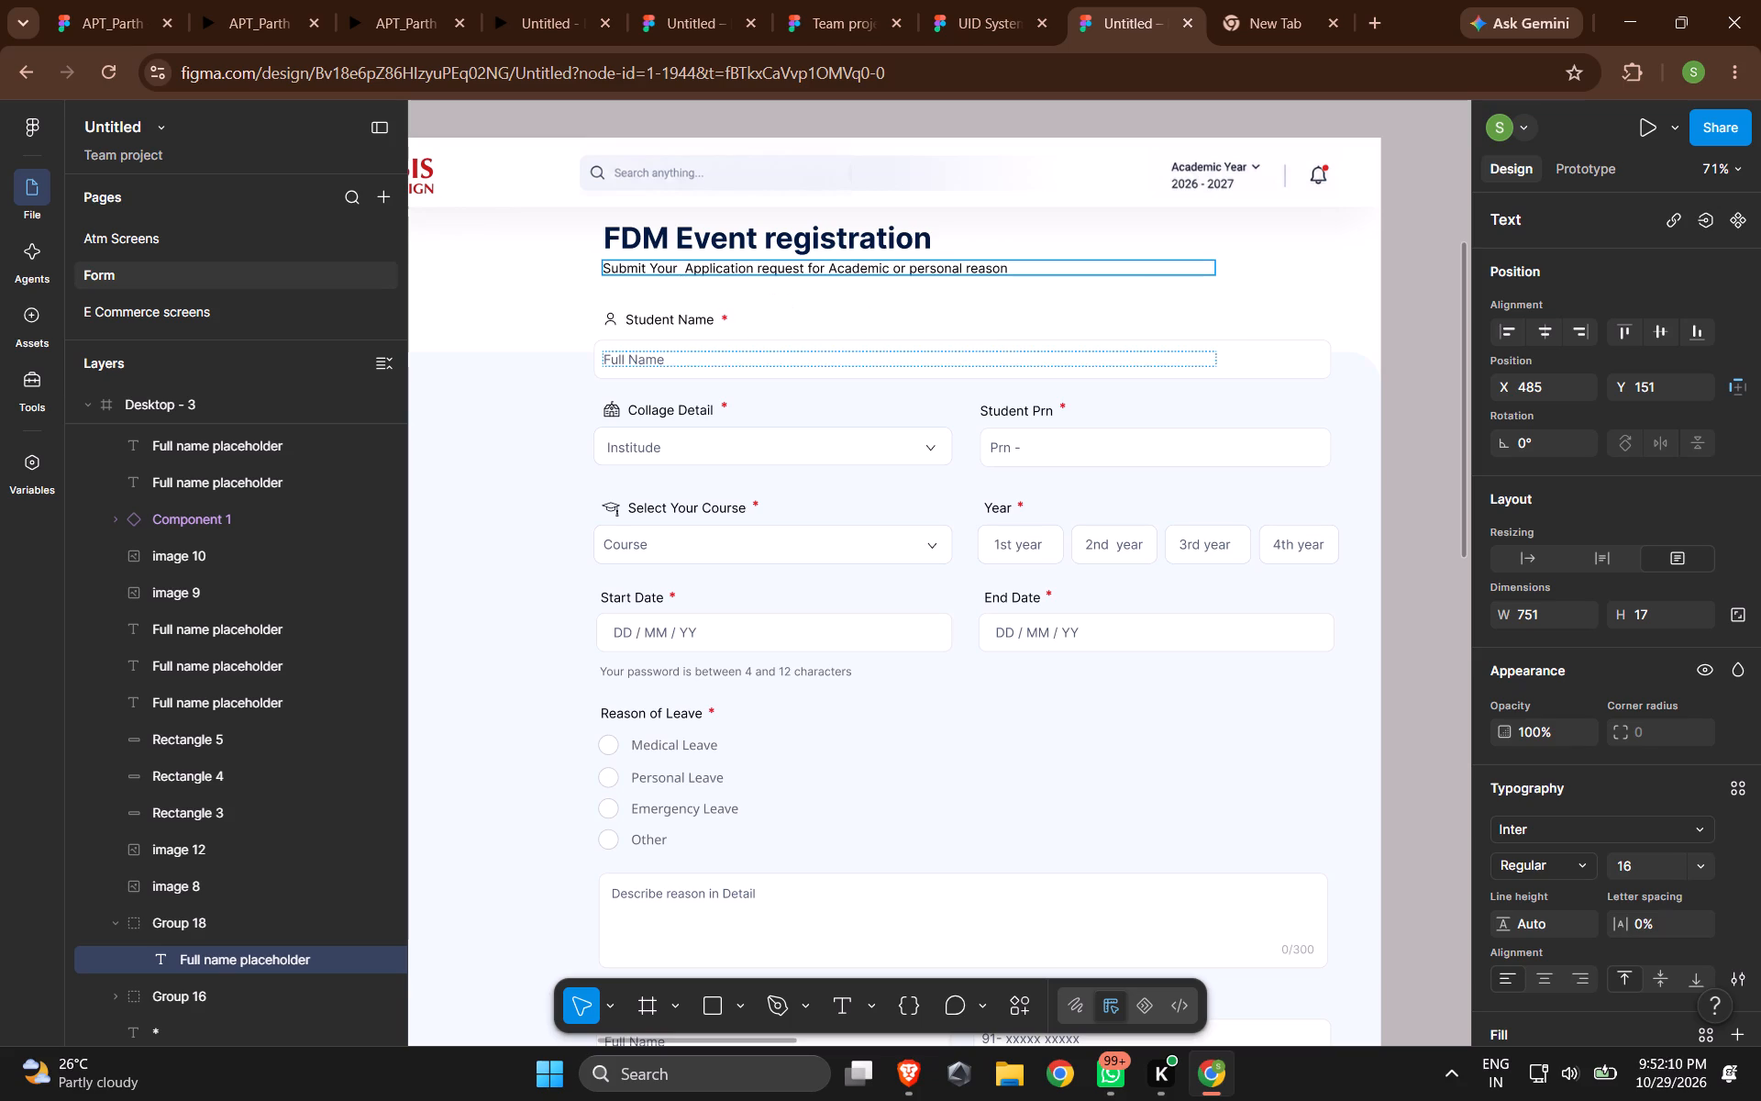
Lock the subtitle text layer inside Group 18 of the Desktop - 3 frame.
{"action": "scroll", "coordinate": [1127, 462], "scroll_direction": "down", "scroll_amount": 4}
{"action": "scroll", "coordinate": [766, 383], "scroll_direction": "down", "scroll_amount": 4, "text": "ctrl"}
{"action": "scroll", "coordinate": [673, 399], "scroll_direction": "up", "scroll_amount": 1}
{"action": "scroll", "coordinate": [672, 400], "scroll_direction": "down", "scroll_amount": 3, "text": "ctrl"}
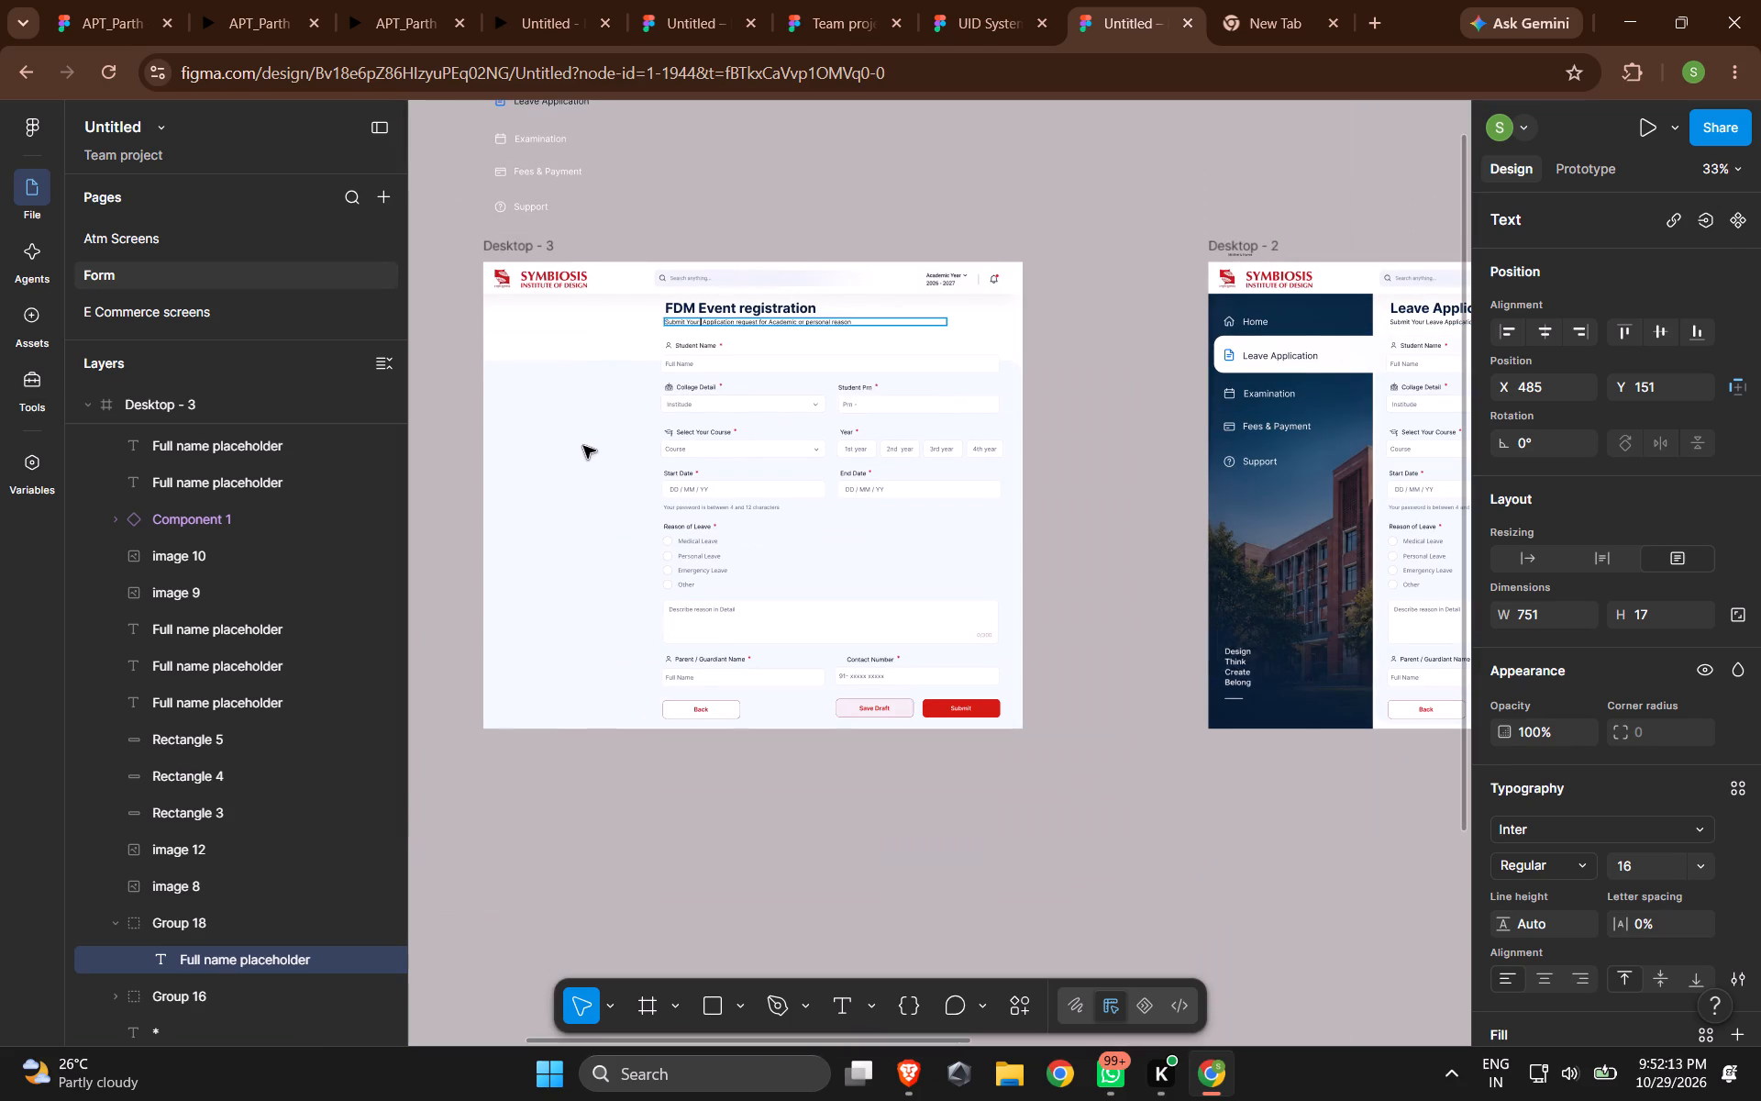
{"action": "left_click", "coordinate": [583, 447]}
{"action": "left_click", "coordinate": [360, 960]}
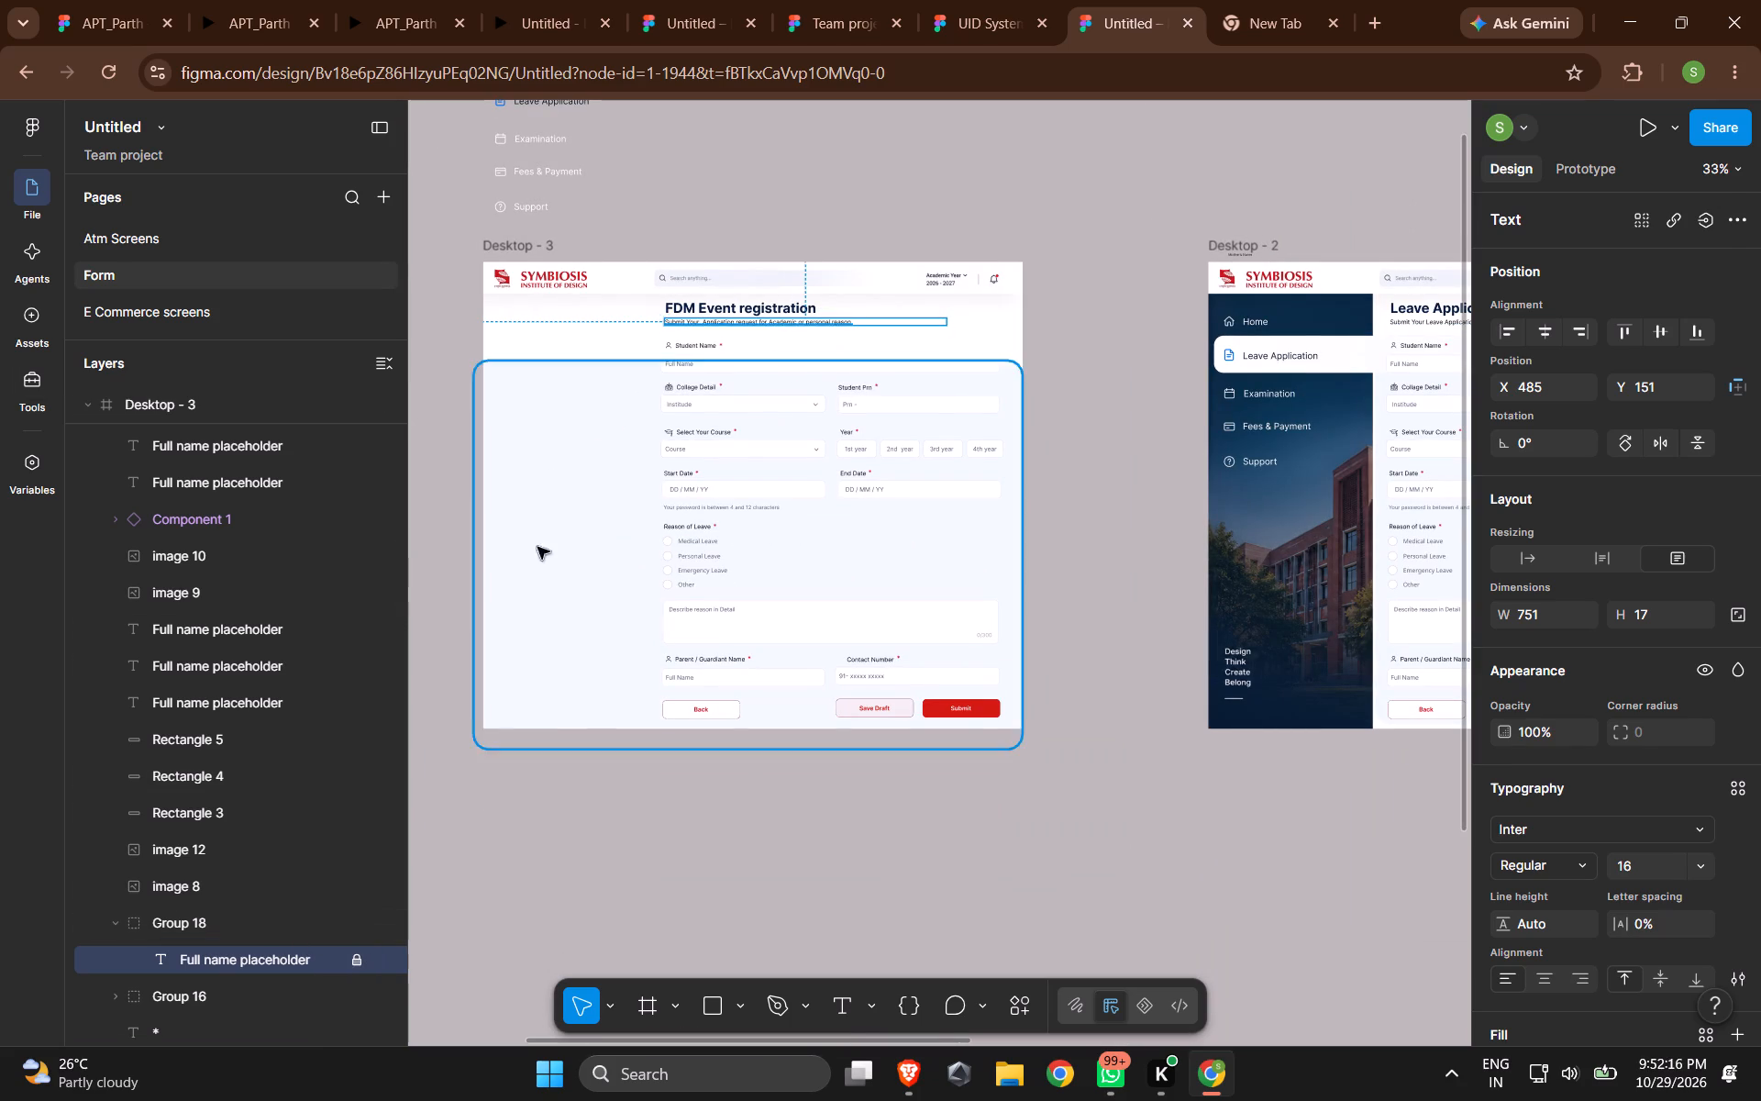
Shift the FDM Event registration heading slightly down to X 490, Y 110.
{"action": "scroll", "coordinate": [582, 464], "scroll_direction": "up", "scroll_amount": 4, "text": "ctrl"}
{"action": "left_click", "coordinate": [802, 217]}
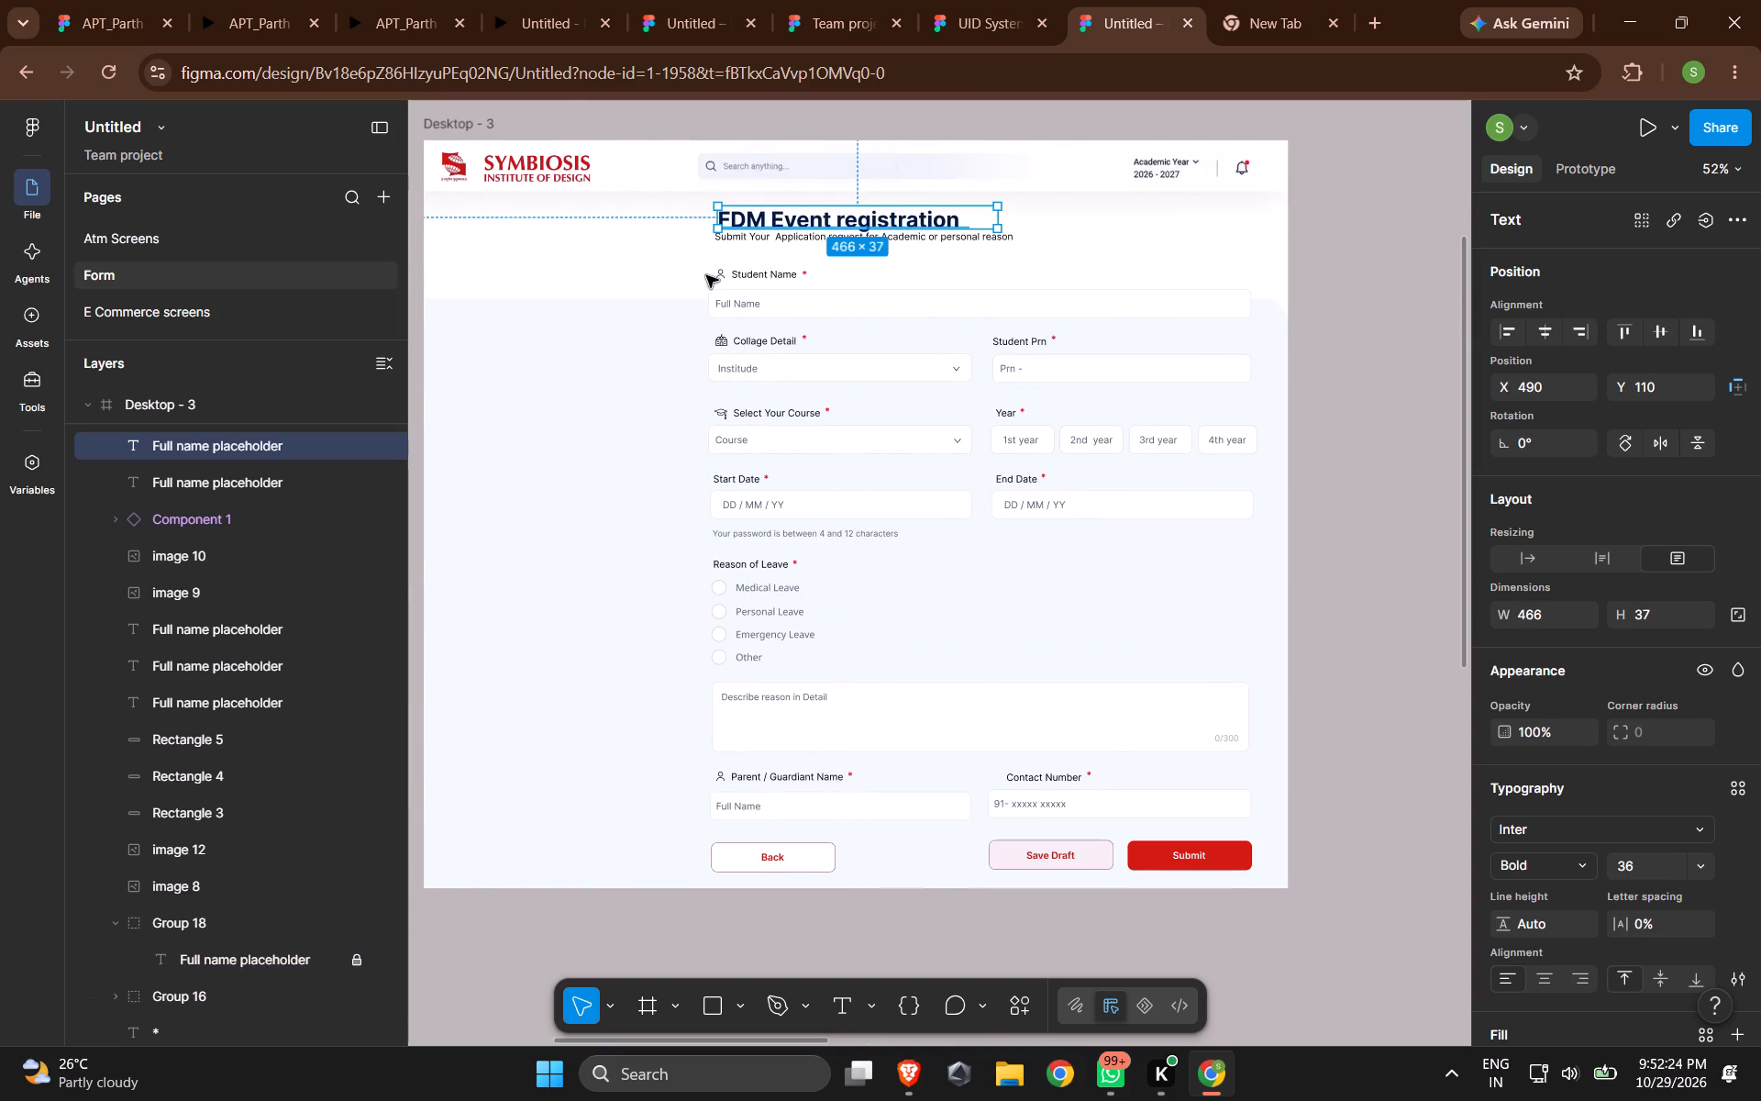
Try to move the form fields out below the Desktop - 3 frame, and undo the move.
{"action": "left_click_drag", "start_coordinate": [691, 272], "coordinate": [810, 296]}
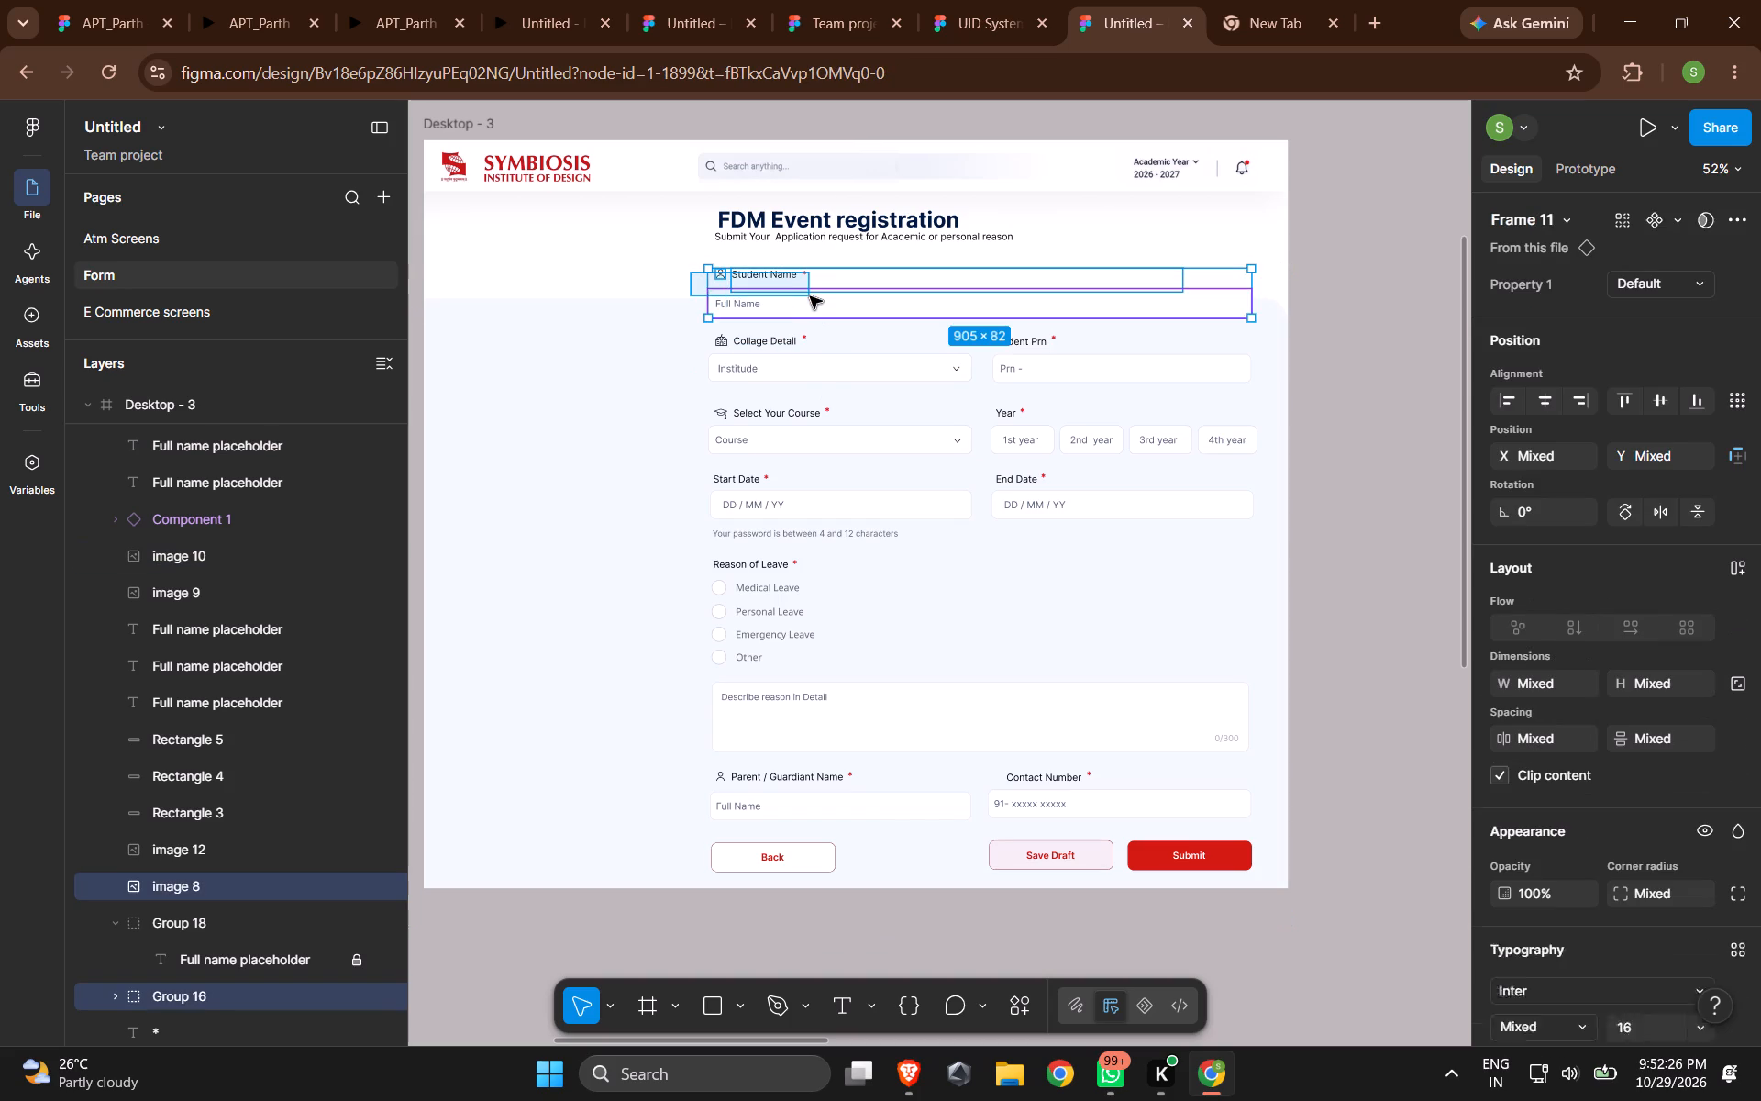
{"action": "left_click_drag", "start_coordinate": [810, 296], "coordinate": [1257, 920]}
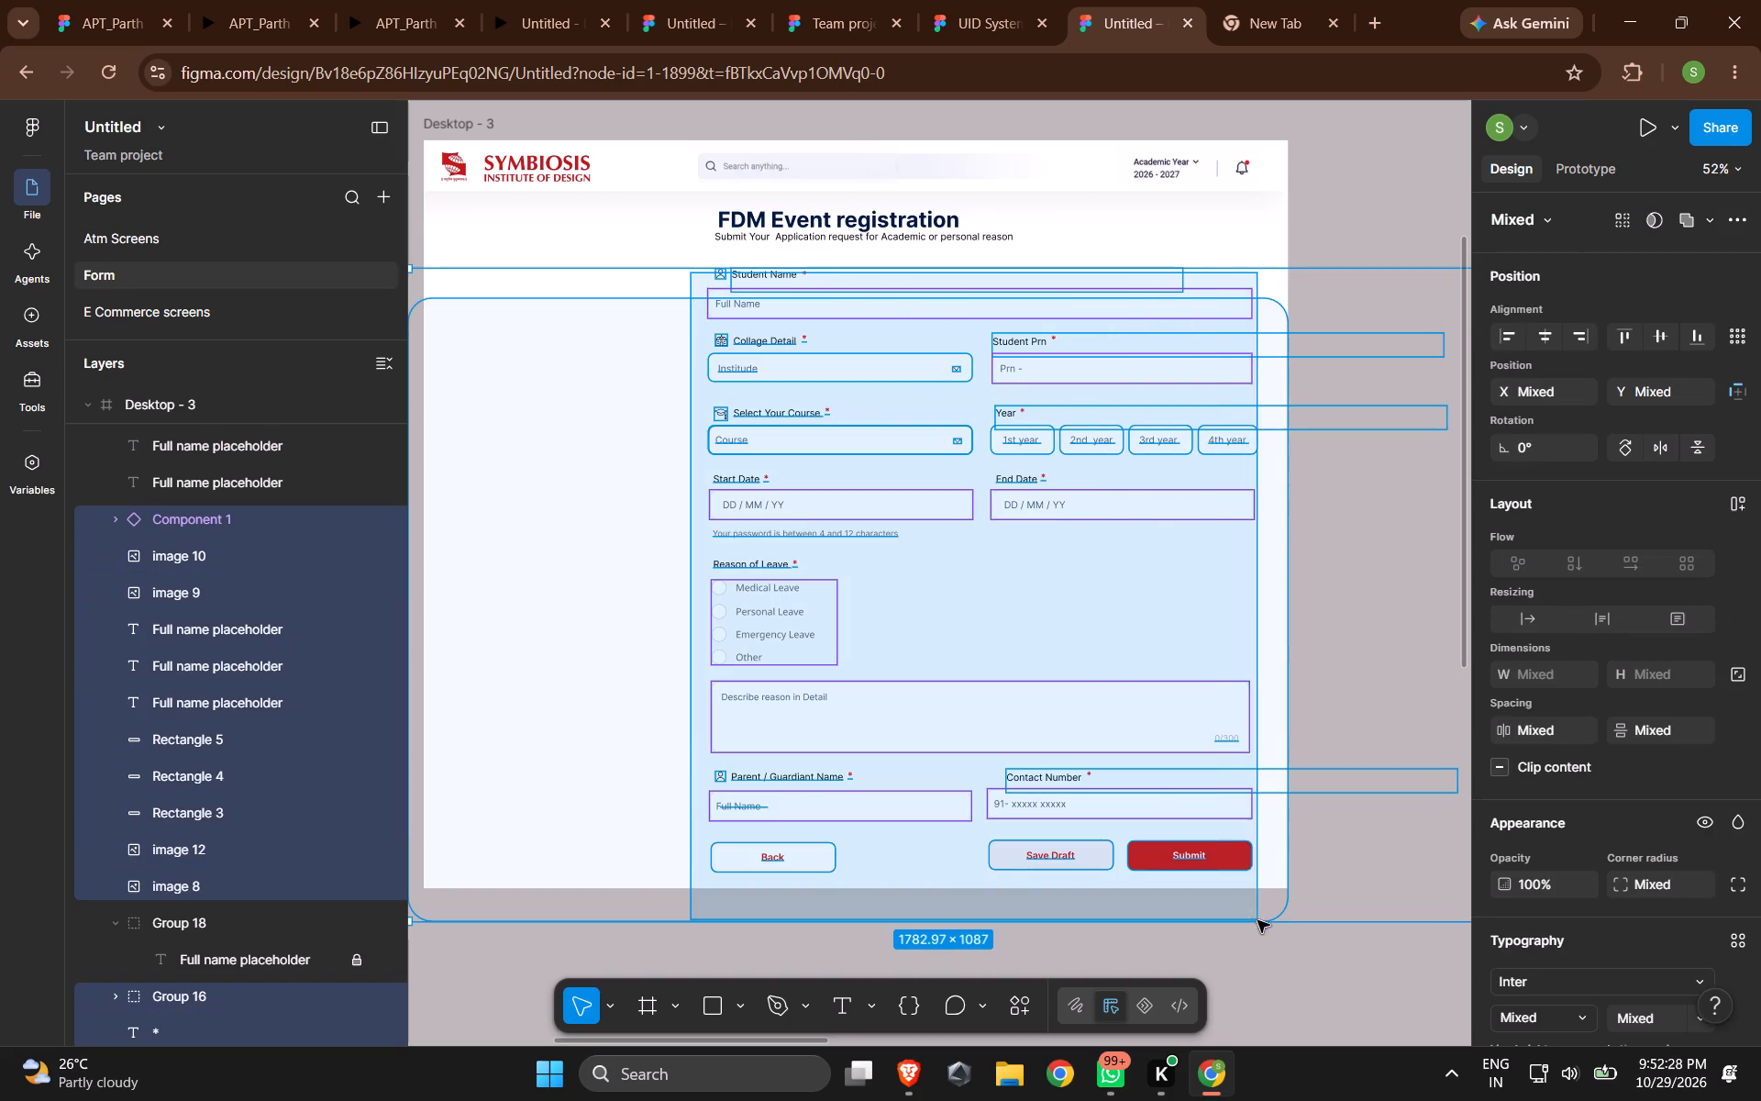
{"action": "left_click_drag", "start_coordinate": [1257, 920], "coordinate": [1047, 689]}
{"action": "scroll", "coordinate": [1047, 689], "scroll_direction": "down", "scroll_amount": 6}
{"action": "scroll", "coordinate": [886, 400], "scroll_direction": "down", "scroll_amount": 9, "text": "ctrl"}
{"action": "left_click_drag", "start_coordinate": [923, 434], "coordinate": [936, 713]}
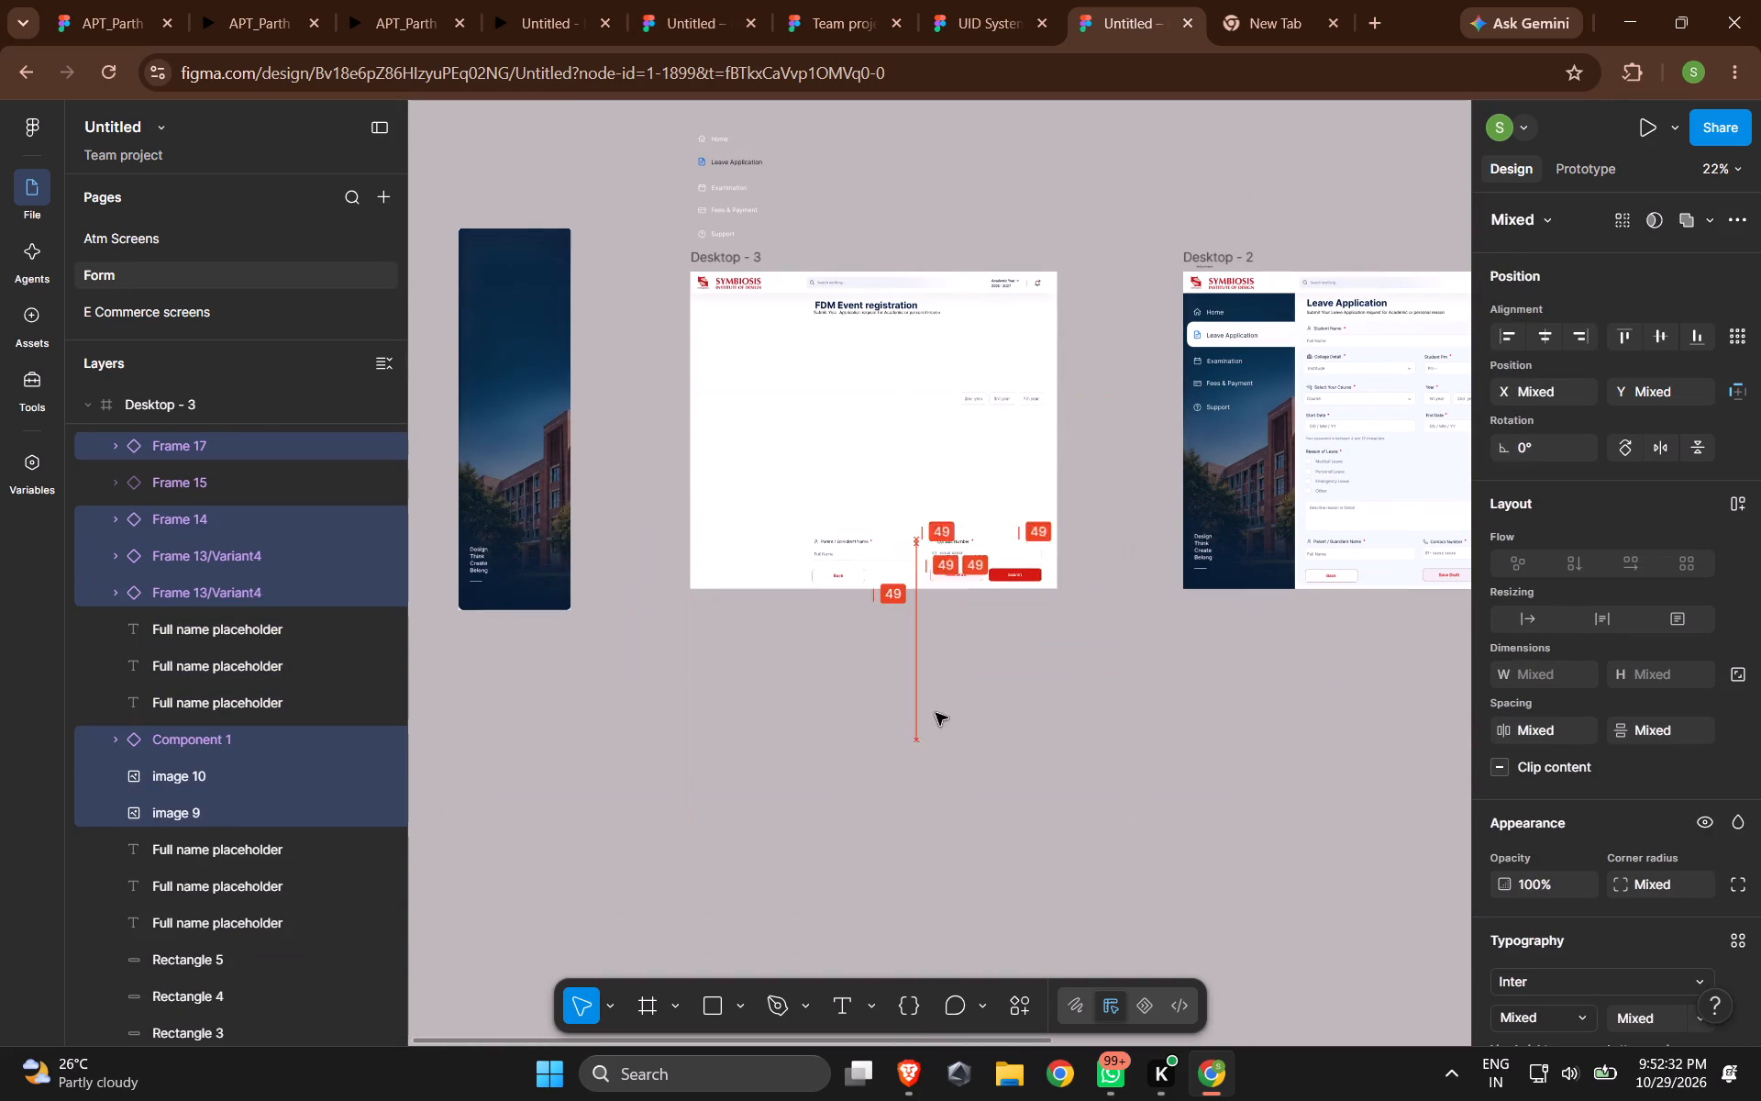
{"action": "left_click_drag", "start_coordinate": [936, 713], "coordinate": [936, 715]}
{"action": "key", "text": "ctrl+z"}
Move all form fields, buttons and their pale blue background out of Desktop - 3 onto the canvas below the frame.
{"action": "left_click", "coordinate": [665, 334]}
{"action": "left_click_drag", "start_coordinate": [631, 328], "coordinate": [648, 327]}
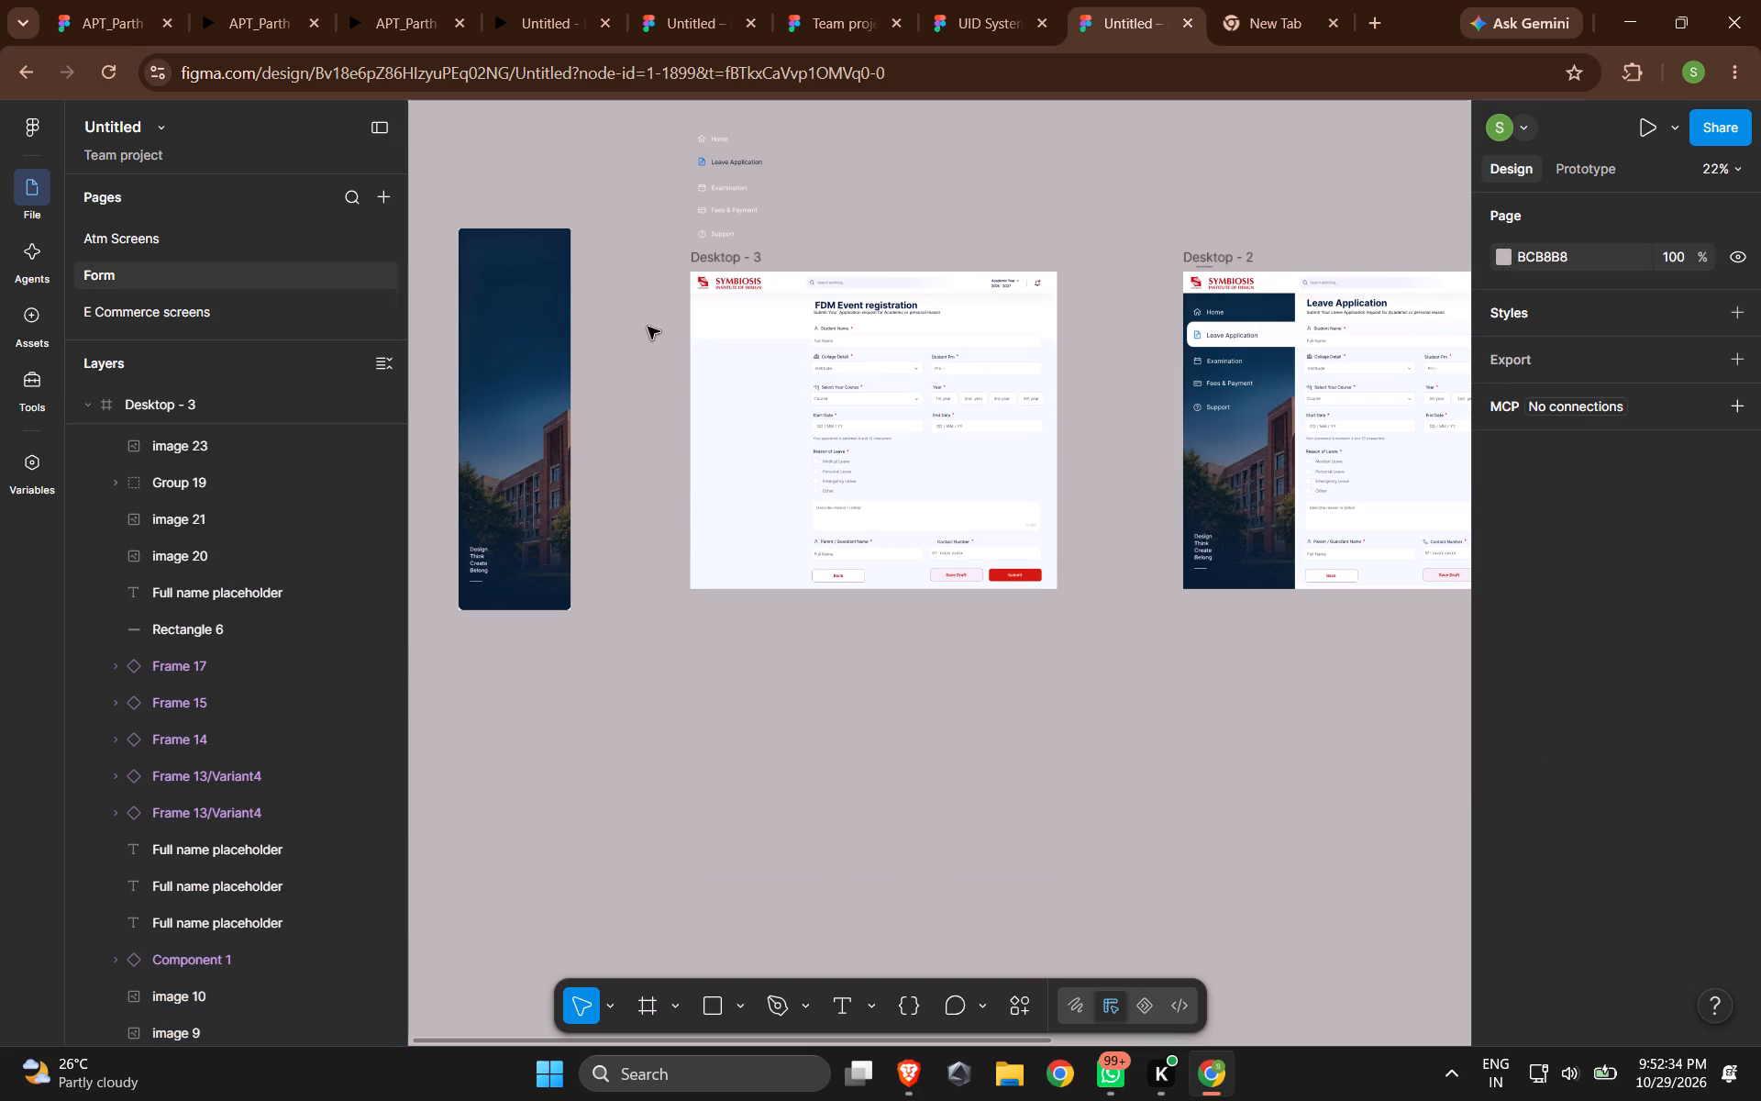
{"action": "left_click_drag", "start_coordinate": [648, 327], "coordinate": [1070, 700]}
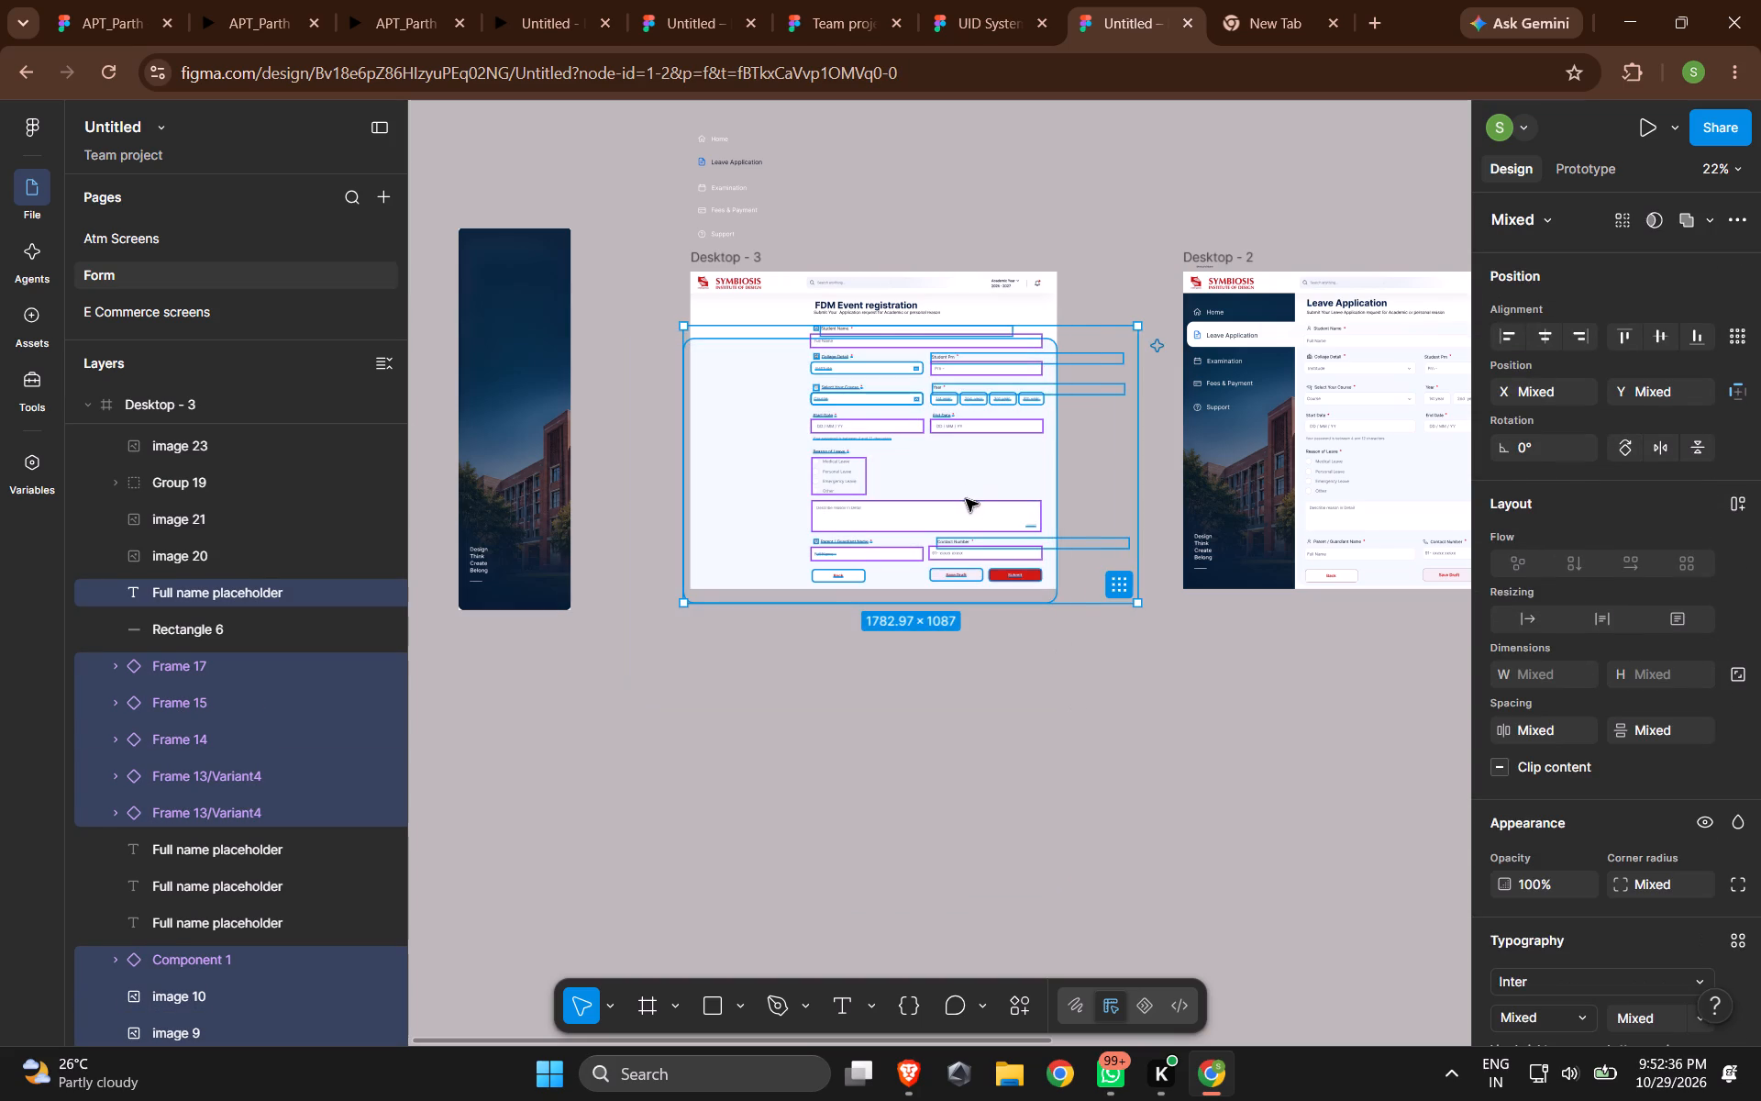
{"action": "left_click_drag", "start_coordinate": [966, 500], "coordinate": [1030, 831]}
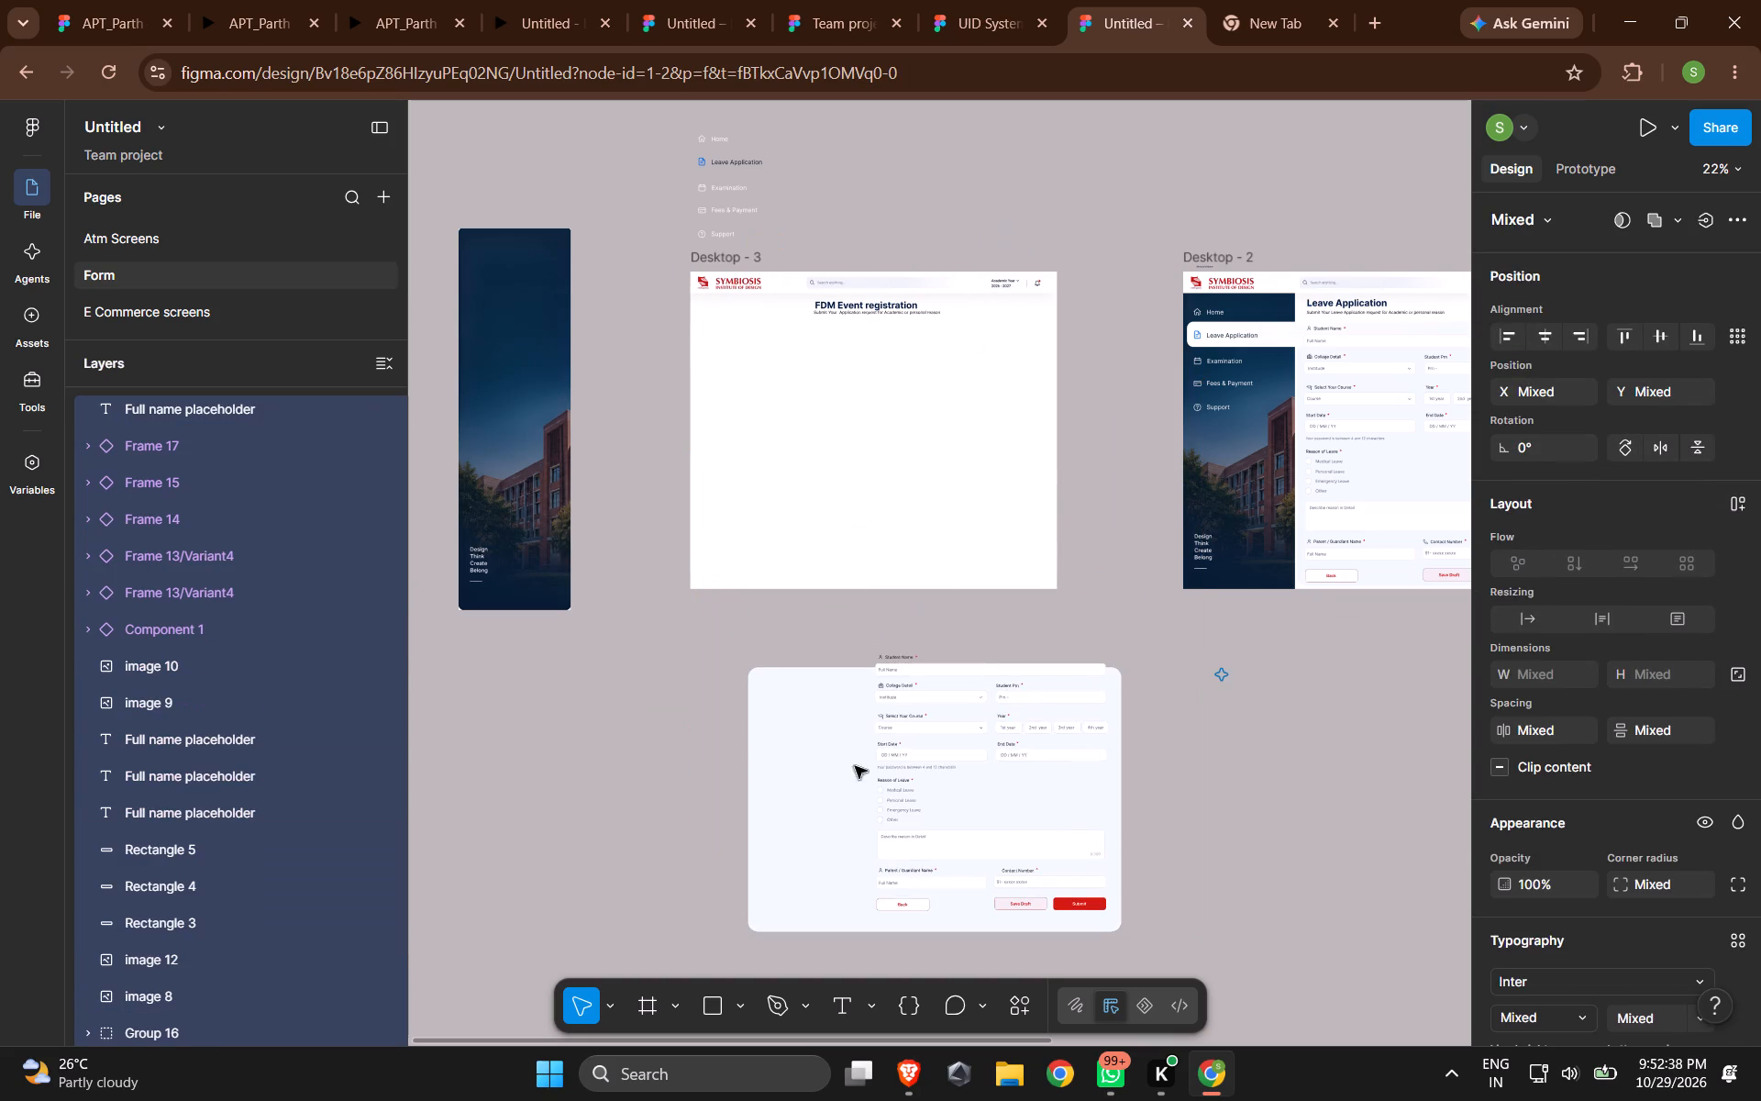
Return the pale blue background rectangle to Desktop - 3 at X -26, Y 255, and lock it.
{"action": "left_click", "coordinate": [648, 713]}
{"action": "left_click_drag", "start_coordinate": [795, 756], "coordinate": [723, 420]}
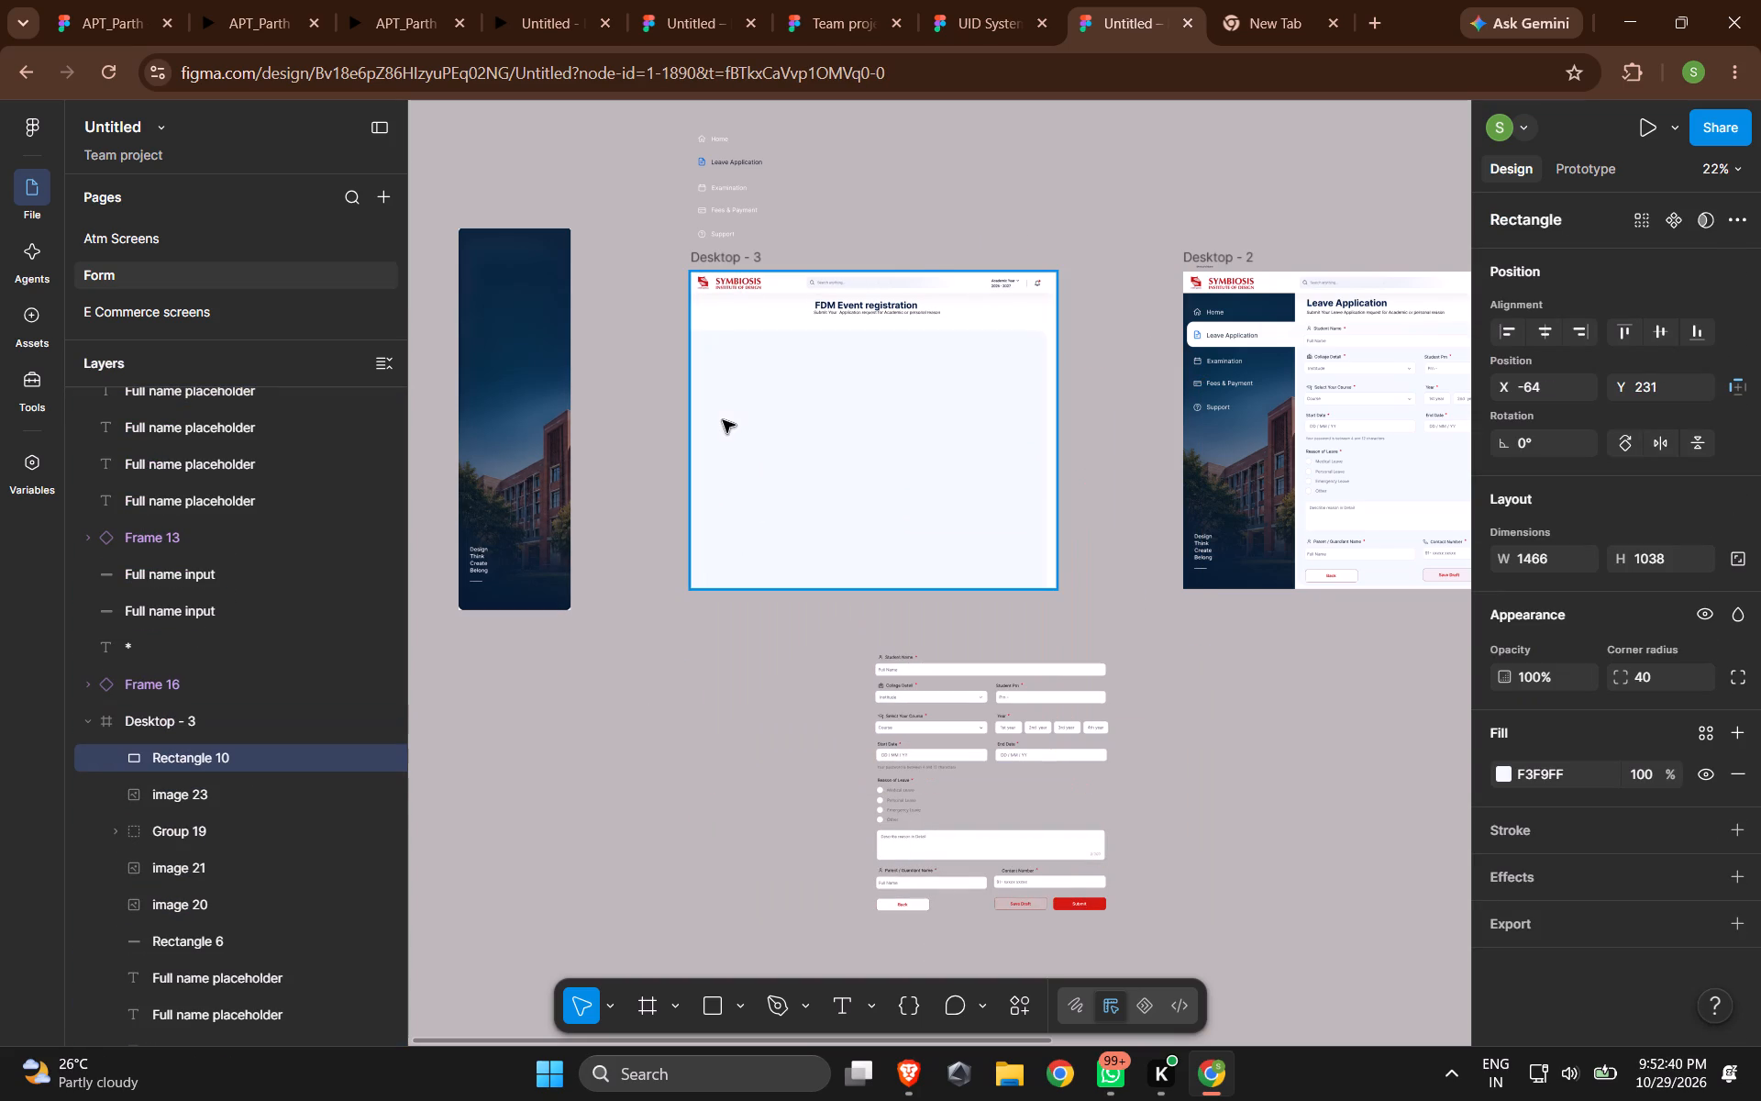
{"action": "left_click_drag", "start_coordinate": [723, 420], "coordinate": [730, 430]}
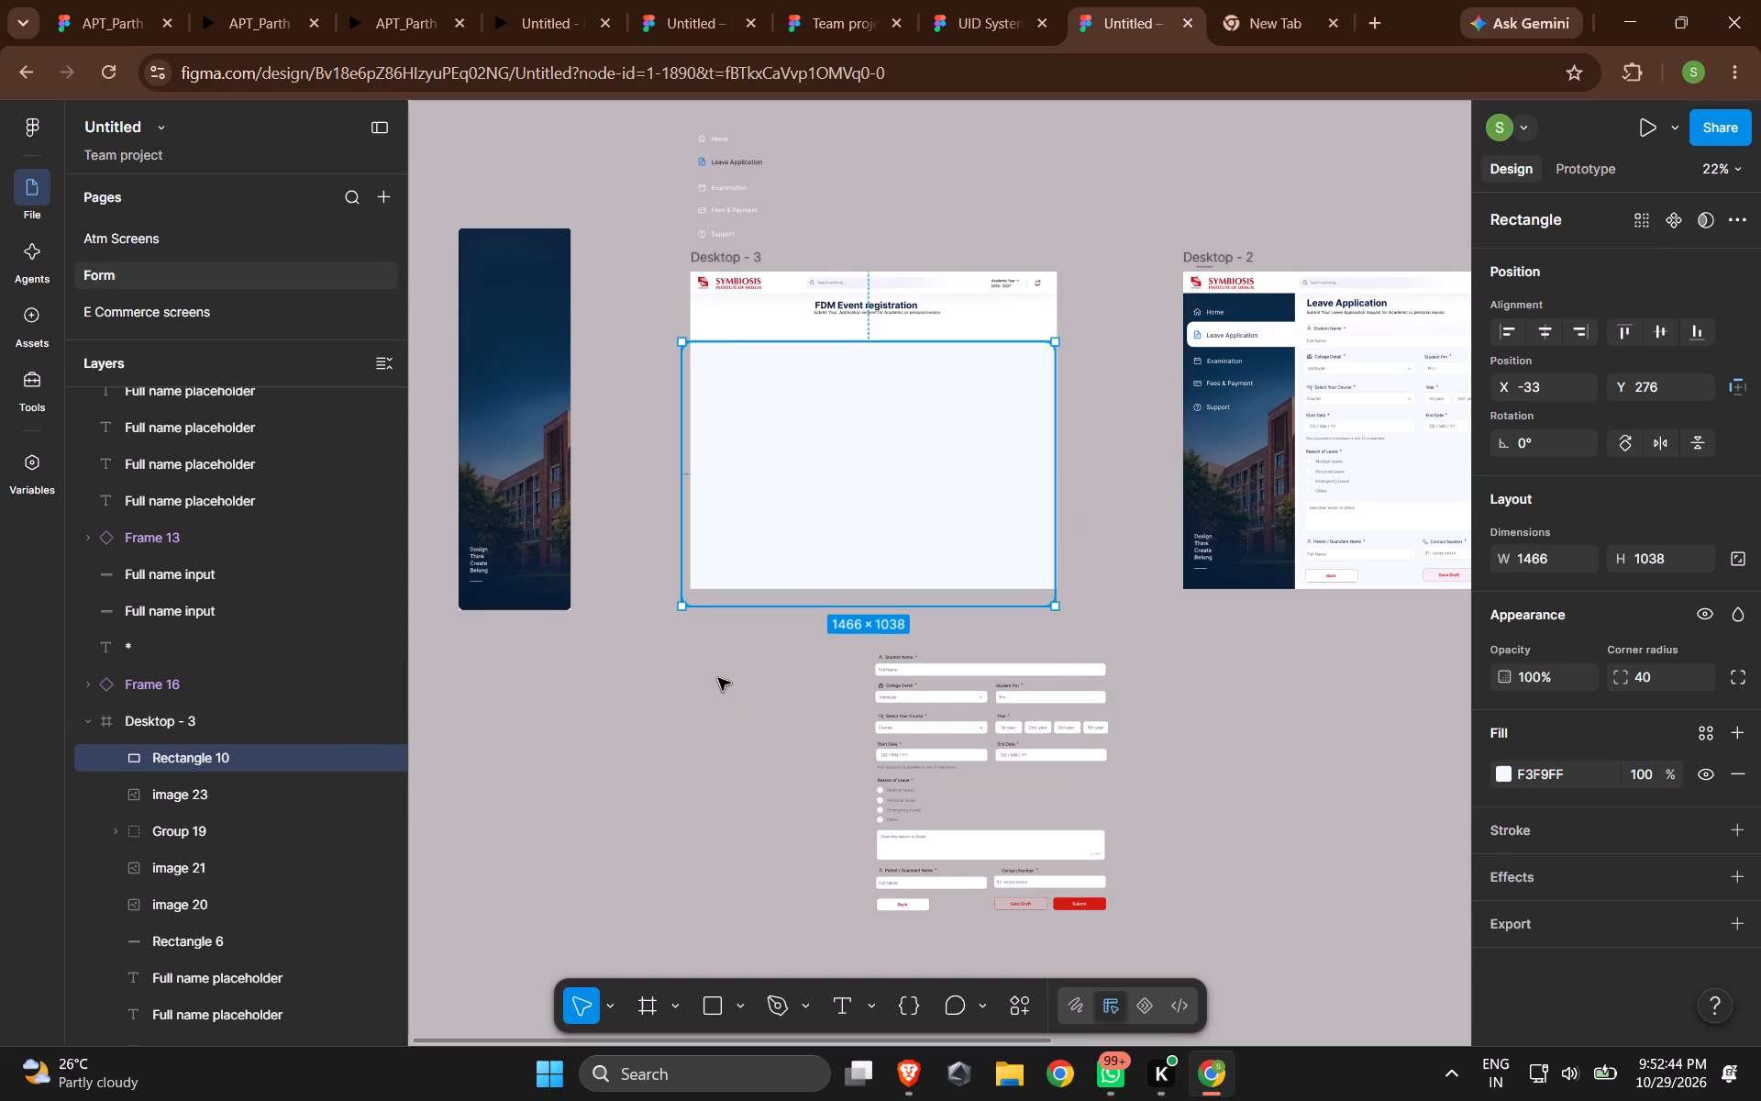
{"action": "left_click", "coordinate": [718, 678]}
{"action": "scroll", "coordinate": [816, 481], "scroll_direction": "up", "scroll_amount": 4, "text": "ctrl"}
{"action": "left_click_drag", "start_coordinate": [847, 445], "coordinate": [850, 434]}
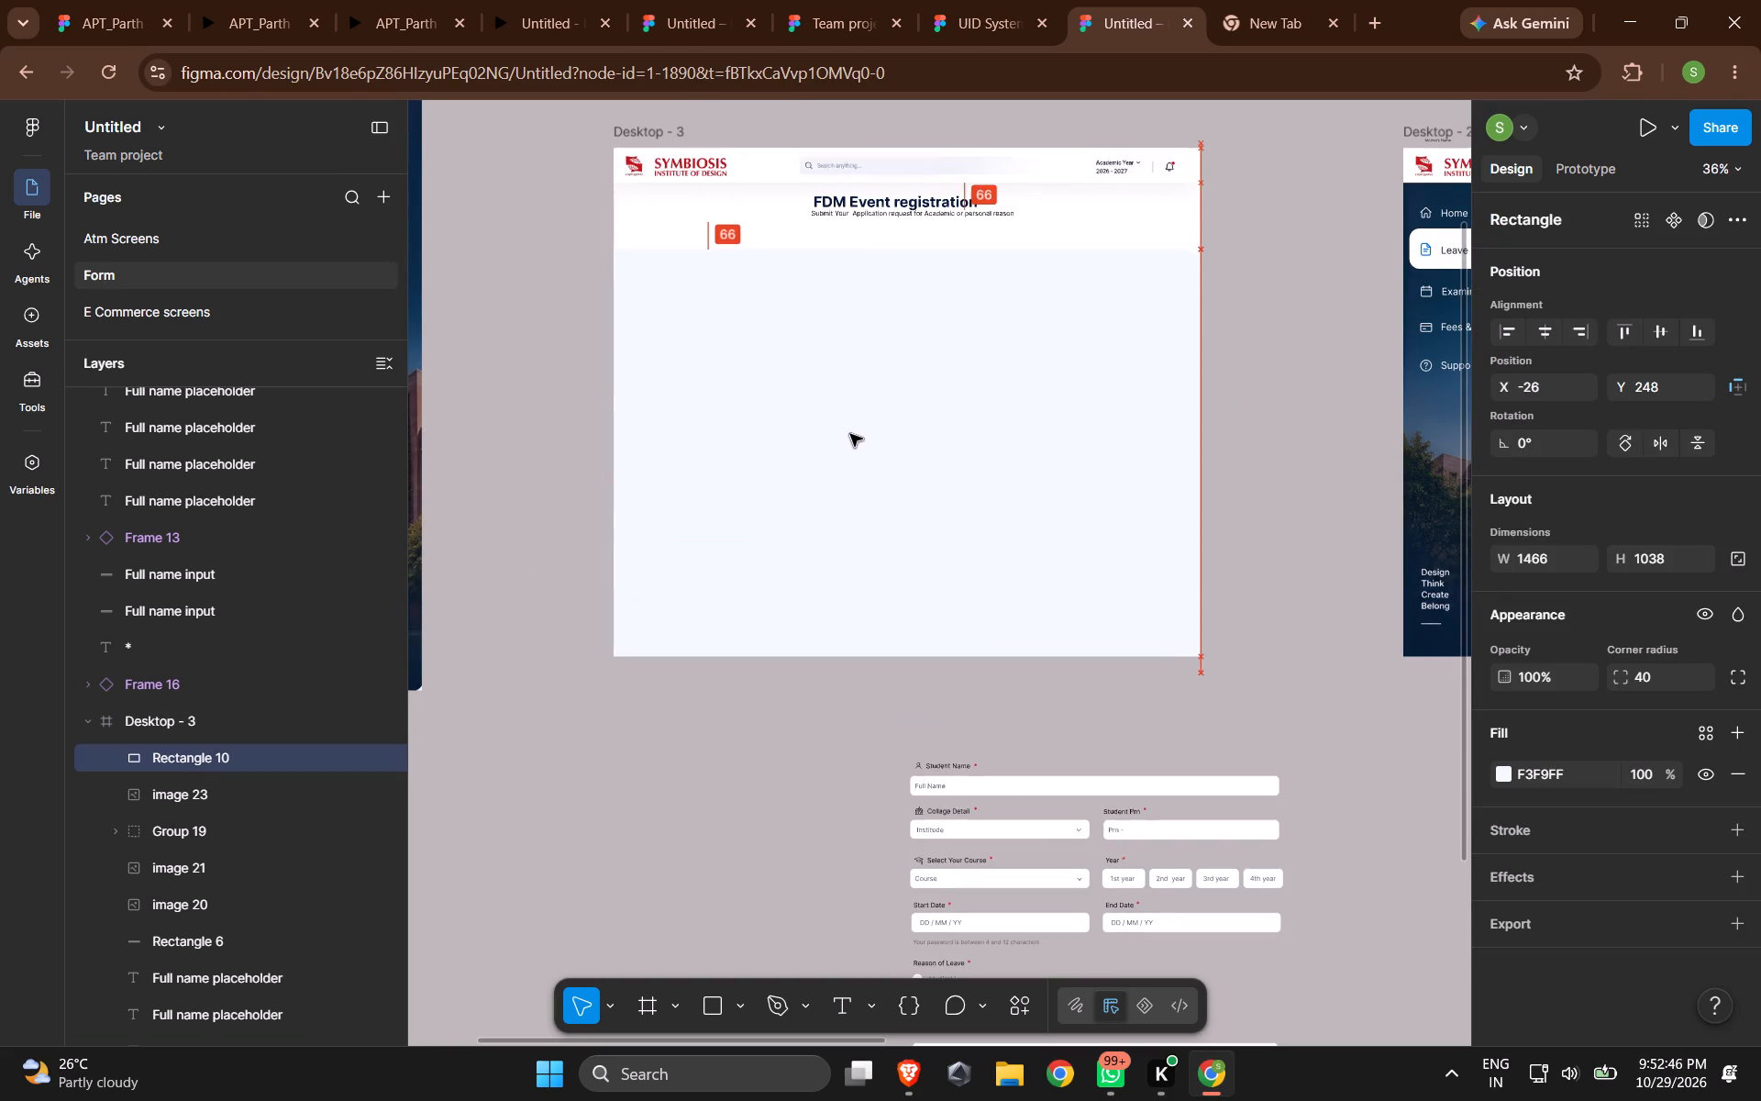
{"action": "left_click_drag", "start_coordinate": [850, 434], "coordinate": [849, 437]}
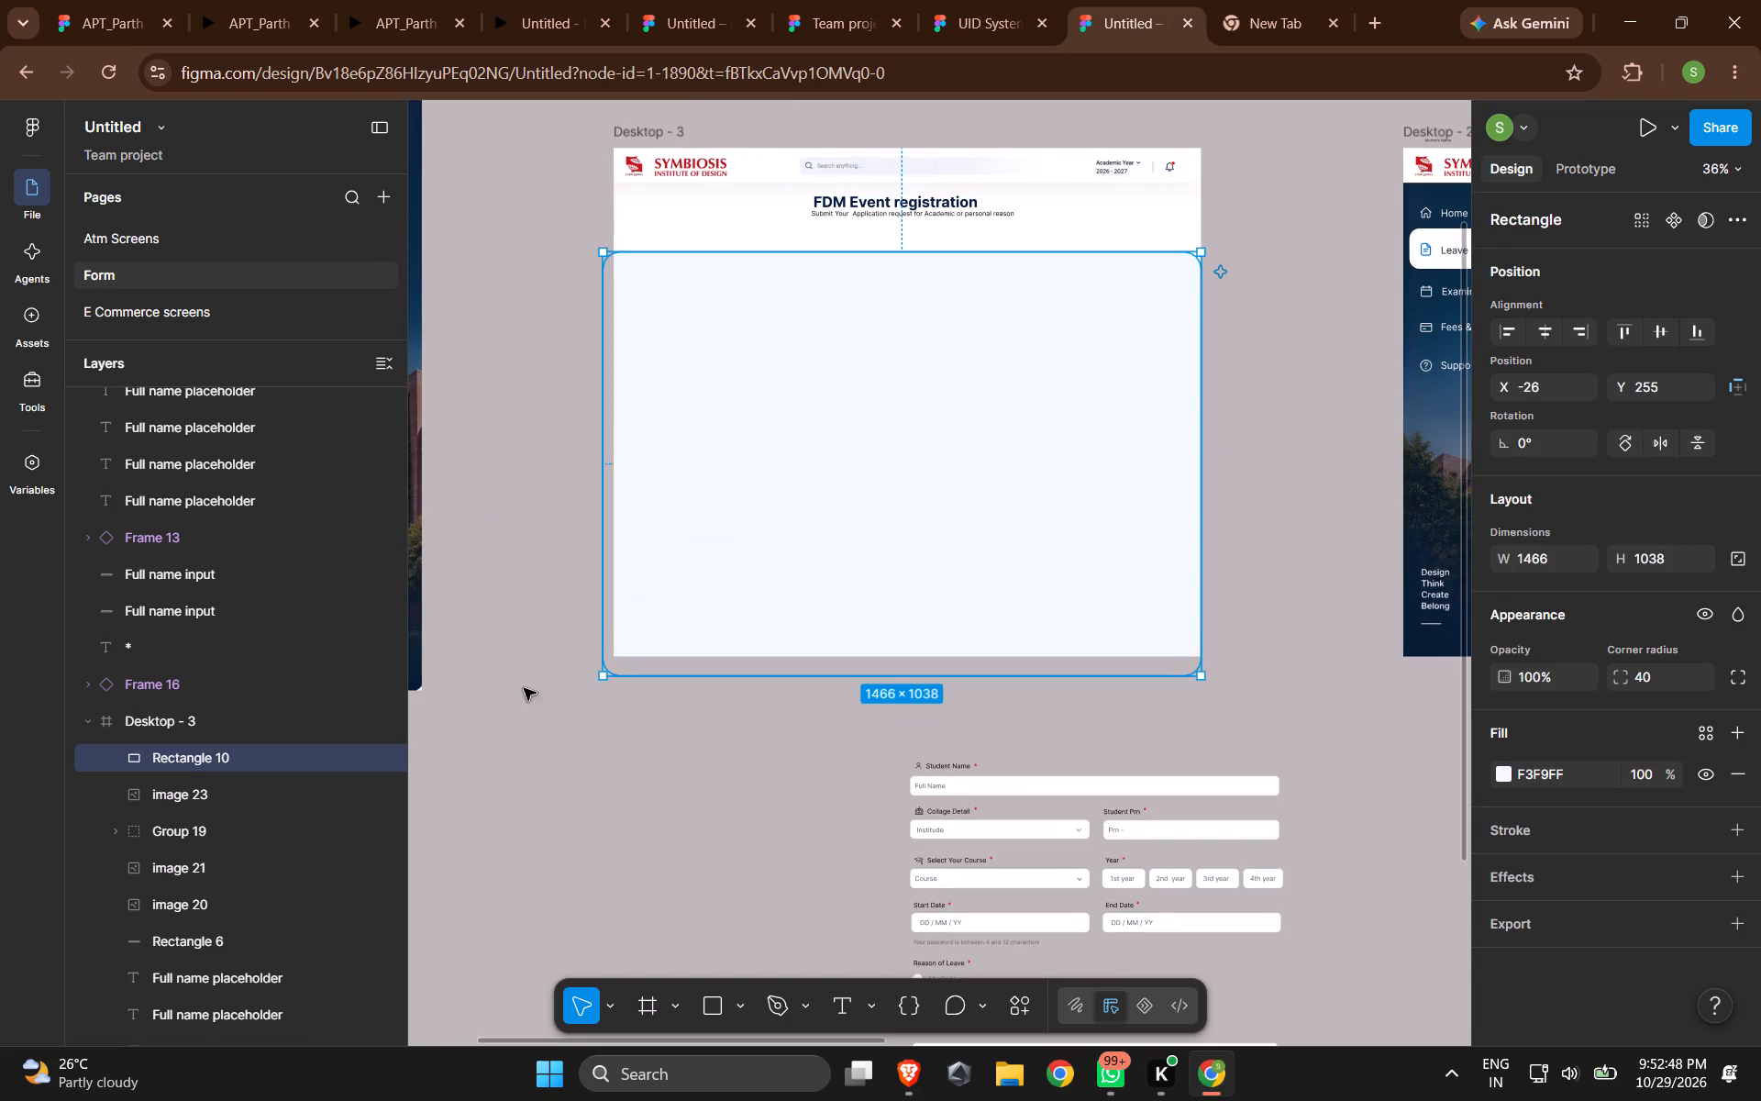
{"action": "left_click", "coordinate": [362, 755]}
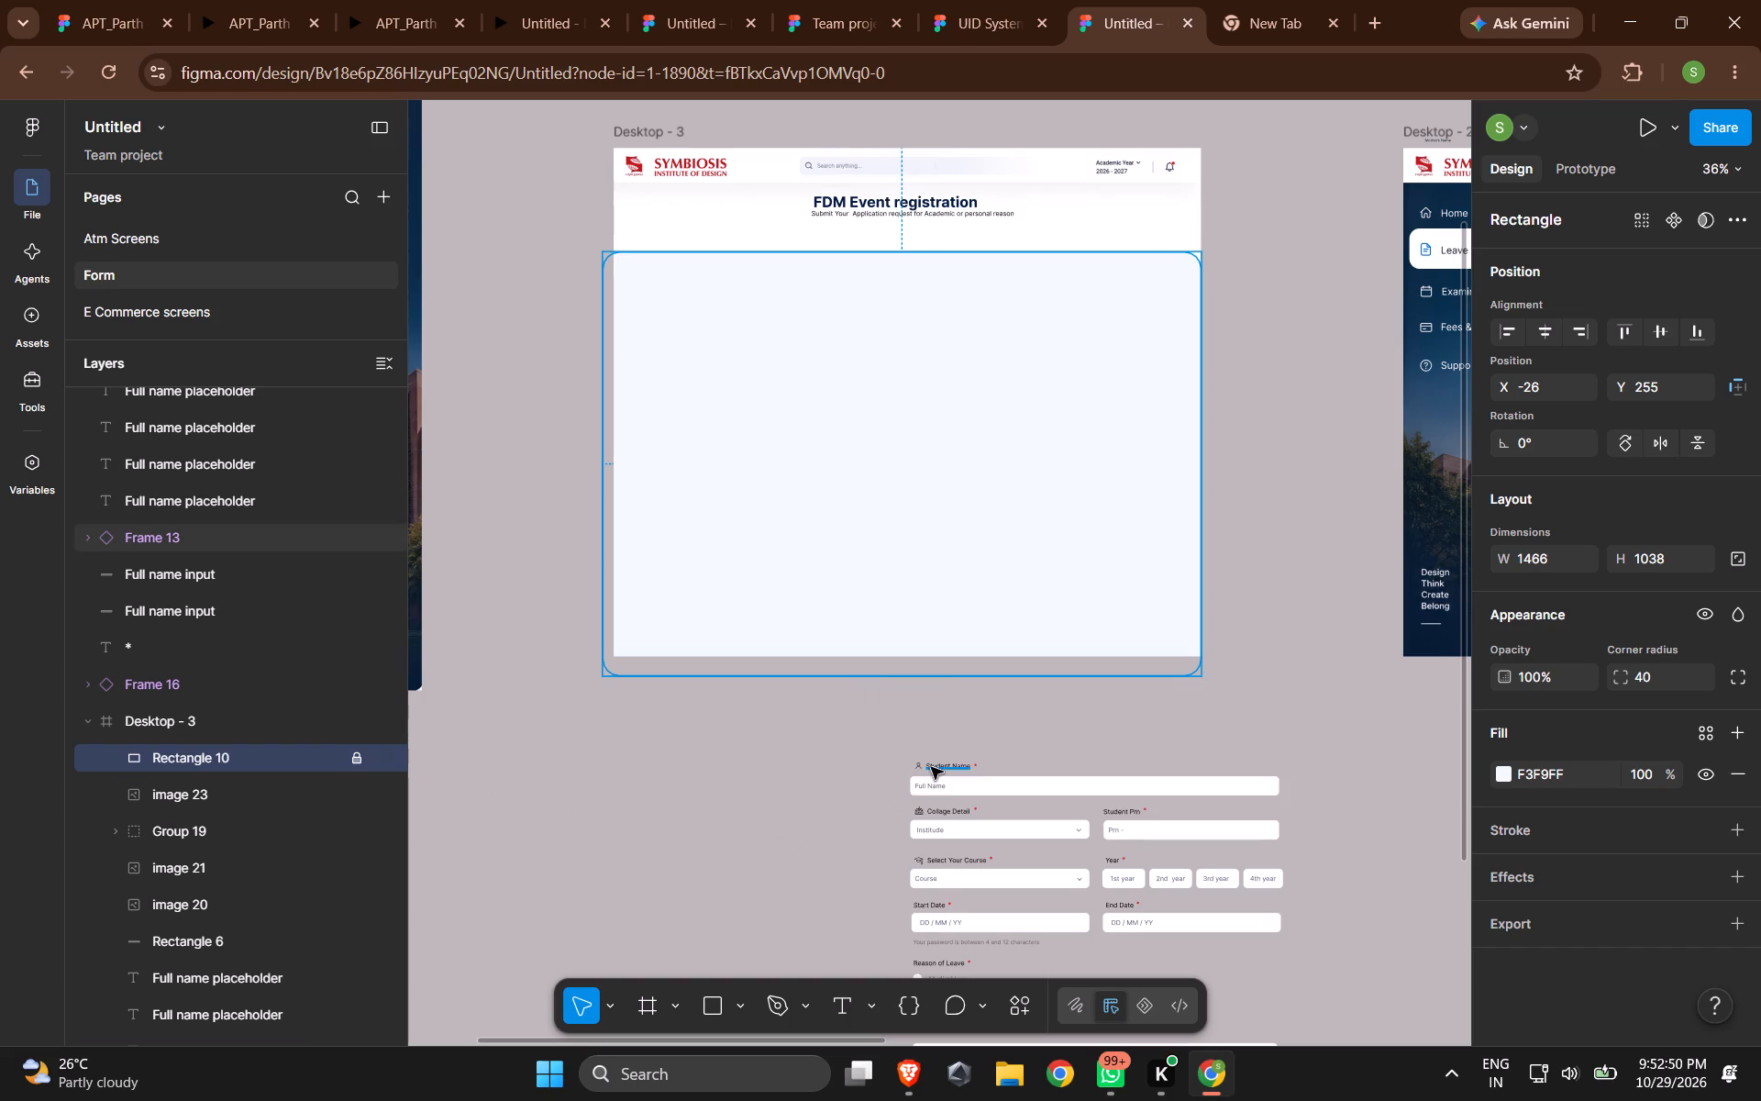
Move the Student Name icon, label and Full Name input from the canvas into Desktop - 3, at the upper left of the pale blue background.
{"action": "scroll", "coordinate": [937, 755], "scroll_direction": "down", "scroll_amount": 2, "text": "ctrl"}
{"action": "left_click_drag", "start_coordinate": [887, 761], "coordinate": [987, 785]}
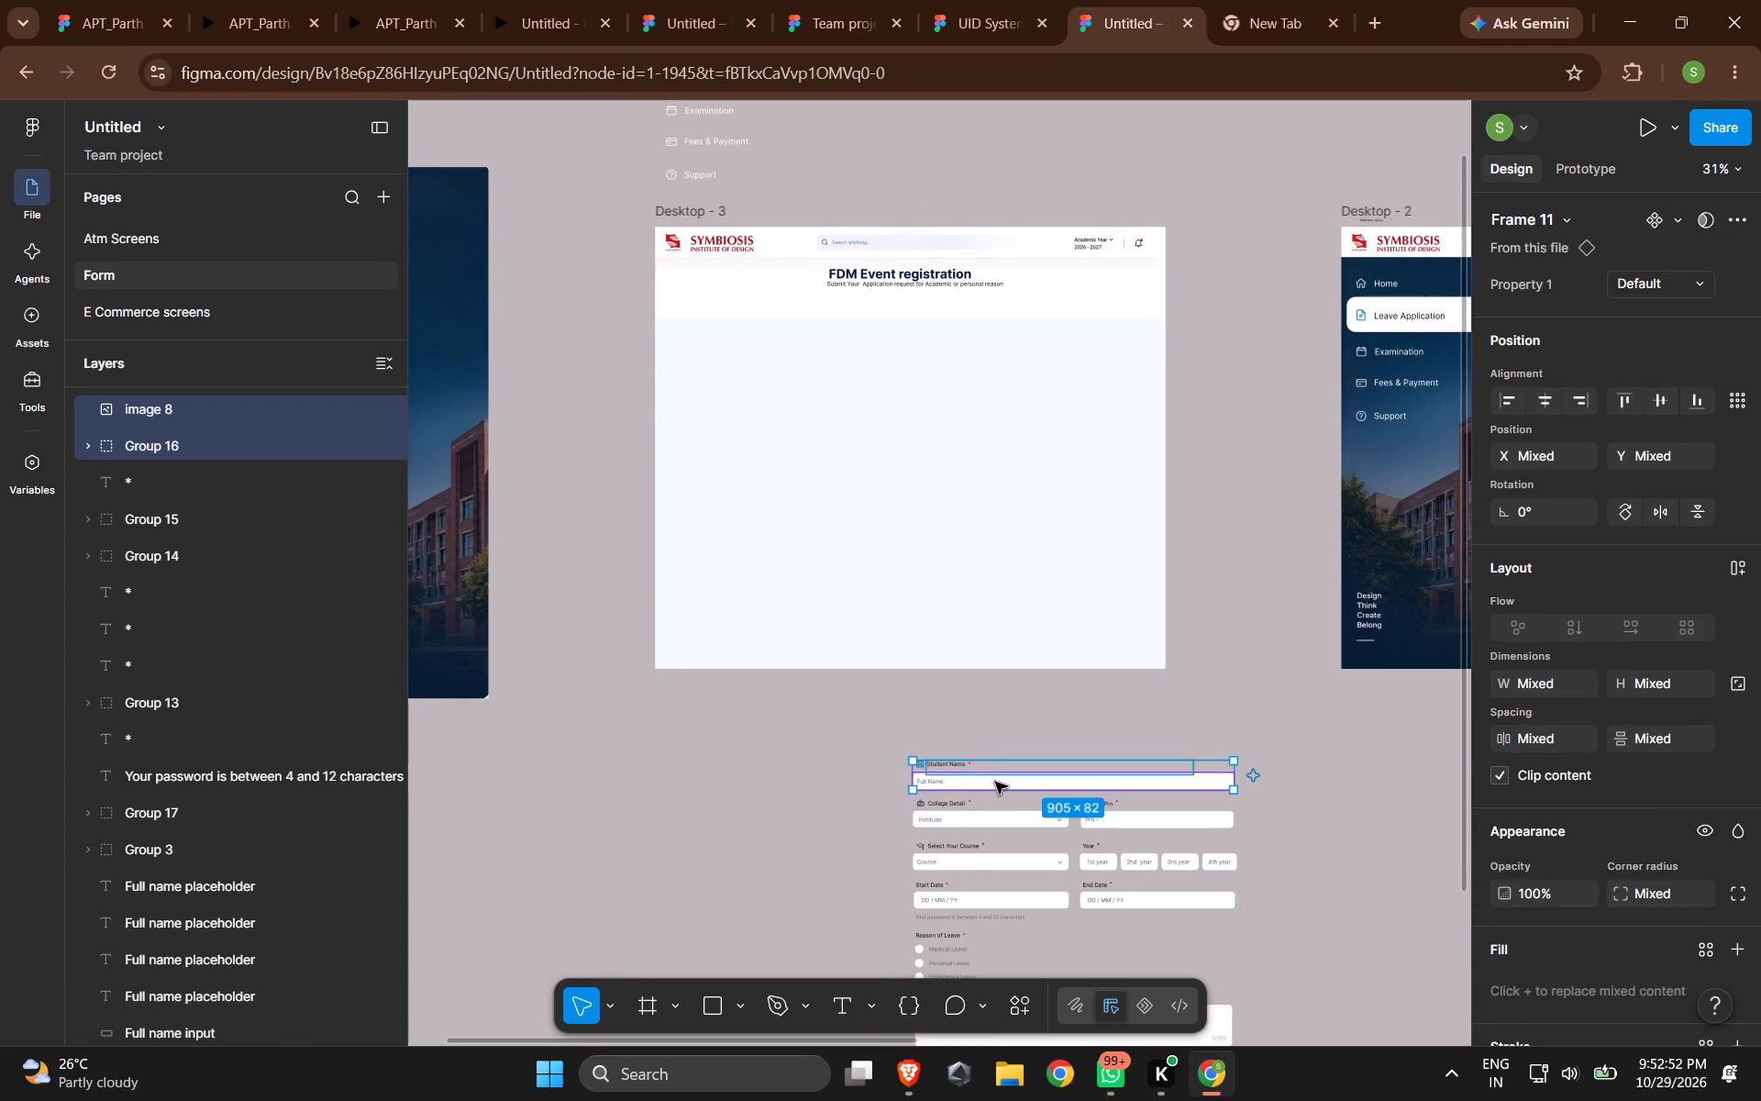
{"action": "left_click_drag", "start_coordinate": [998, 781], "coordinate": [776, 361]}
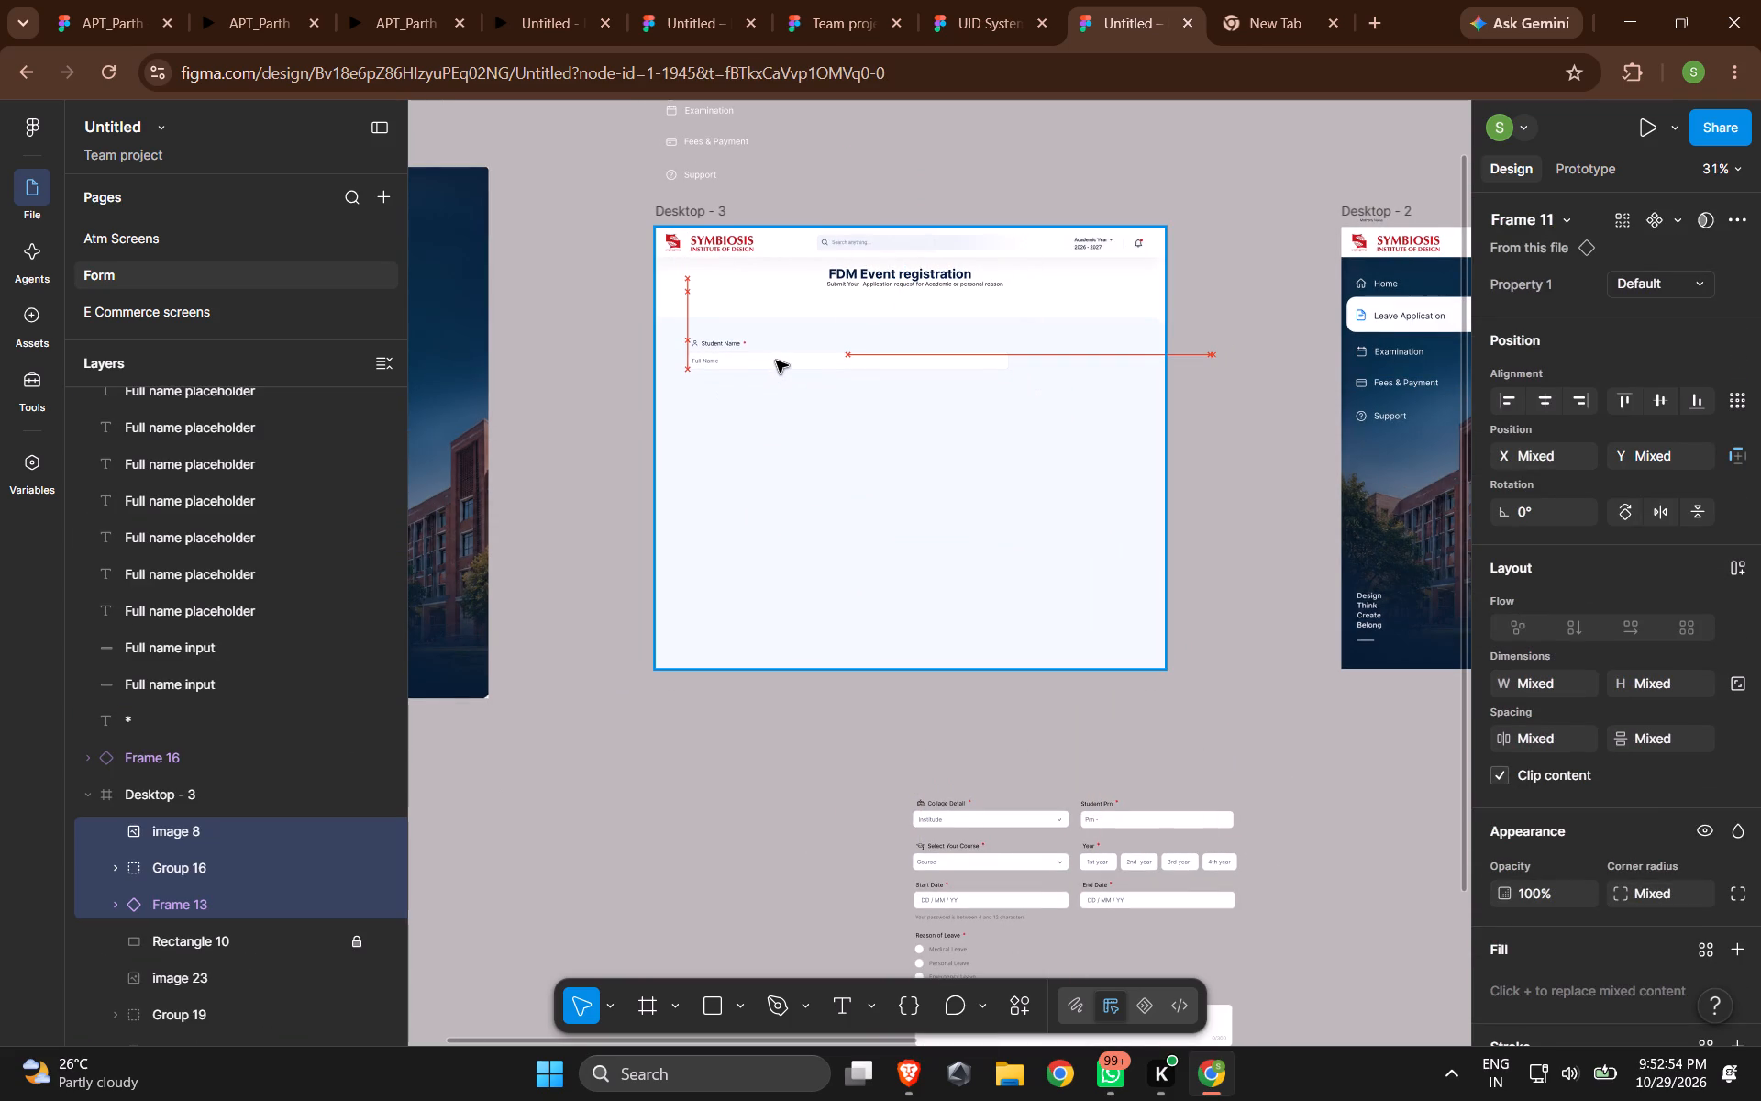
{"action": "left_click_drag", "start_coordinate": [776, 361], "coordinate": [771, 361]}
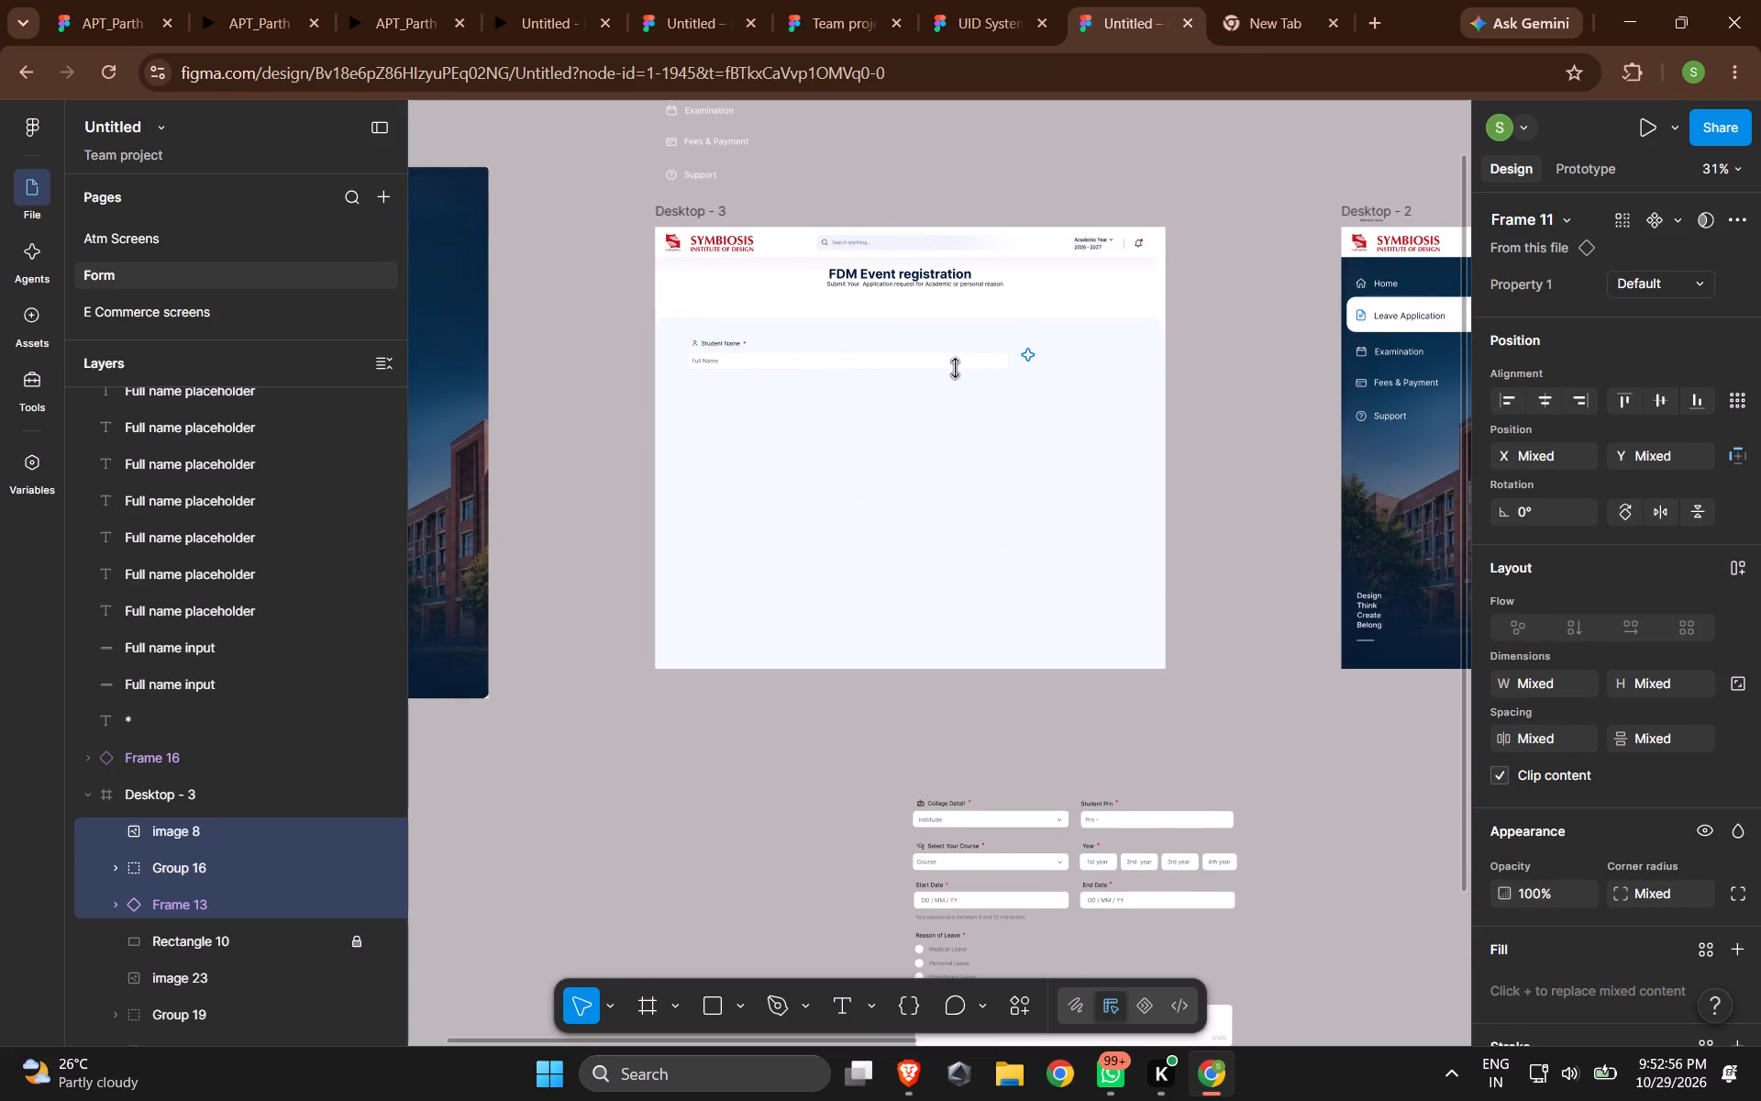
Widen the Student Name field so it spans nearly the full width of Desktop - 3, leaving a margin on the right.
{"action": "left_click_drag", "start_coordinate": [1007, 357], "coordinate": [1166, 359]}
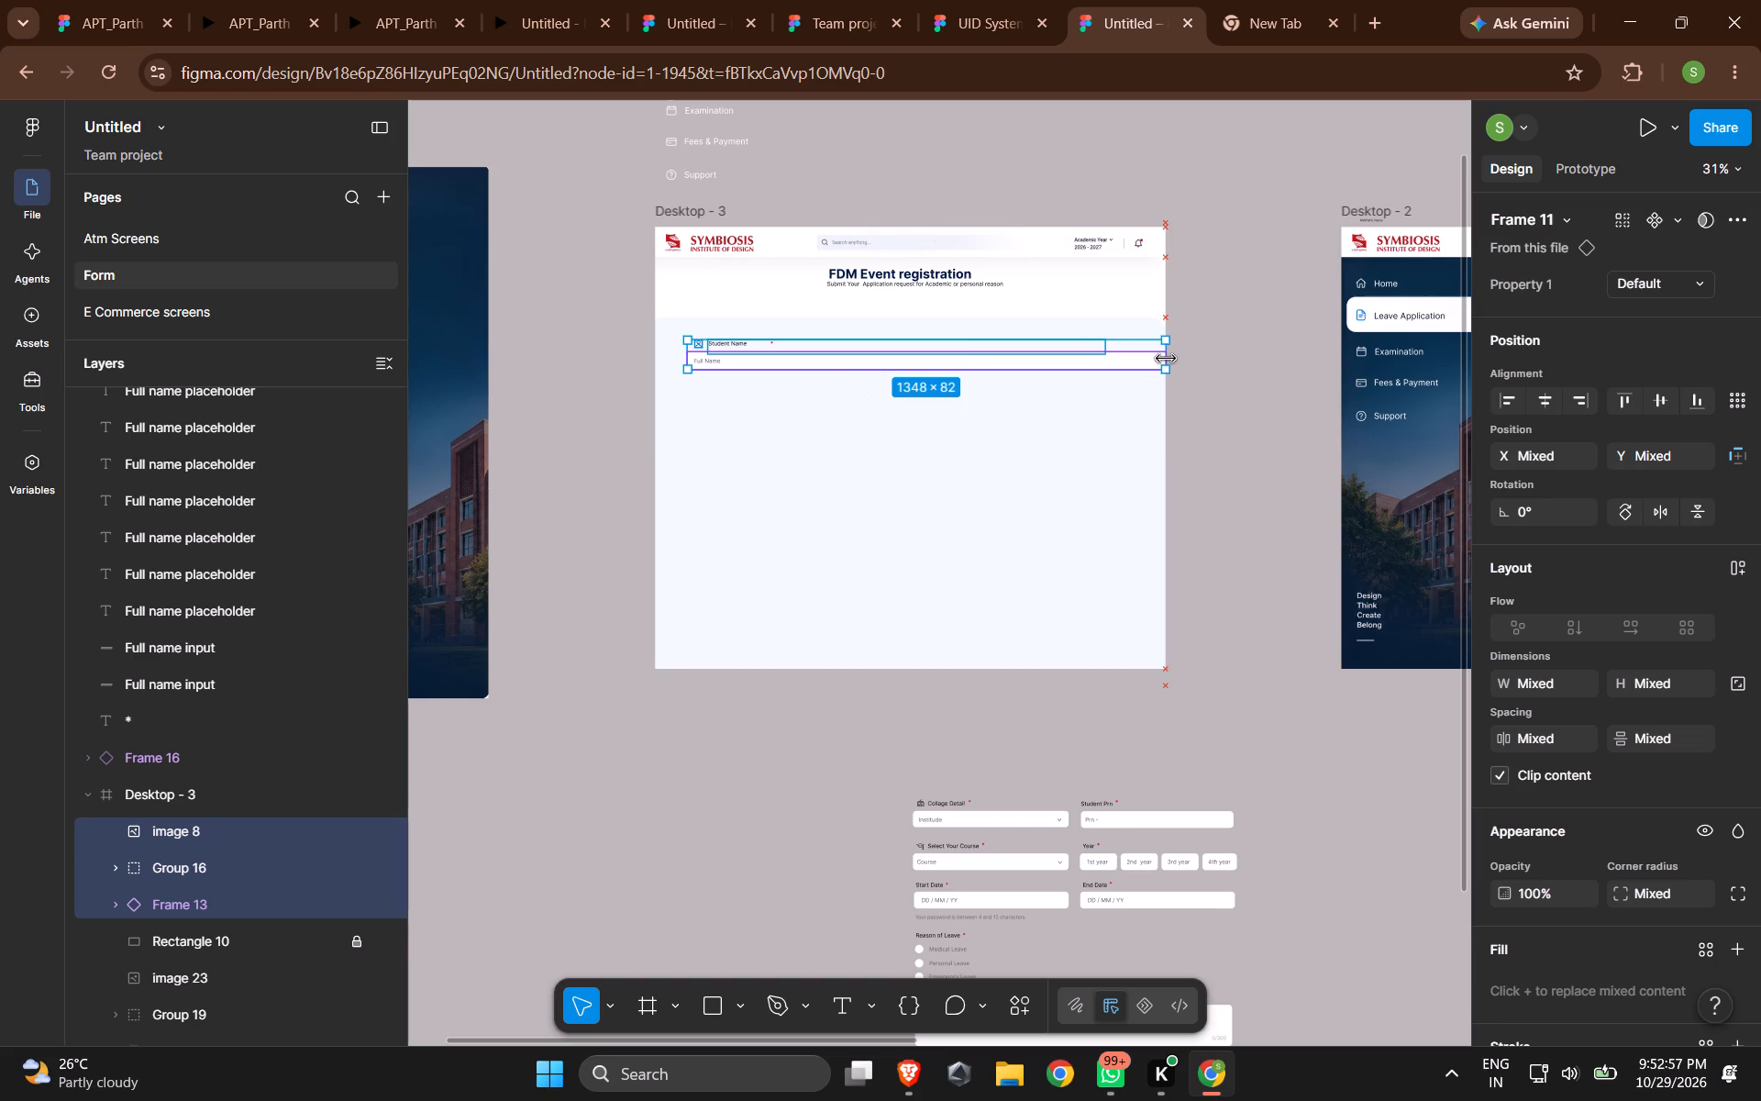
{"action": "left_click_drag", "start_coordinate": [1166, 359], "coordinate": [1134, 361]}
{"action": "left_click", "coordinate": [1206, 405]}
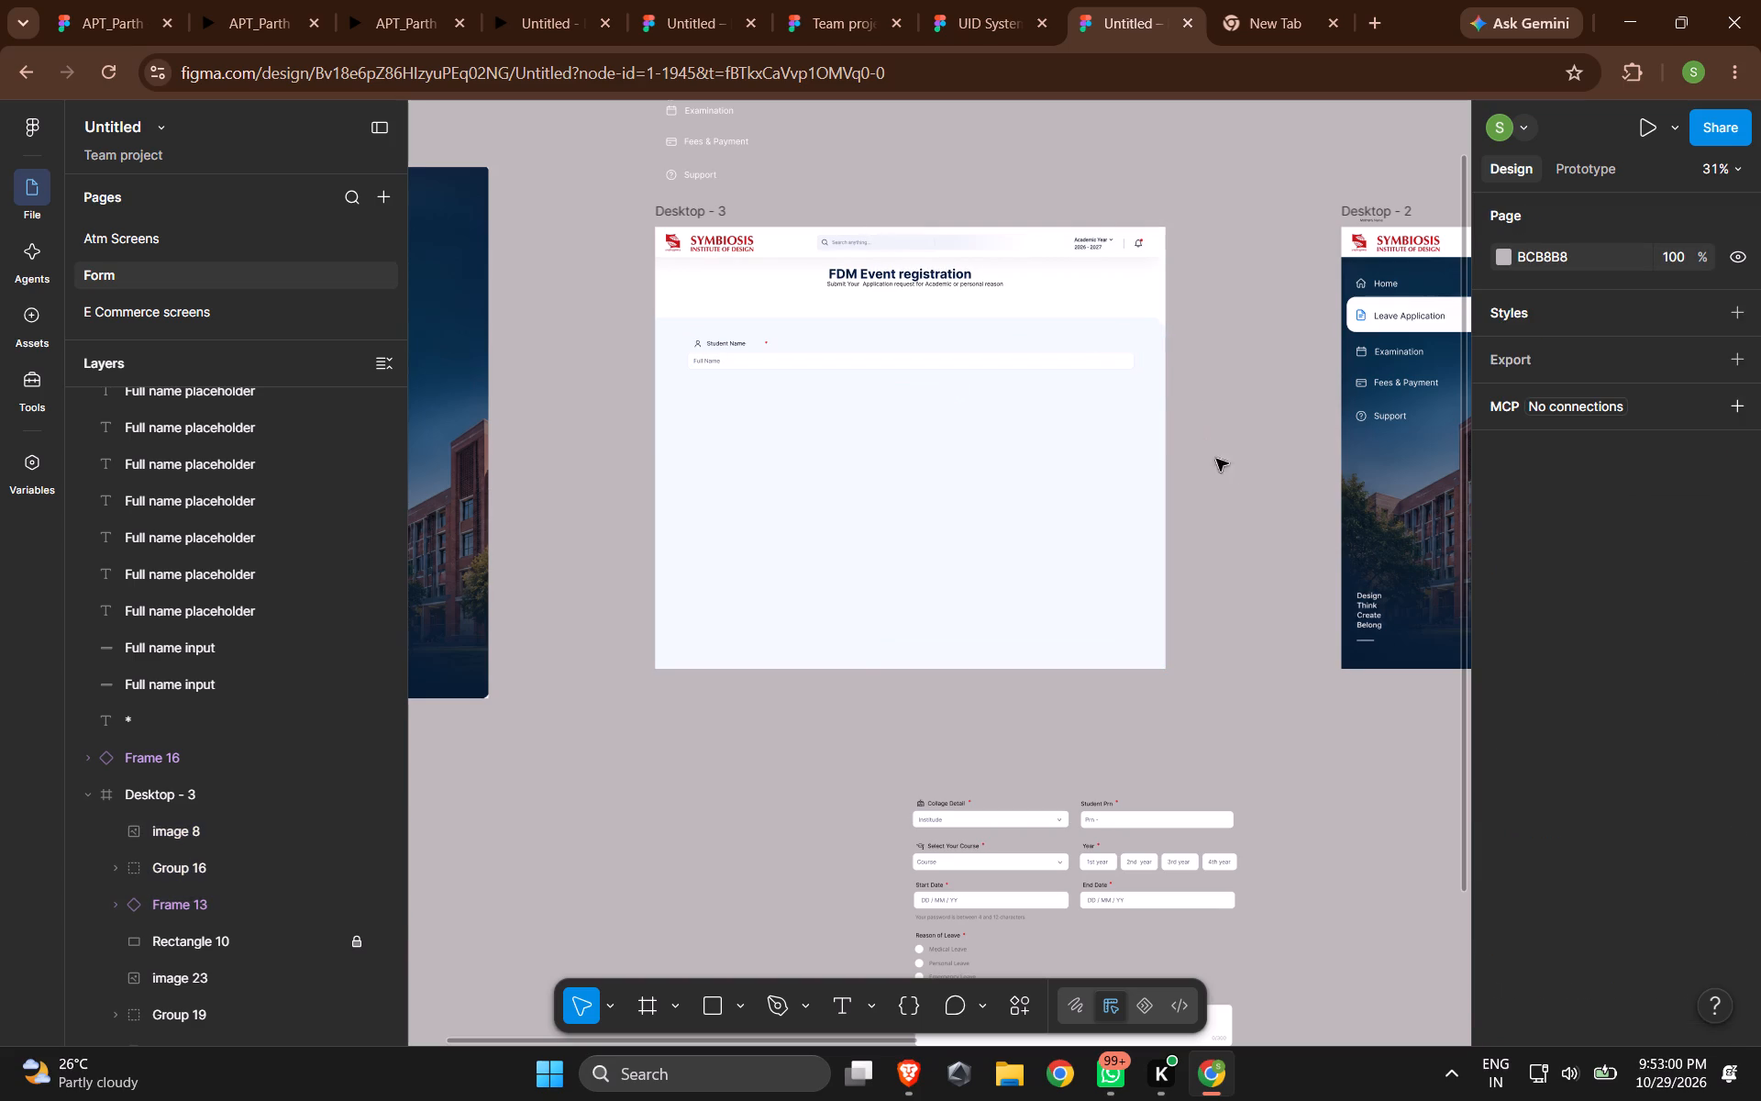
Move the Collage Detail and Student Prn fields from the canvas into Desktop - 3, directly below and left-aligned with the Student Name field.
{"action": "scroll", "coordinate": [1121, 493], "scroll_direction": "up", "scroll_amount": 4, "text": "ctrl"}
{"action": "scroll", "coordinate": [993, 475], "scroll_direction": "down", "scroll_amount": 4, "text": "ctrl"}
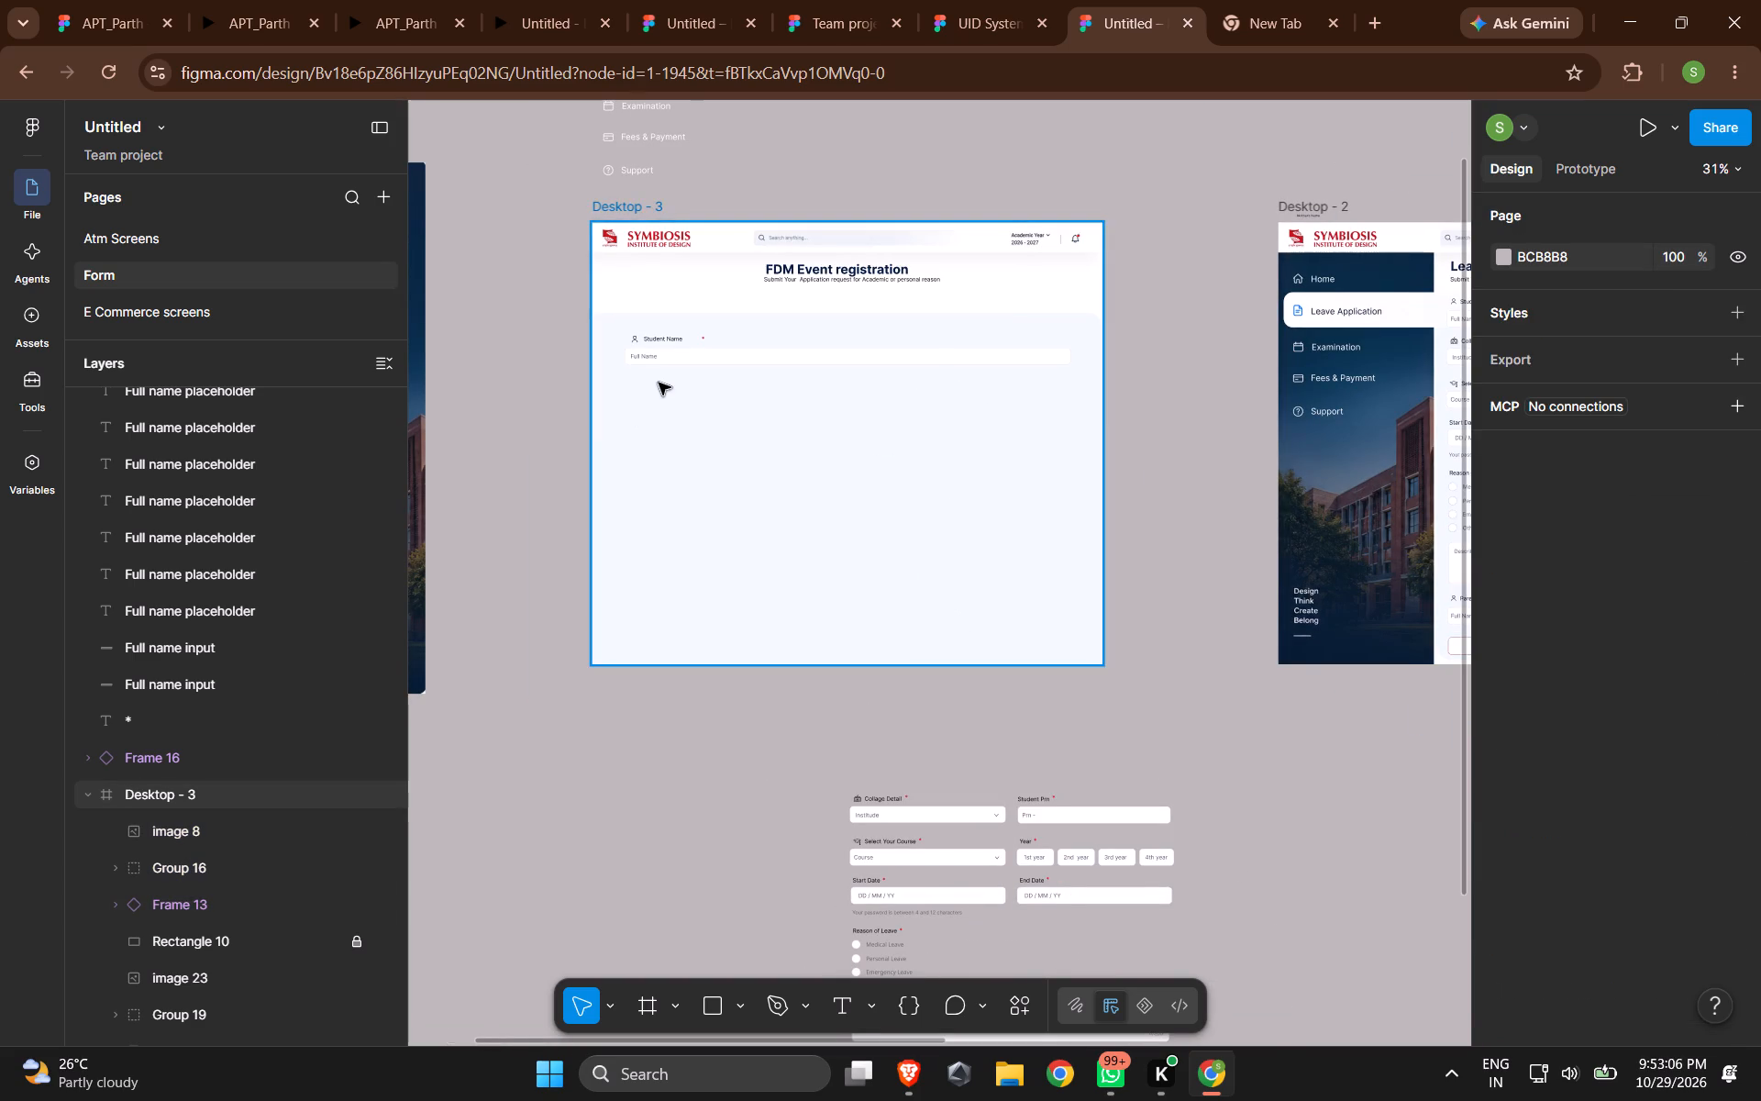
{"action": "scroll", "coordinate": [659, 382], "scroll_direction": "up", "scroll_amount": 5, "text": "ctrl"}
{"action": "scroll", "coordinate": [715, 375], "scroll_direction": "down", "scroll_amount": 3, "text": "ctrl"}
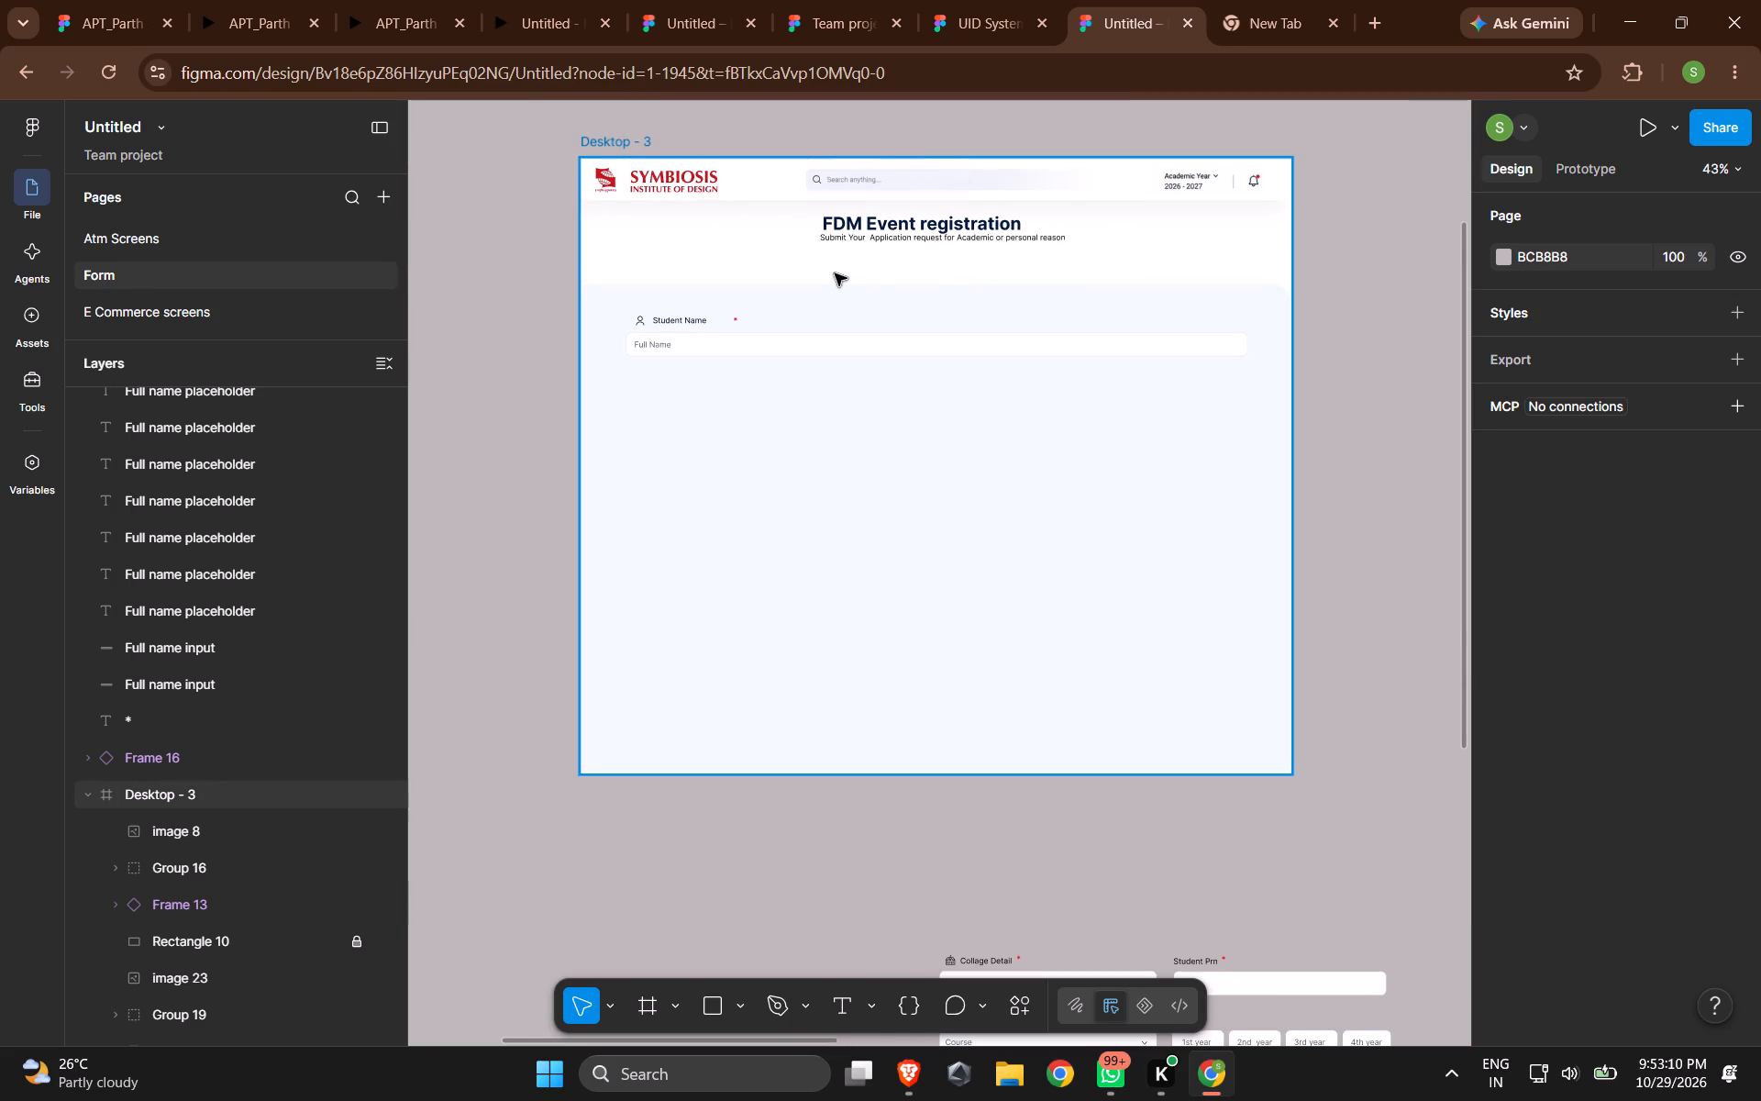
{"action": "scroll", "coordinate": [835, 273], "scroll_direction": "up", "scroll_amount": 4, "text": "ctrl"}
{"action": "scroll", "coordinate": [836, 272], "scroll_direction": "down", "scroll_amount": 8, "text": "ctrl"}
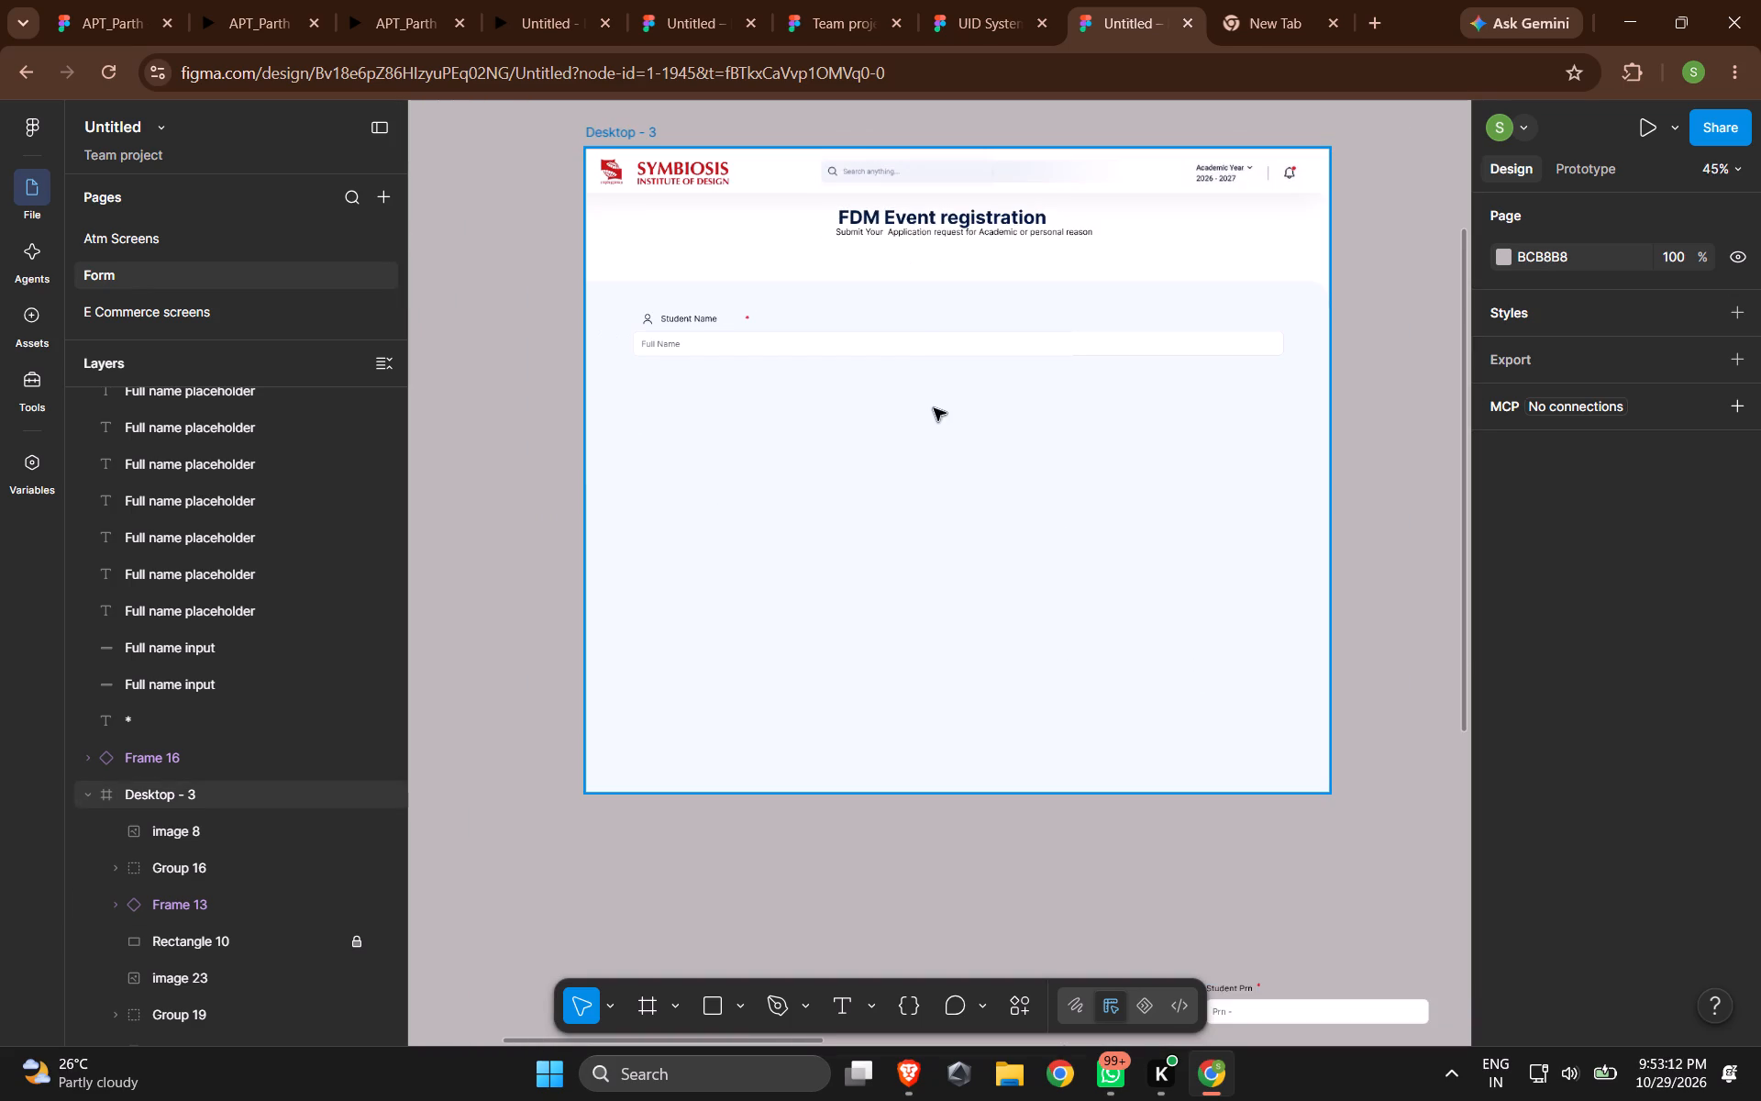
{"action": "scroll", "coordinate": [934, 408], "scroll_direction": "down", "scroll_amount": 13, "text": "ctrl"}
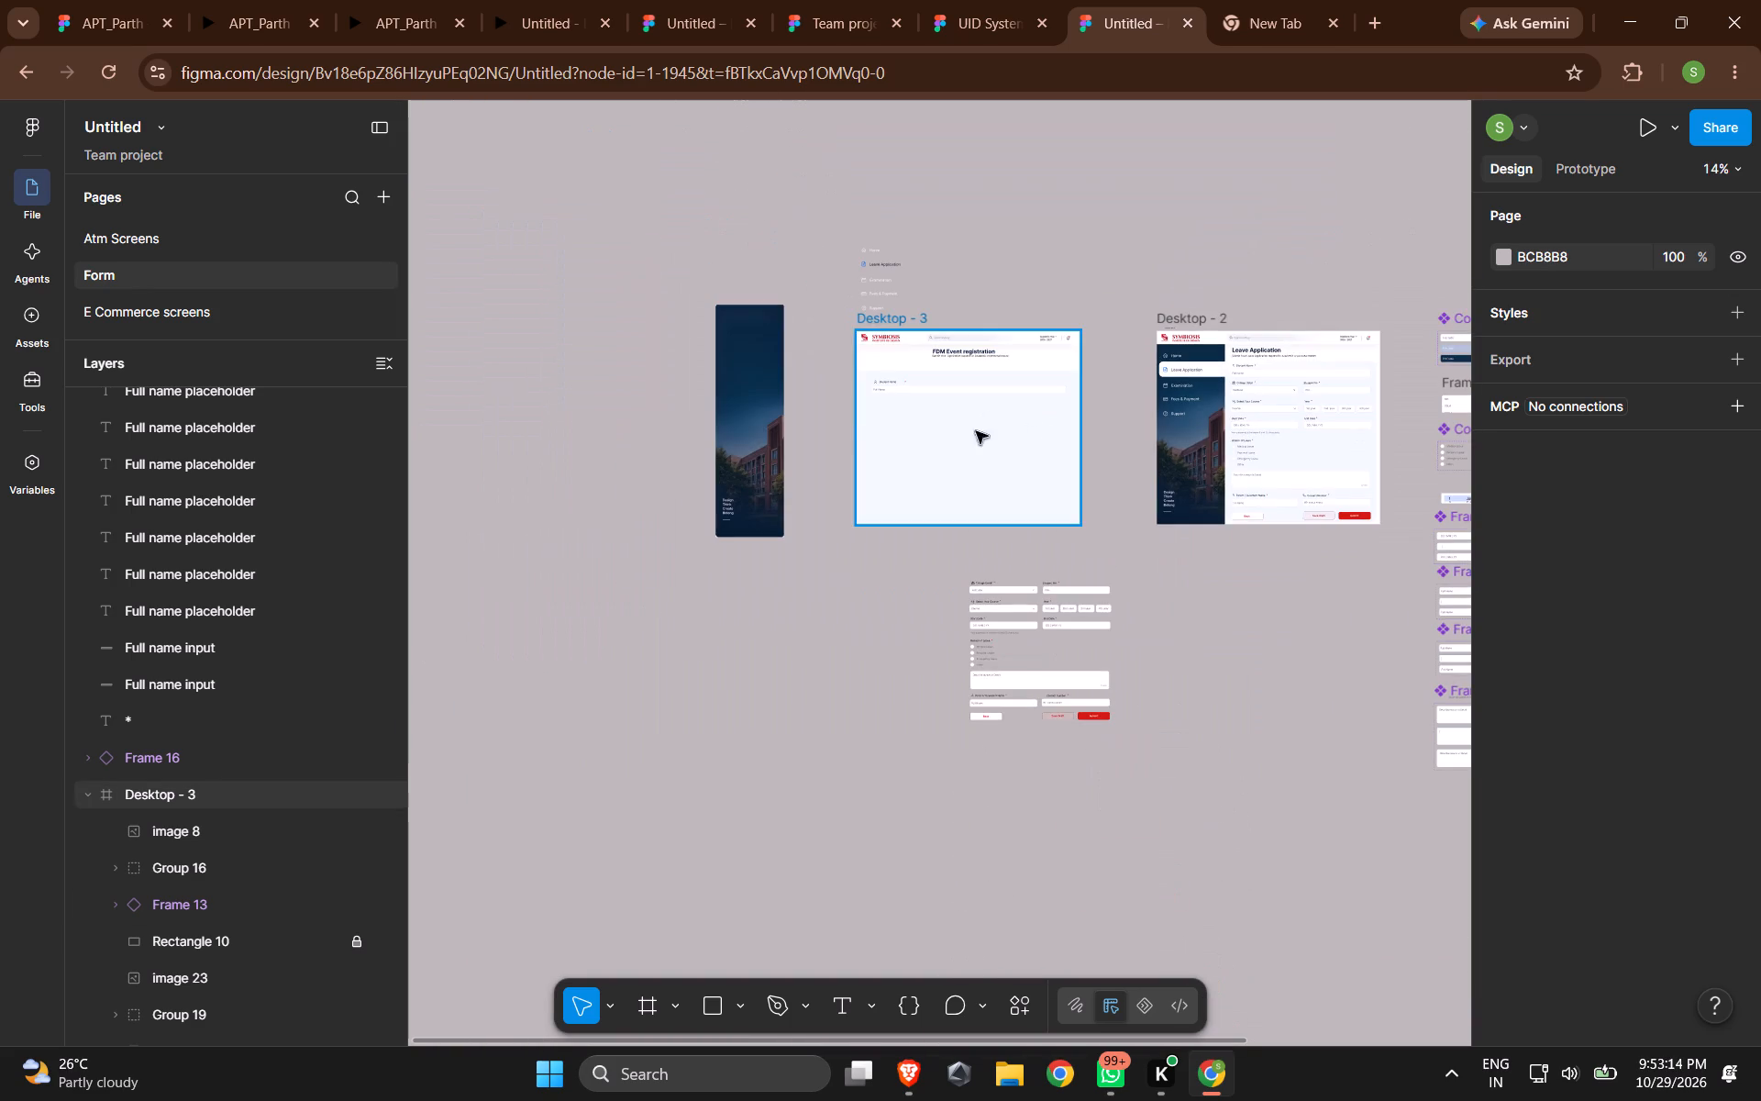
{"action": "scroll", "coordinate": [846, 418], "scroll_direction": "down", "scroll_amount": 3, "text": "ctrl"}
{"action": "scroll", "coordinate": [988, 586], "scroll_direction": "up", "scroll_amount": 5, "text": "ctrl"}
{"action": "scroll", "coordinate": [974, 660], "scroll_direction": "up", "scroll_amount": 8, "text": "ctrl"}
{"action": "left_click_drag", "start_coordinate": [852, 369], "coordinate": [1331, 426]}
{"action": "scroll", "coordinate": [1323, 431], "scroll_direction": "down", "scroll_amount": 9, "text": "ctrl"}
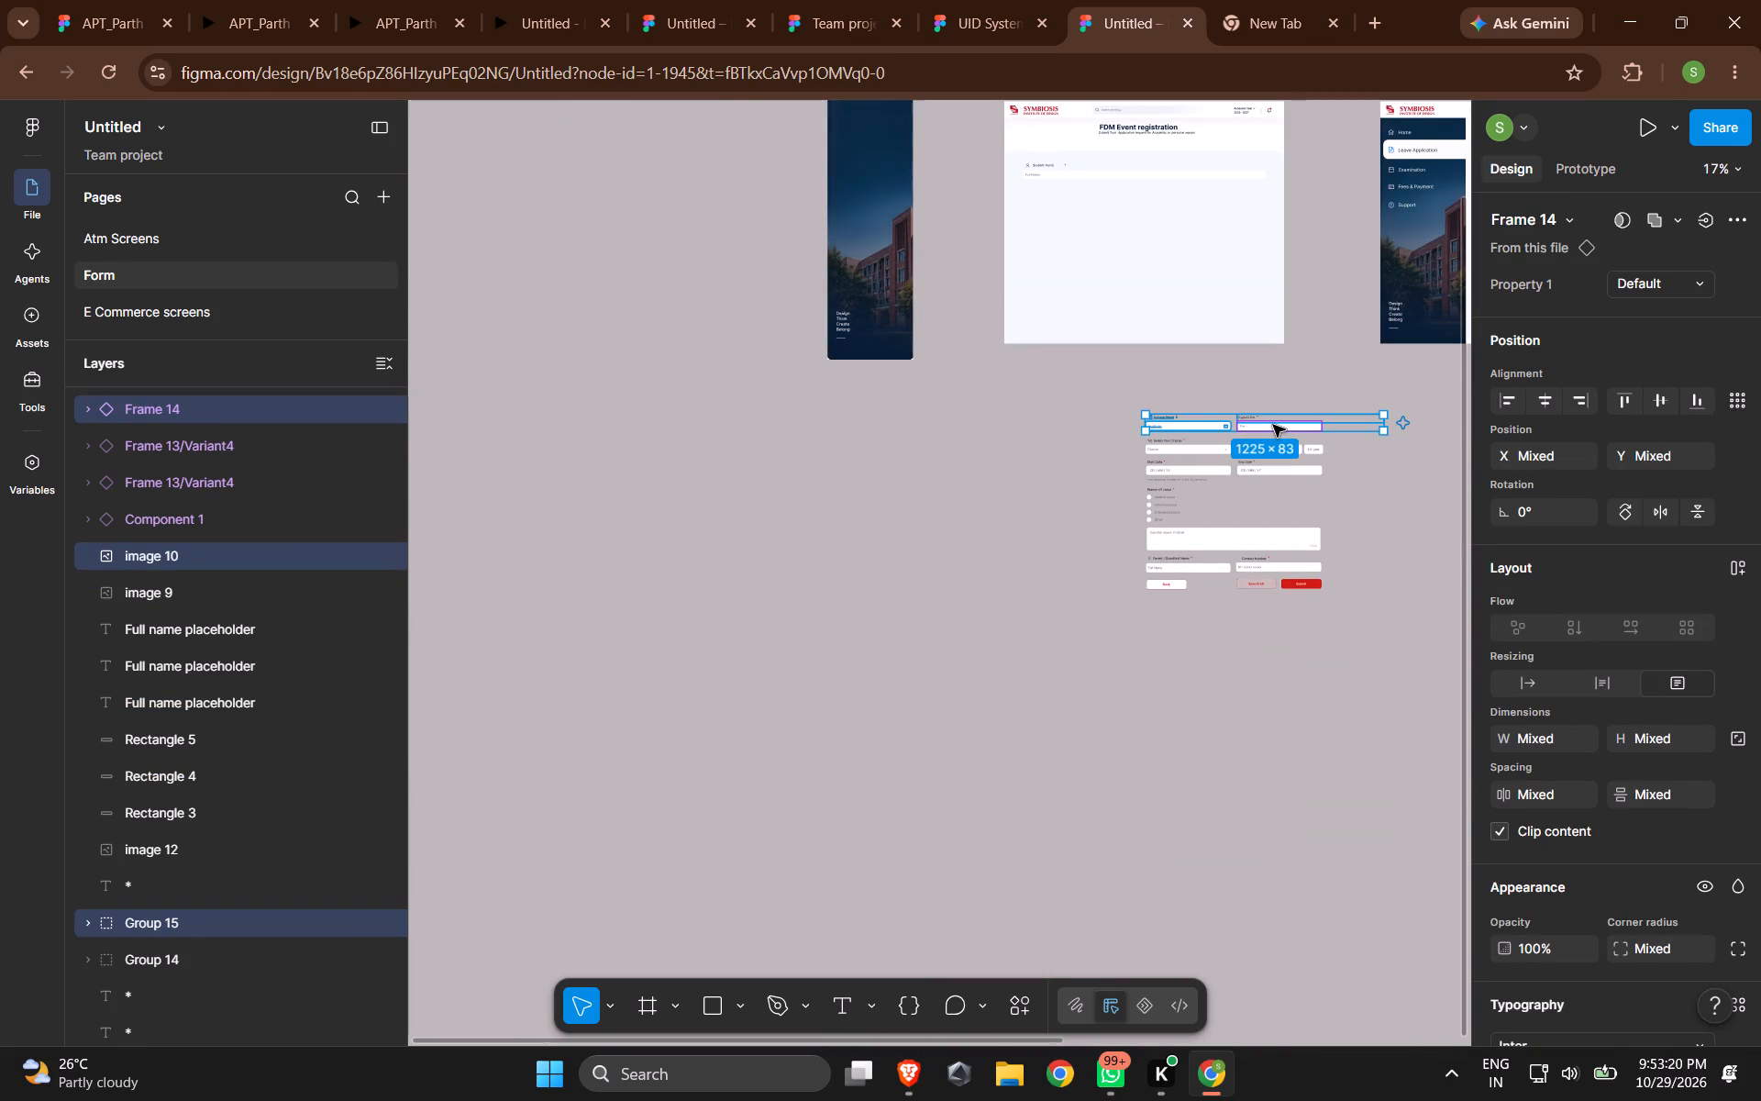
{"action": "left_click_drag", "start_coordinate": [1273, 424], "coordinate": [1155, 201]}
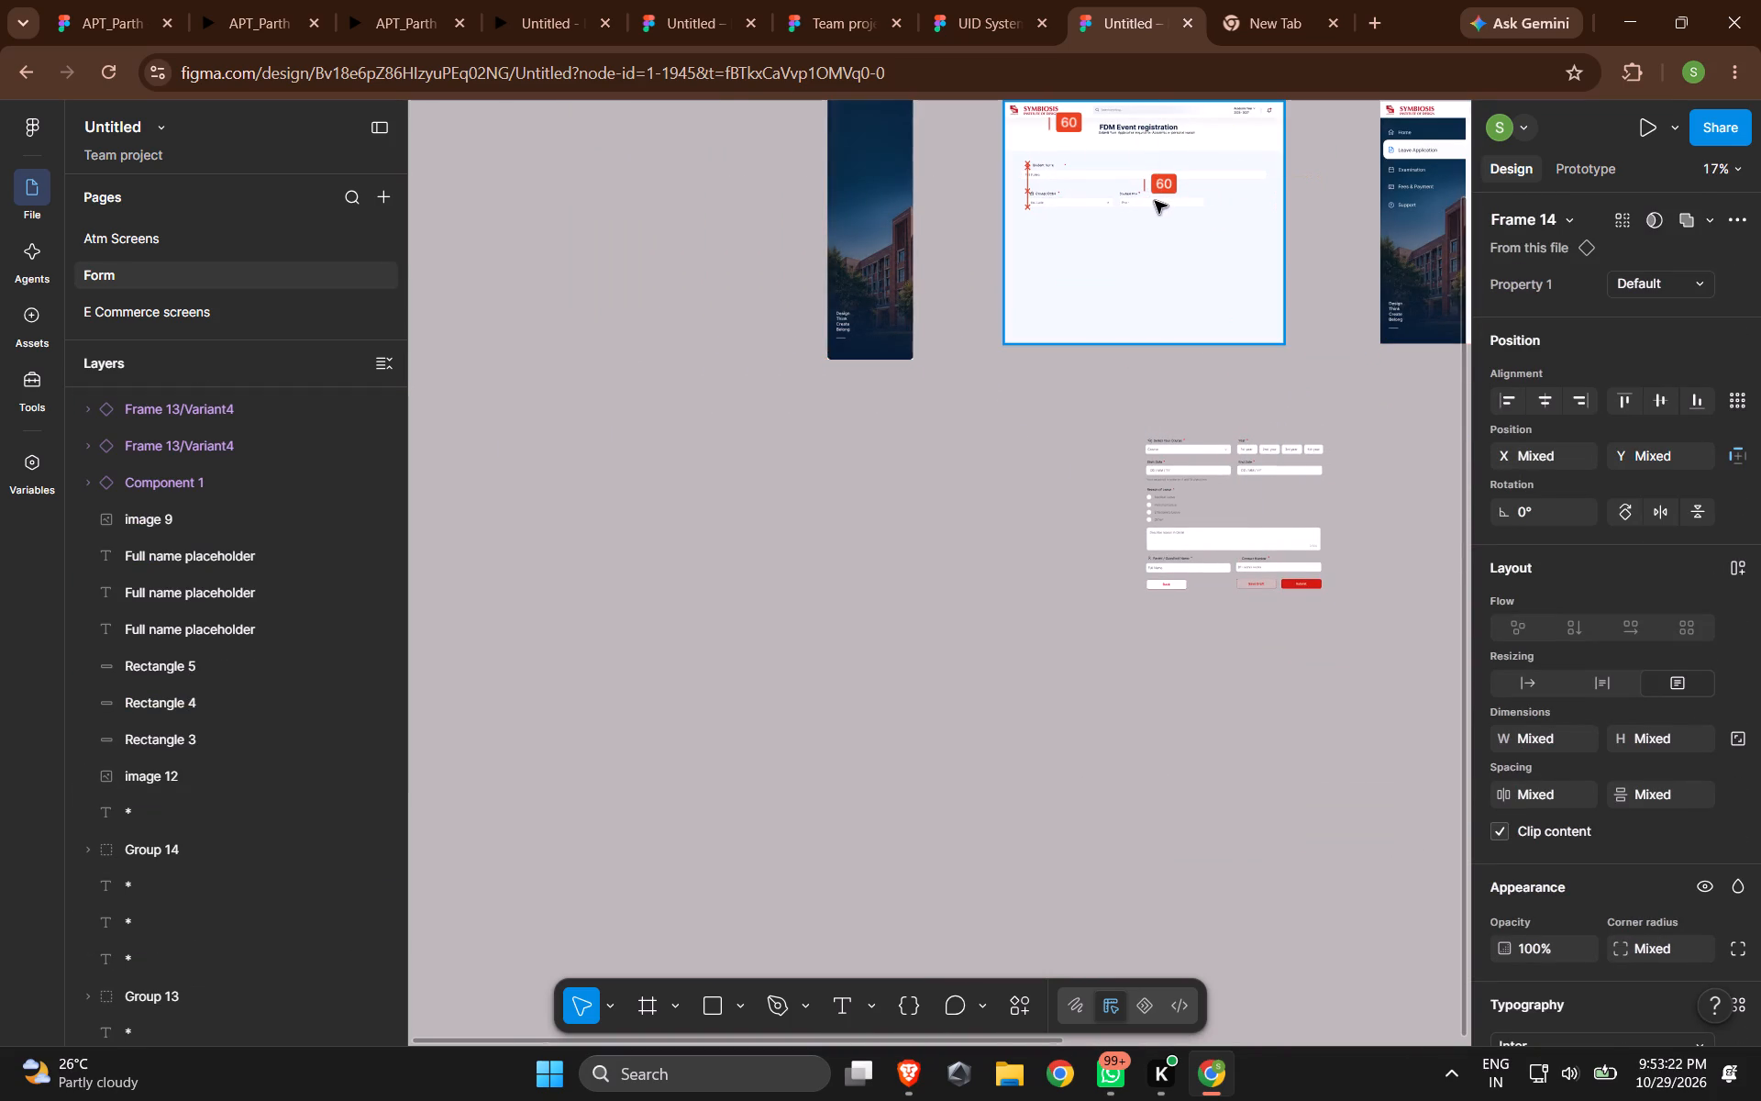
{"action": "left_click_drag", "start_coordinate": [1155, 201], "coordinate": [1154, 196]}
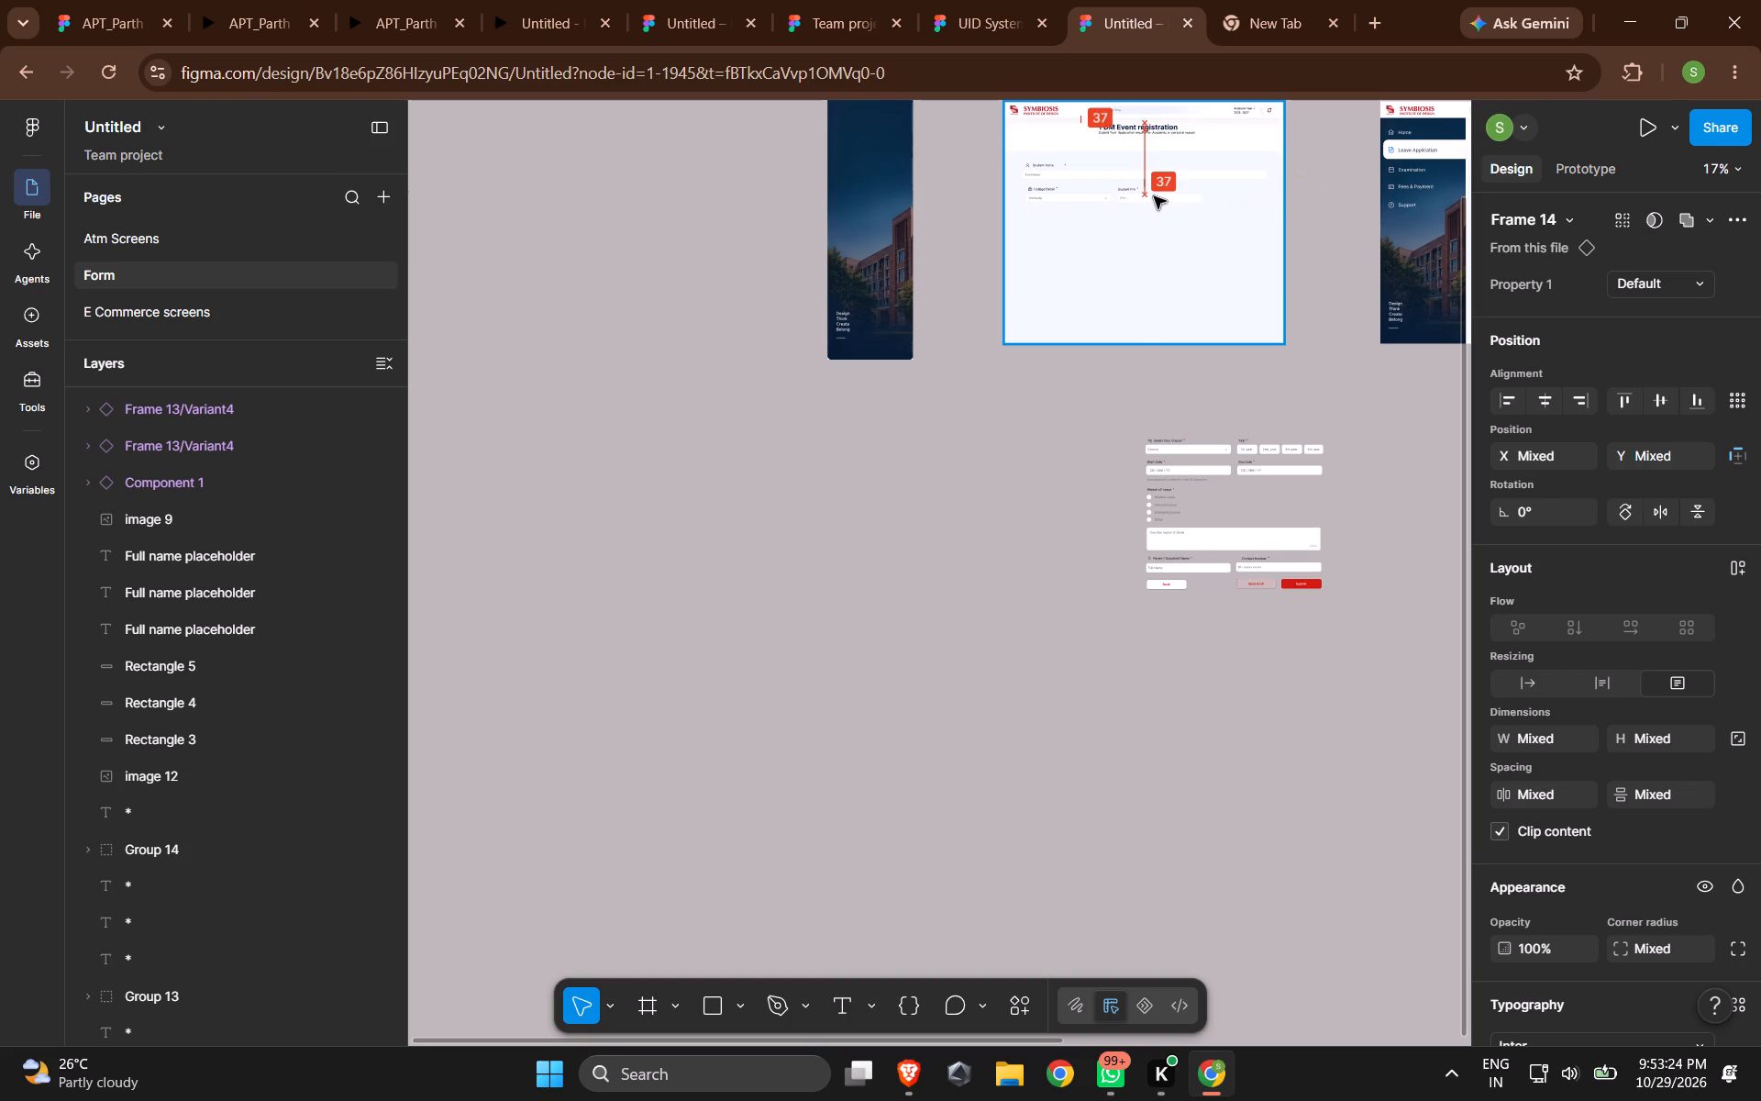
{"action": "left_click_drag", "start_coordinate": [1154, 196], "coordinate": [1151, 195]}
Shift the Student Prn label and its input together to the right within Desktop - 3, to X 756.
{"action": "scroll", "coordinate": [1151, 196], "scroll_direction": "up", "scroll_amount": 10, "text": "ctrl"}
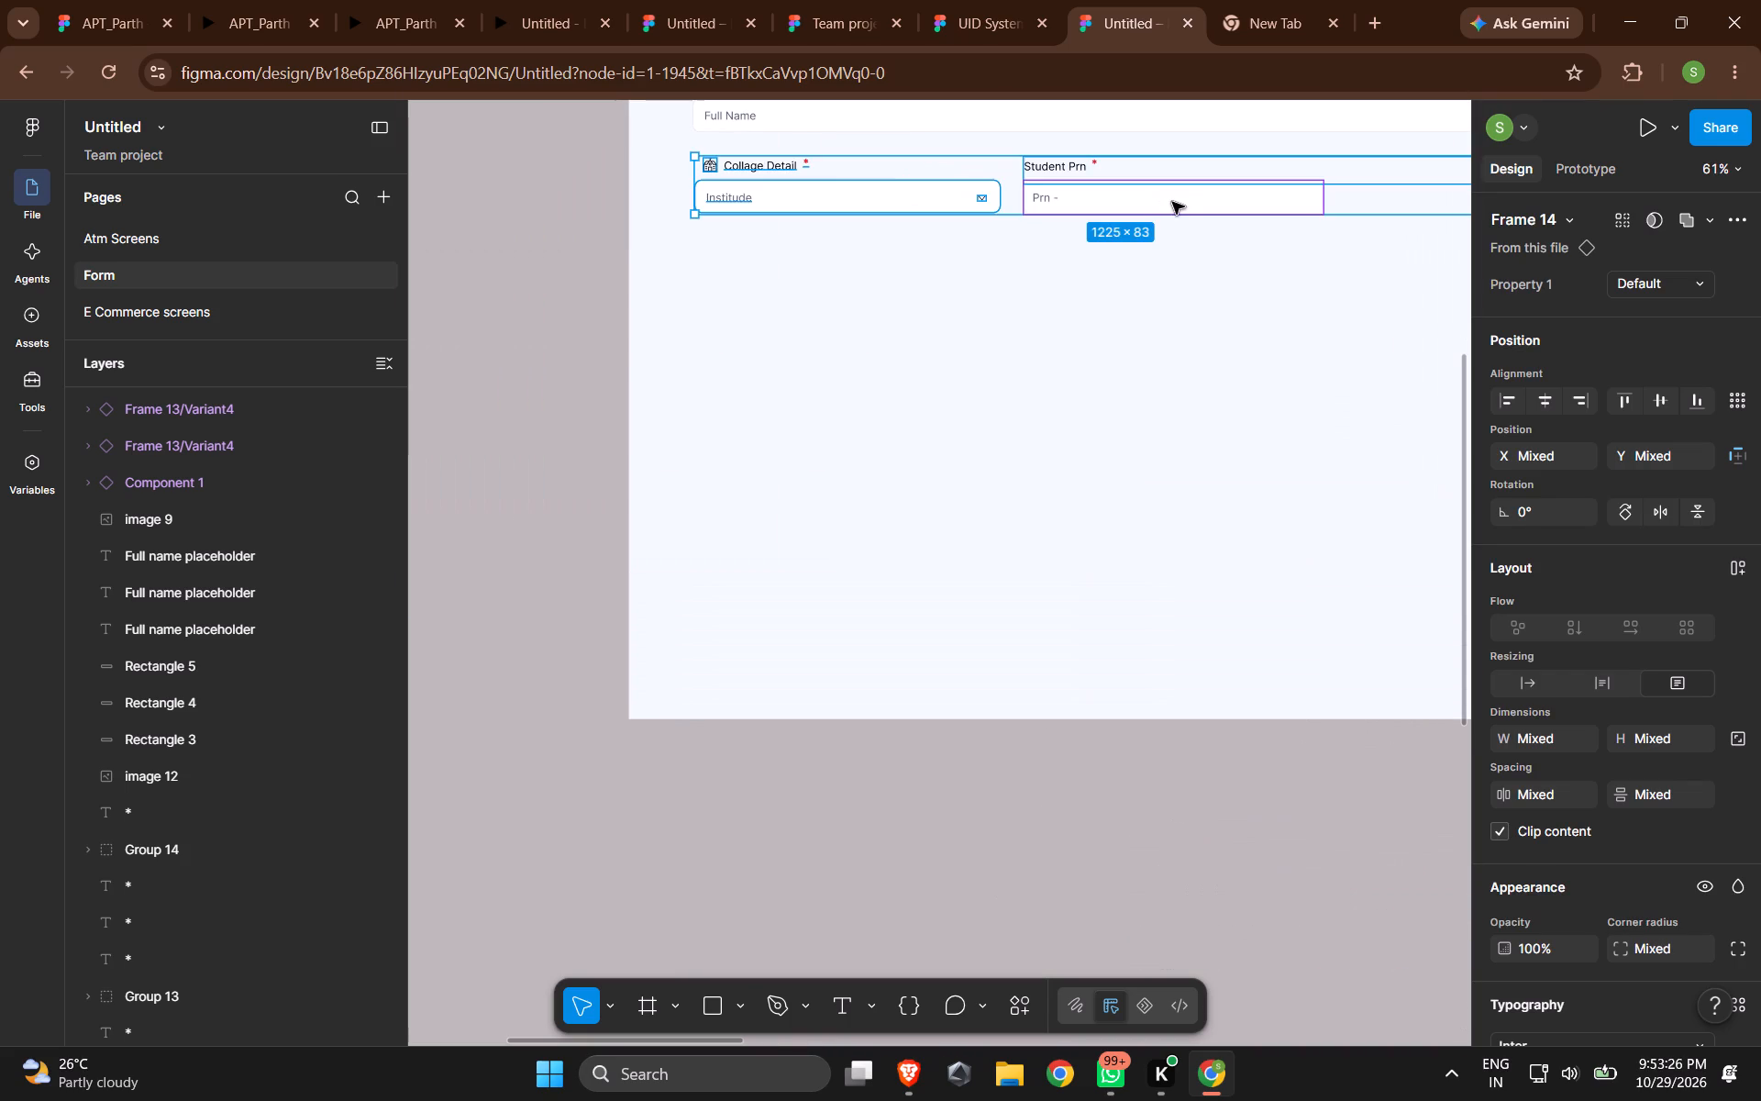
{"action": "left_click", "coordinate": [1172, 201]}
{"action": "left_click", "coordinate": [496, 275]}
{"action": "left_click", "coordinate": [1053, 160]}
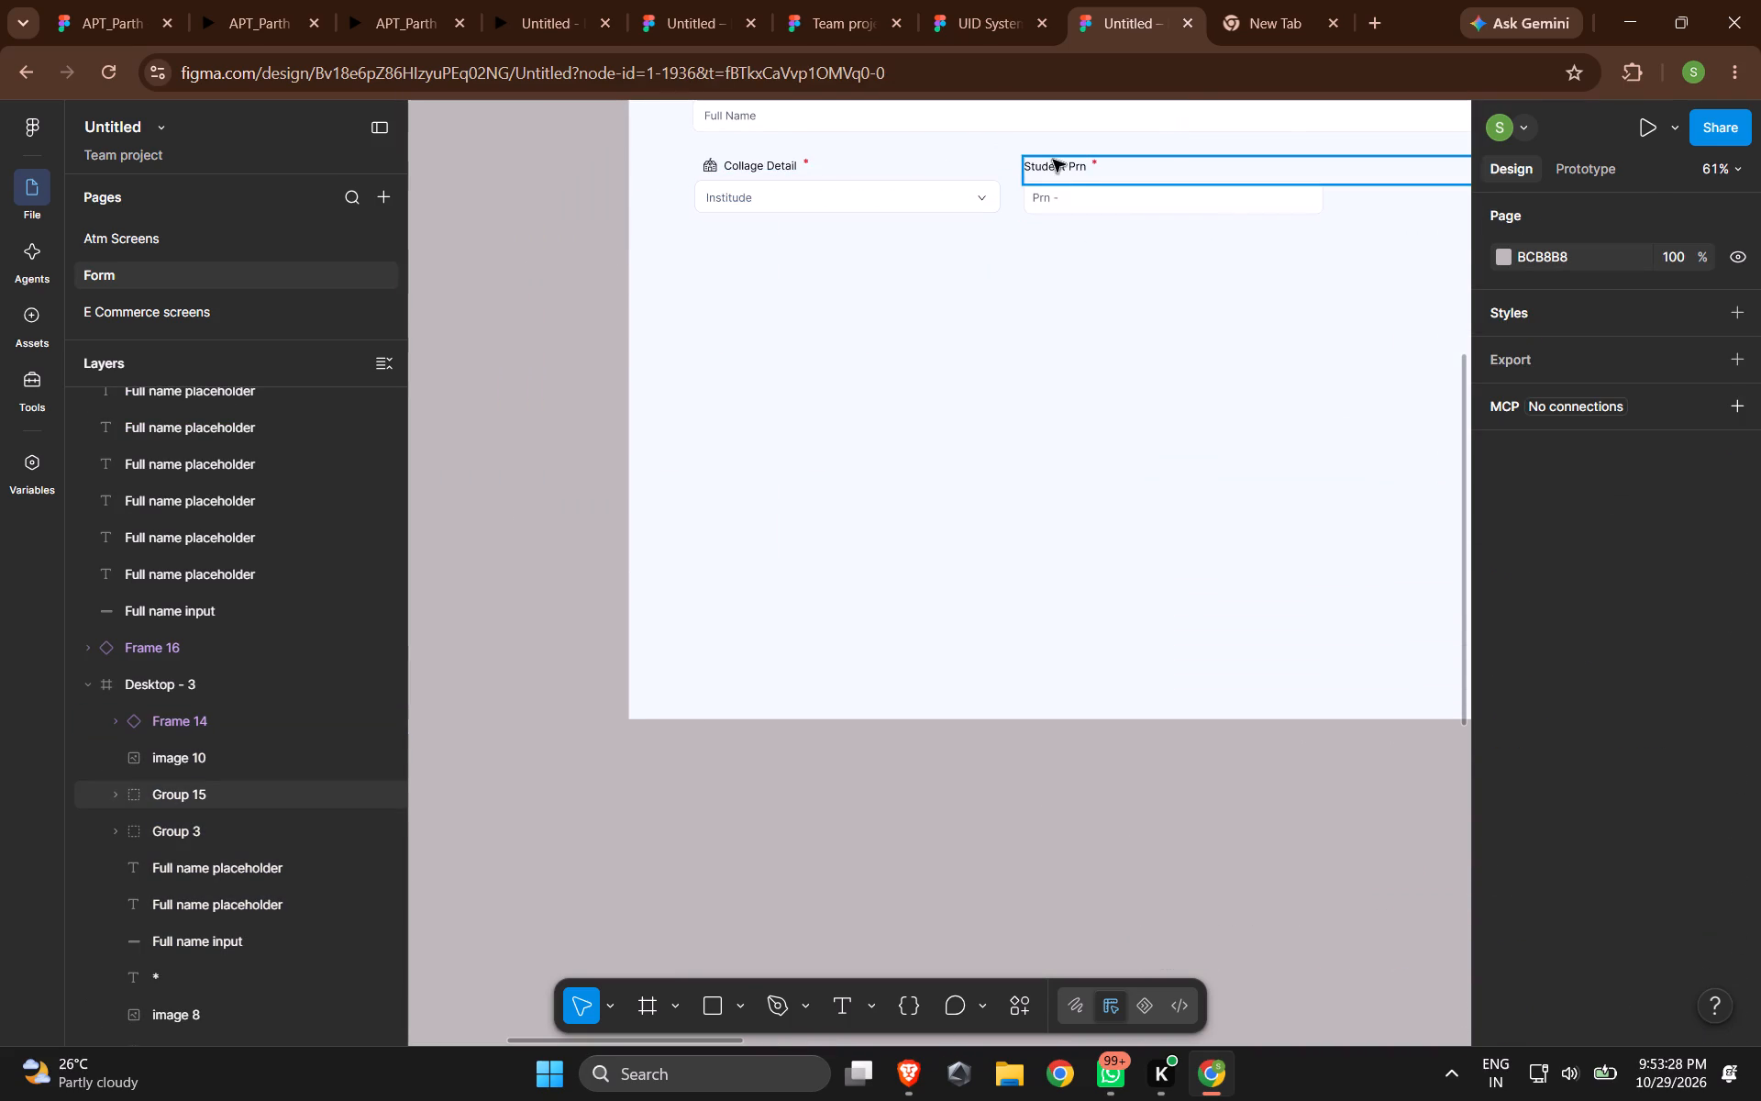
{"action": "left_click", "coordinate": [1096, 195], "text": "shift"}
{"action": "left_click_drag", "start_coordinate": [1113, 192], "coordinate": [1234, 192]}
{"action": "scroll", "coordinate": [1234, 193], "scroll_direction": "down", "scroll_amount": 7, "text": "shift"}
{"action": "scroll", "coordinate": [915, 206], "scroll_direction": "down", "scroll_amount": 5, "text": "ctrl"}
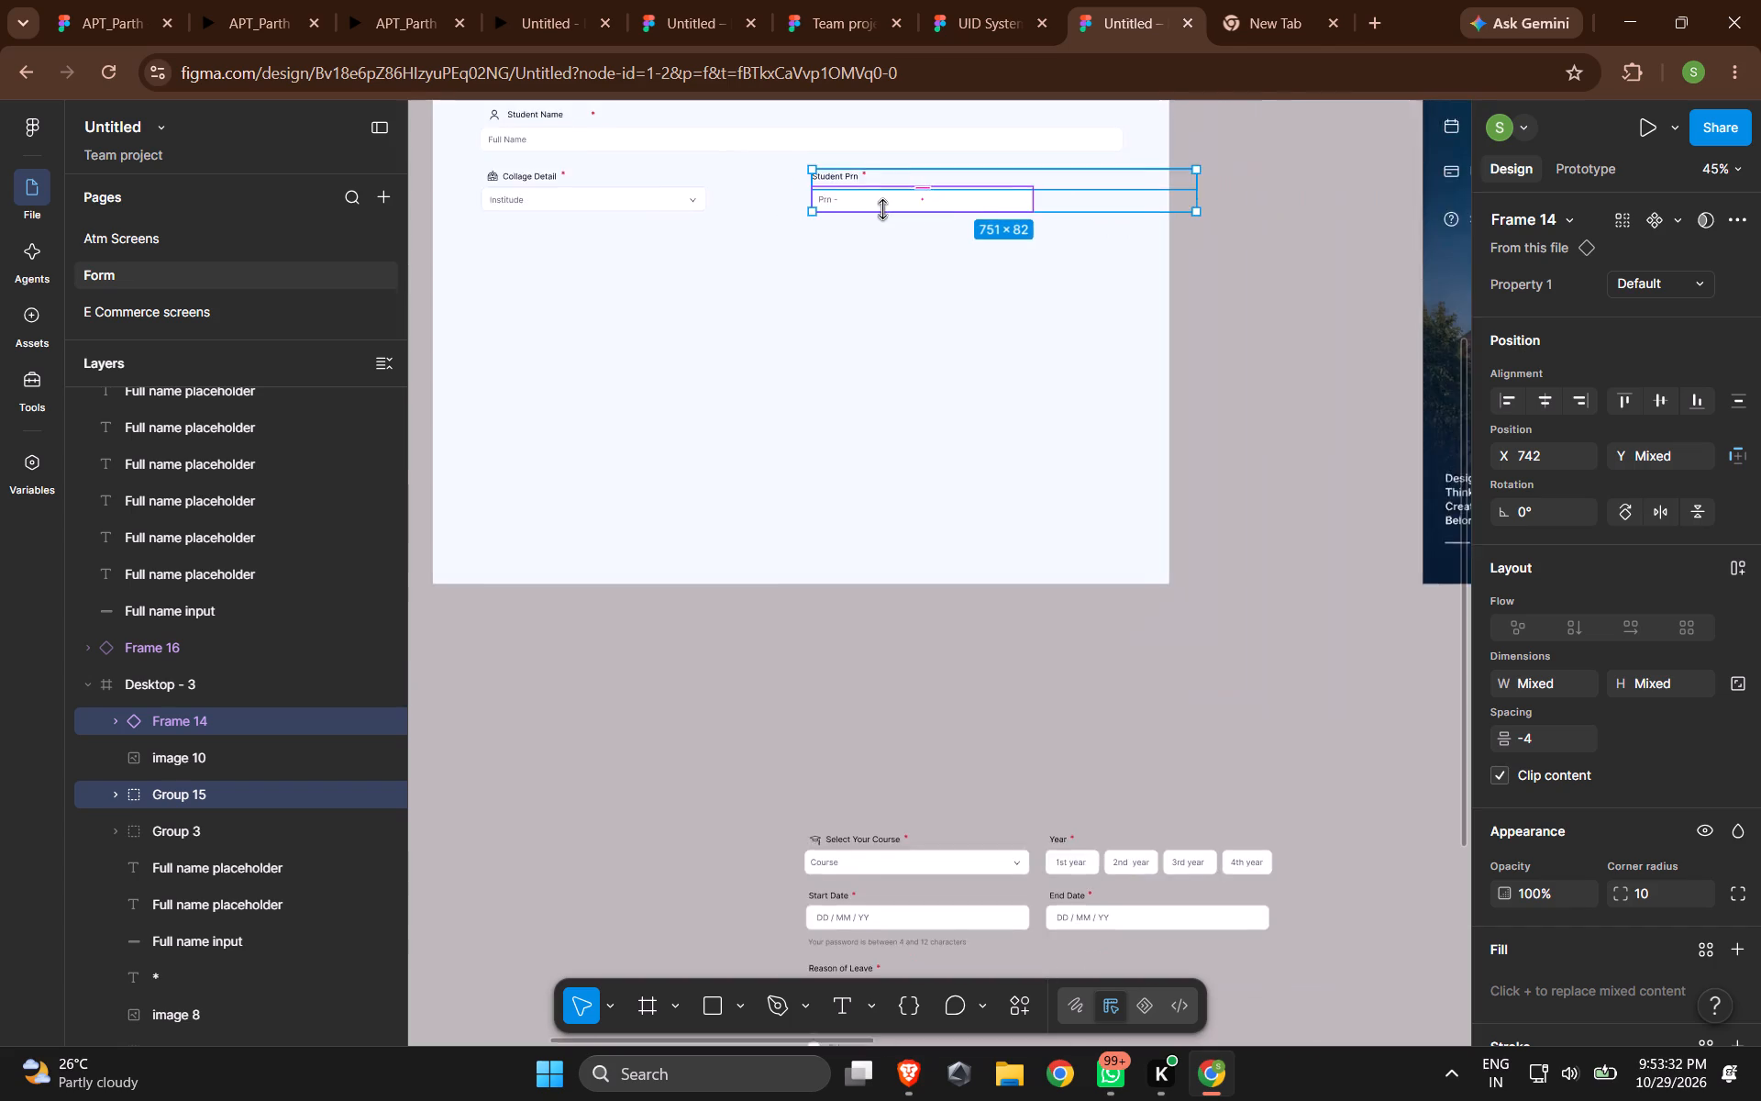
{"action": "scroll", "coordinate": [882, 209], "scroll_direction": "down", "scroll_amount": 2, "text": "ctrl"}
{"action": "left_click", "coordinate": [889, 201]}
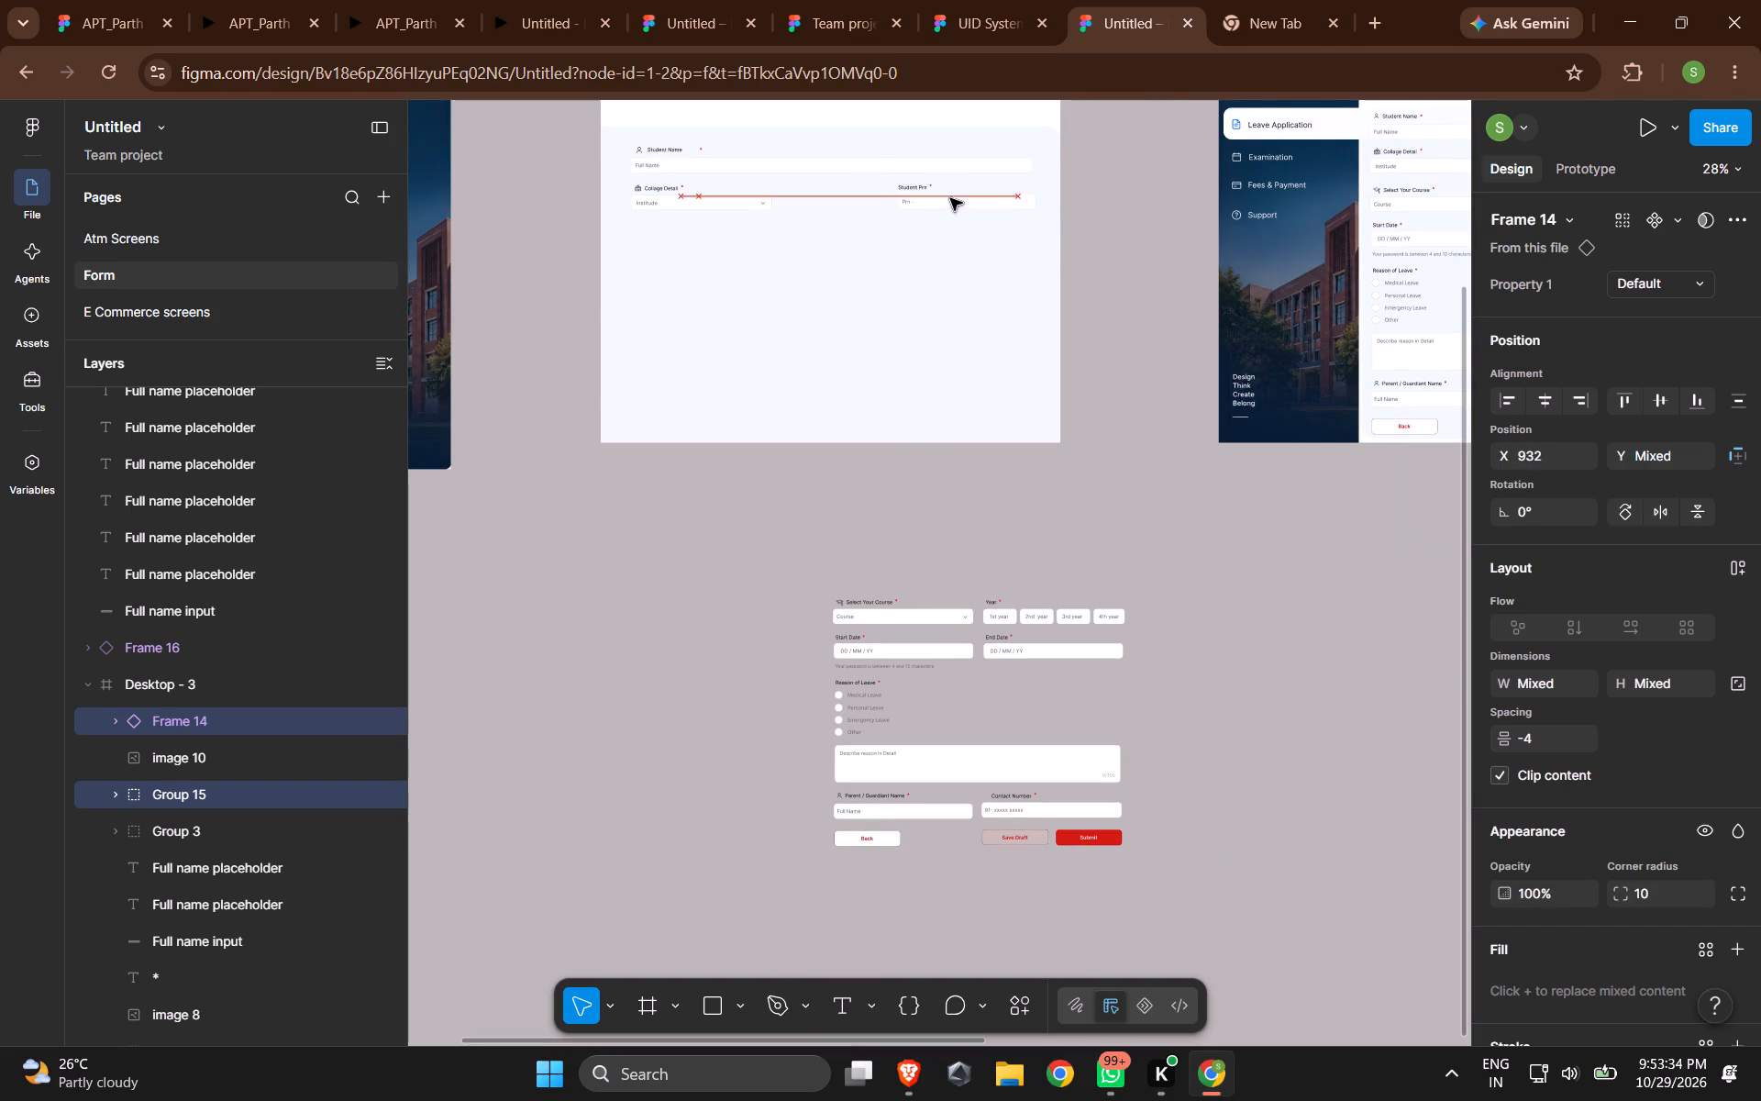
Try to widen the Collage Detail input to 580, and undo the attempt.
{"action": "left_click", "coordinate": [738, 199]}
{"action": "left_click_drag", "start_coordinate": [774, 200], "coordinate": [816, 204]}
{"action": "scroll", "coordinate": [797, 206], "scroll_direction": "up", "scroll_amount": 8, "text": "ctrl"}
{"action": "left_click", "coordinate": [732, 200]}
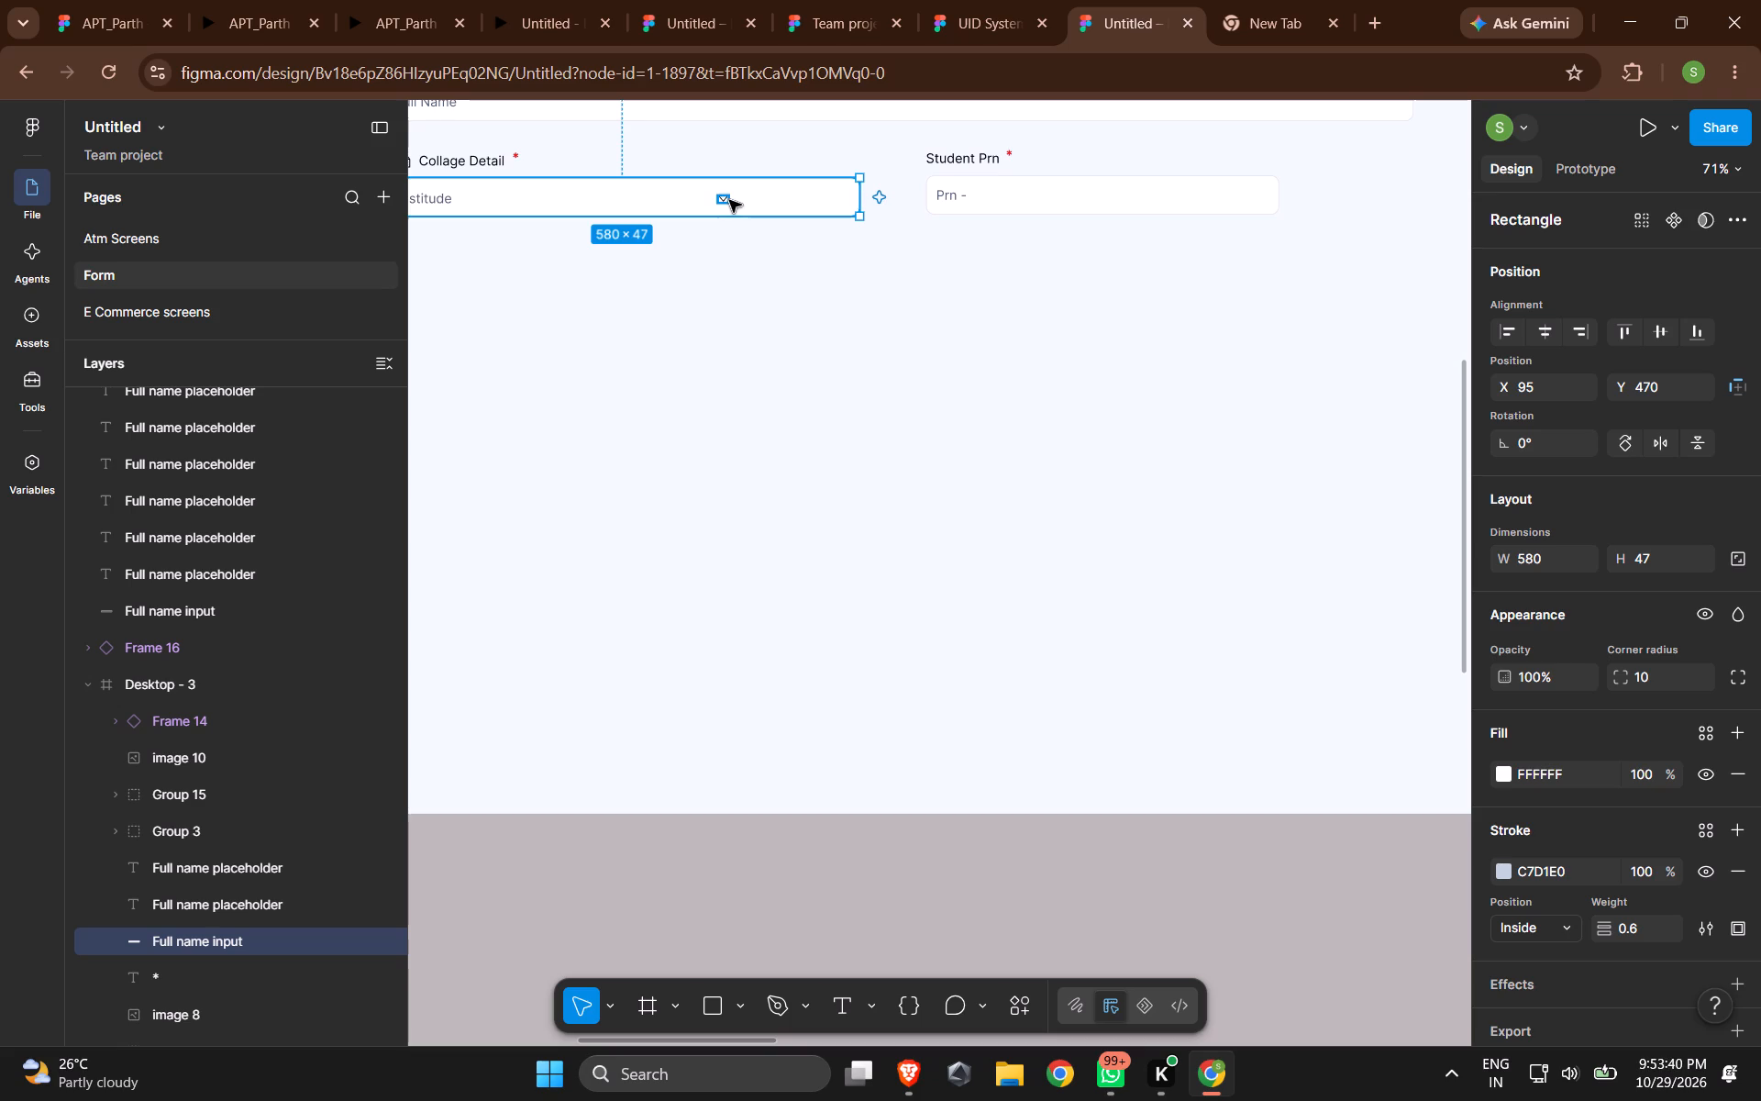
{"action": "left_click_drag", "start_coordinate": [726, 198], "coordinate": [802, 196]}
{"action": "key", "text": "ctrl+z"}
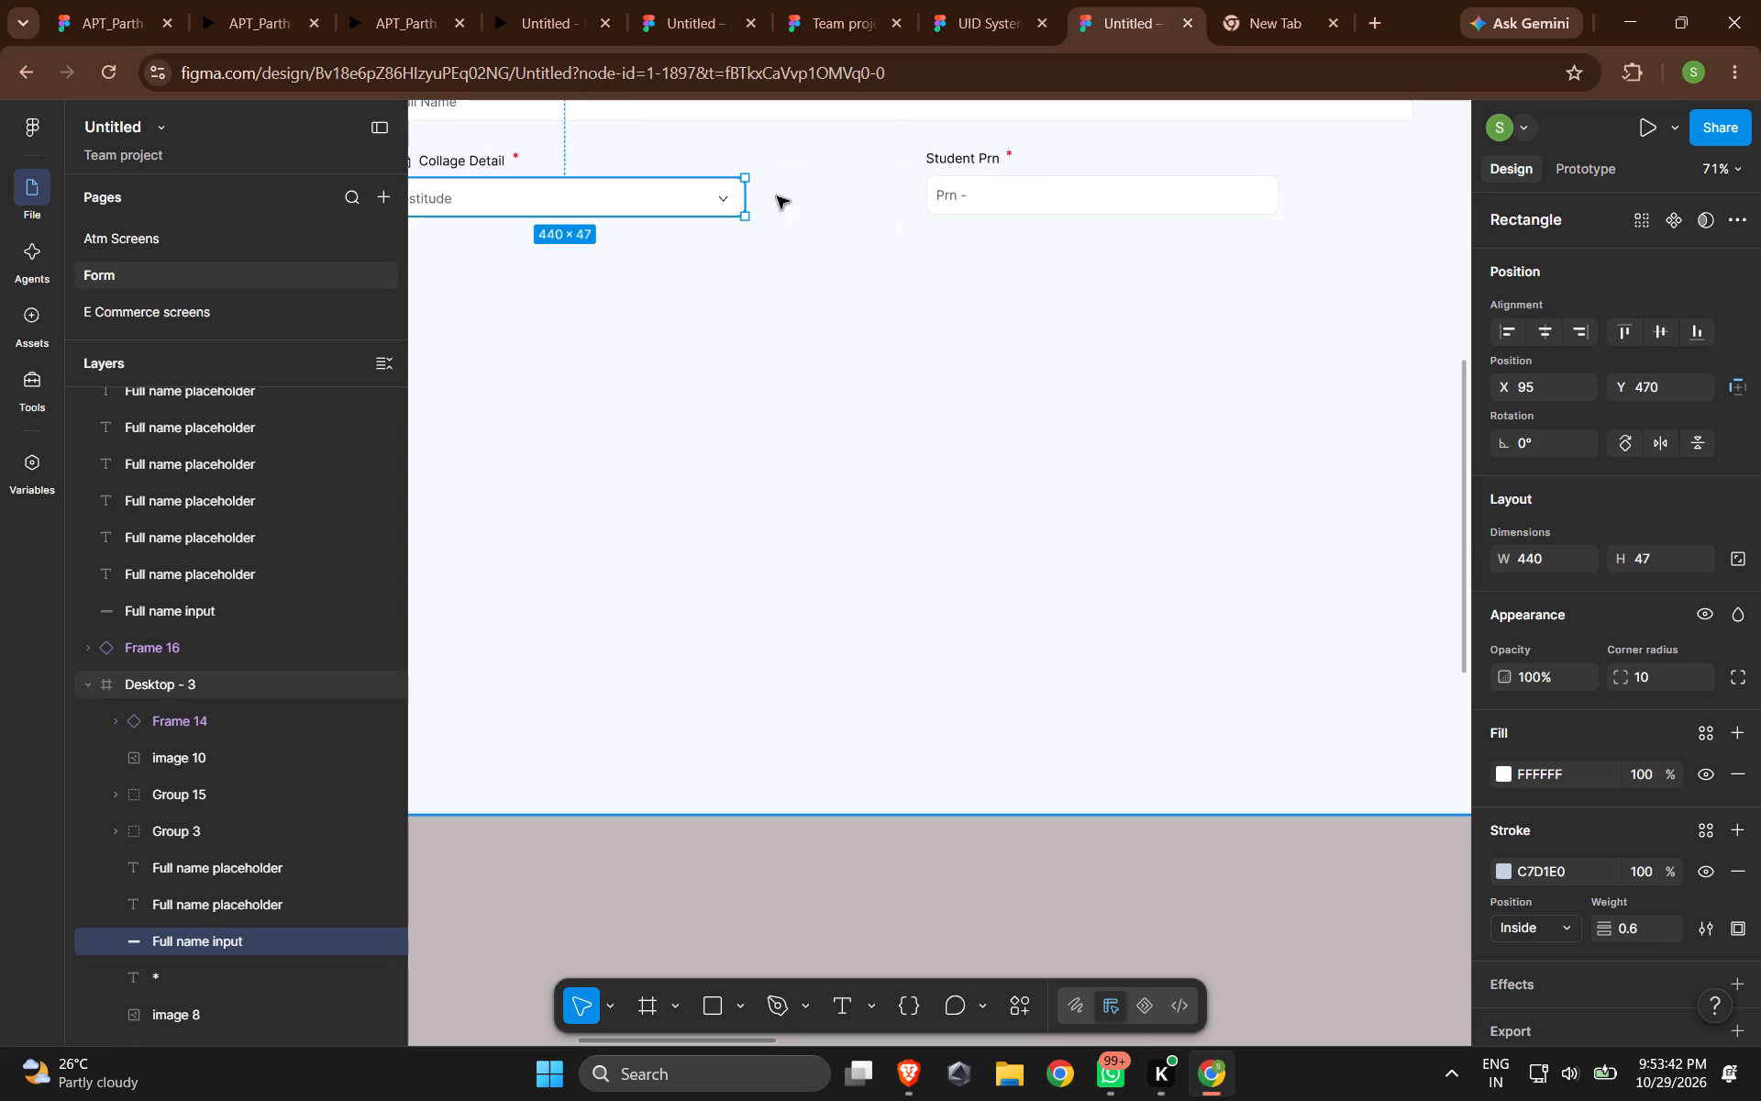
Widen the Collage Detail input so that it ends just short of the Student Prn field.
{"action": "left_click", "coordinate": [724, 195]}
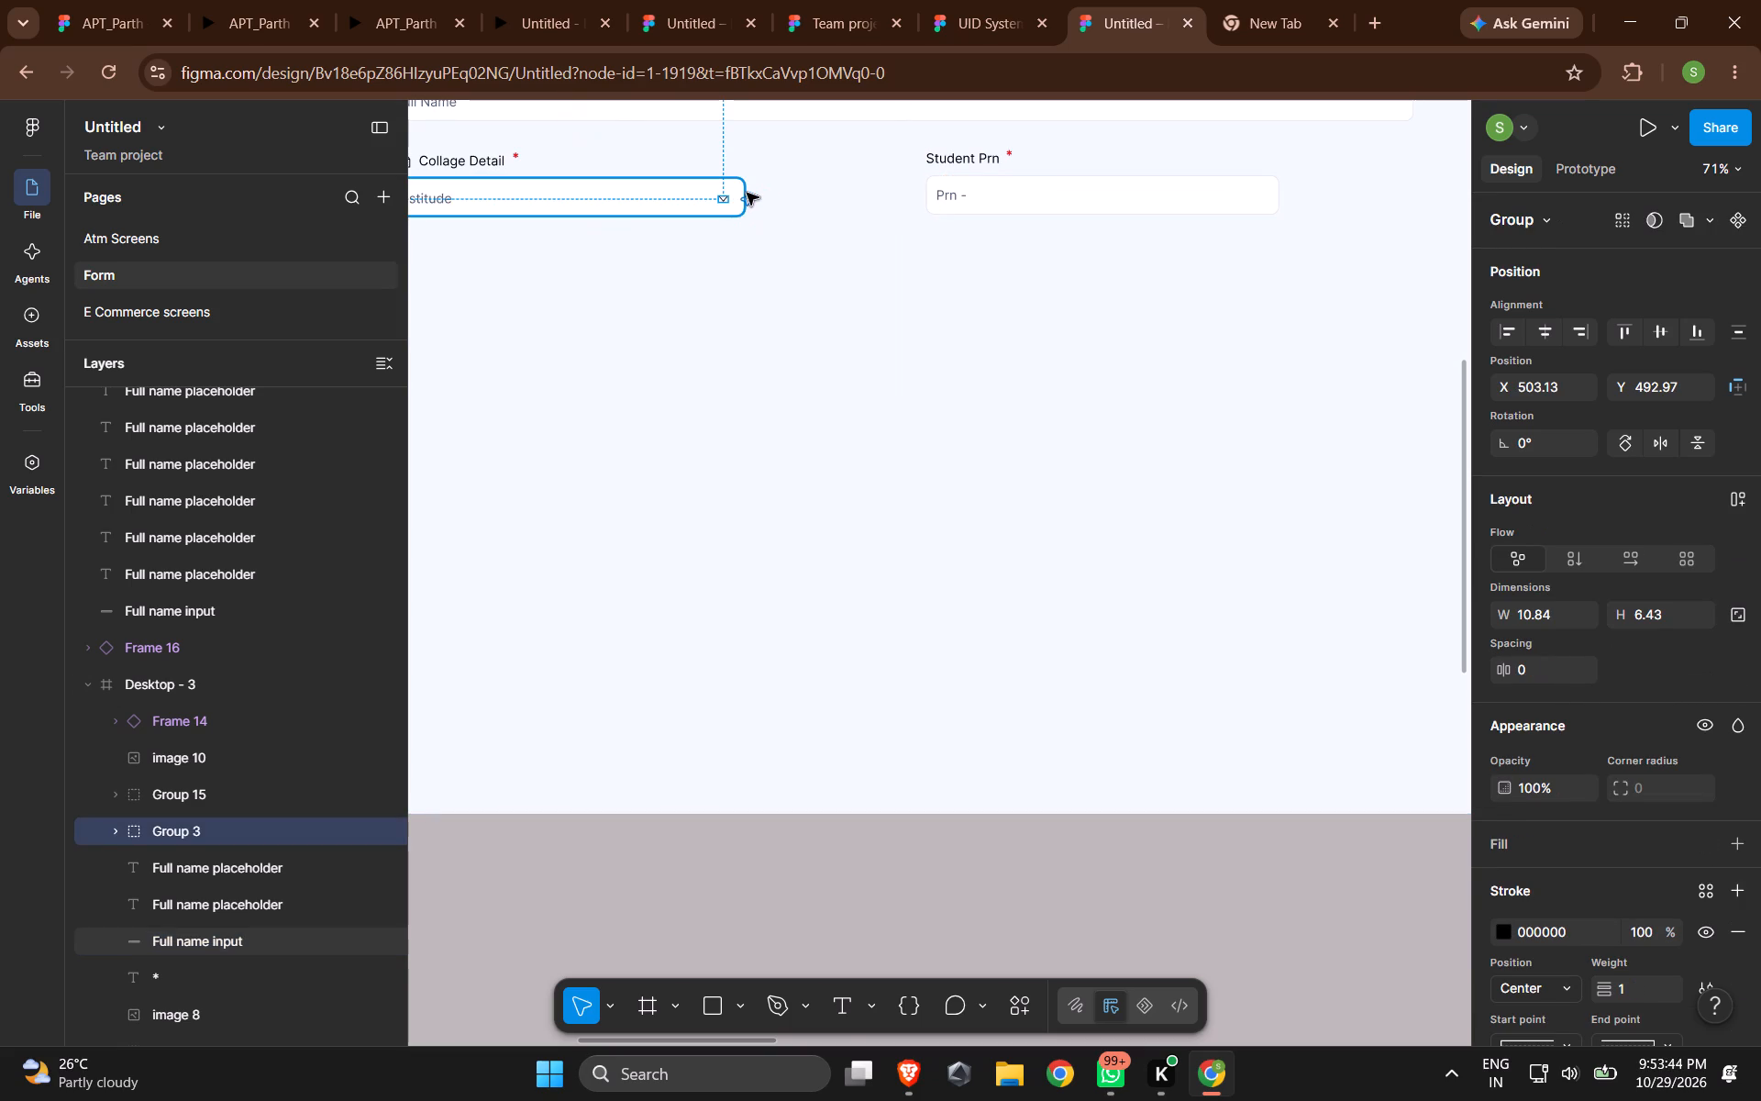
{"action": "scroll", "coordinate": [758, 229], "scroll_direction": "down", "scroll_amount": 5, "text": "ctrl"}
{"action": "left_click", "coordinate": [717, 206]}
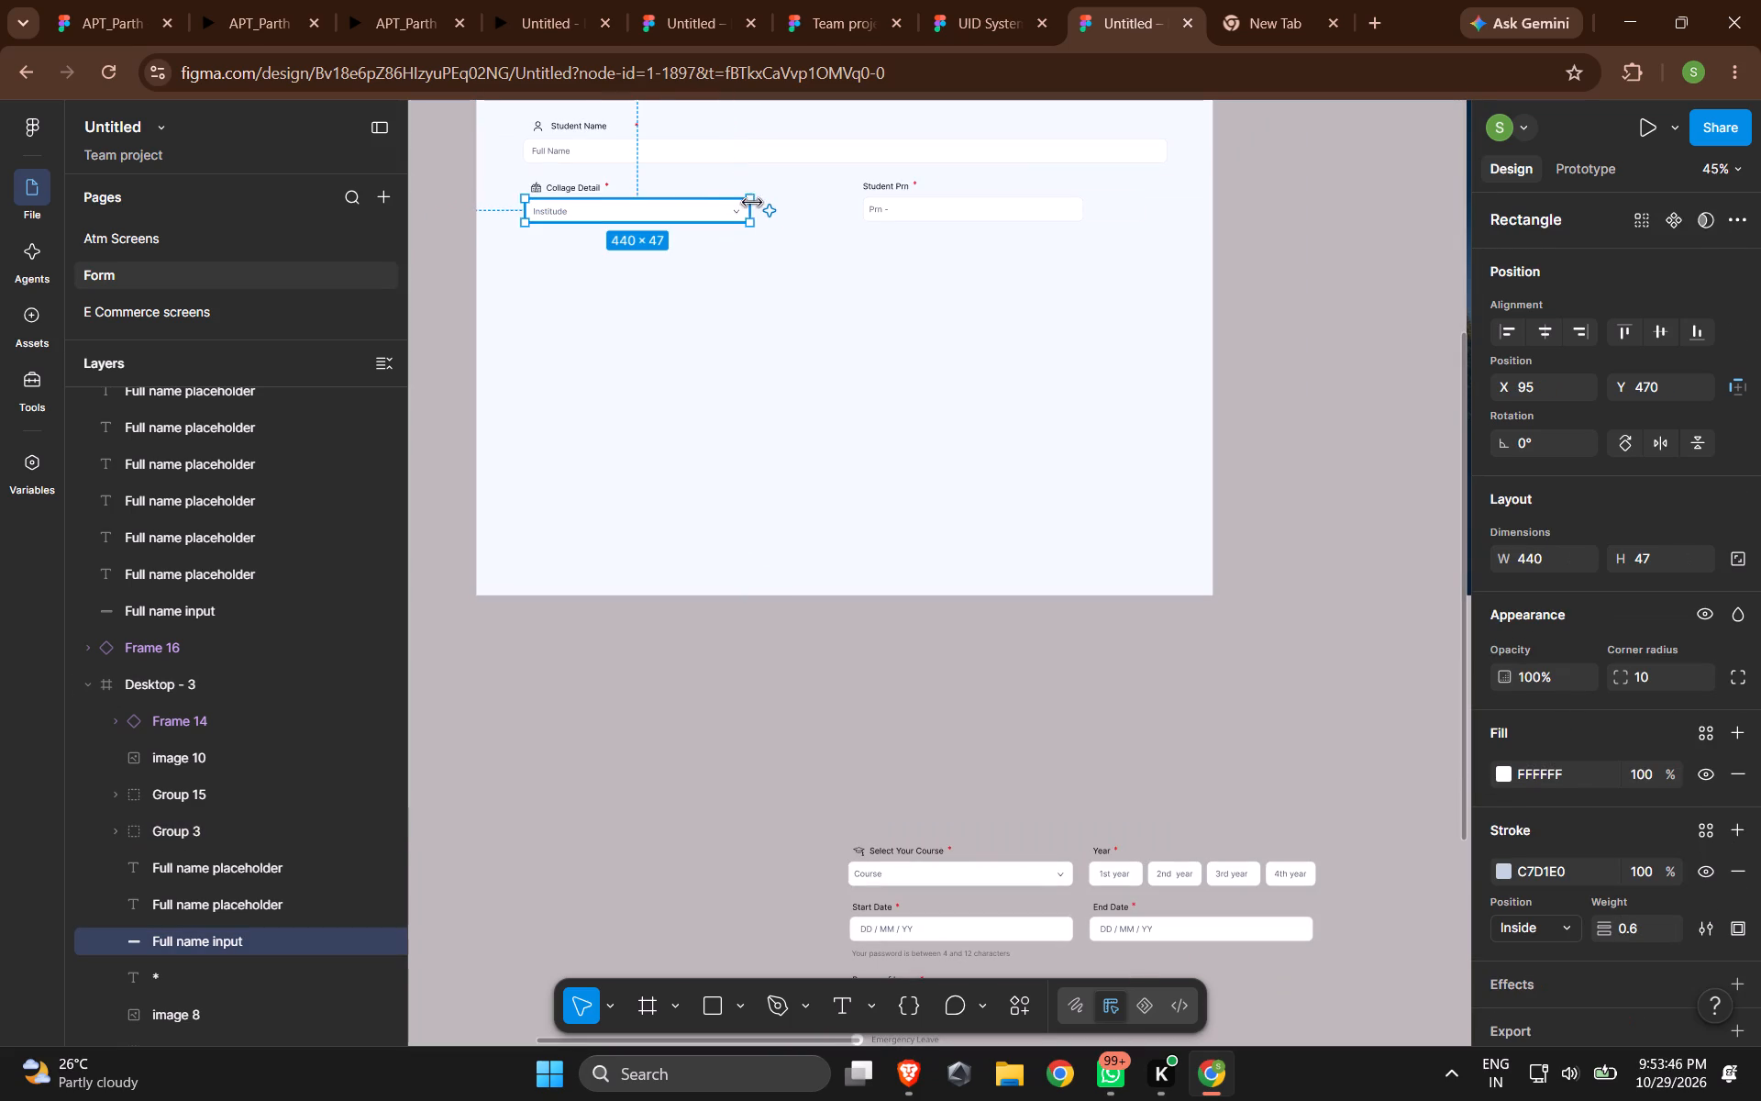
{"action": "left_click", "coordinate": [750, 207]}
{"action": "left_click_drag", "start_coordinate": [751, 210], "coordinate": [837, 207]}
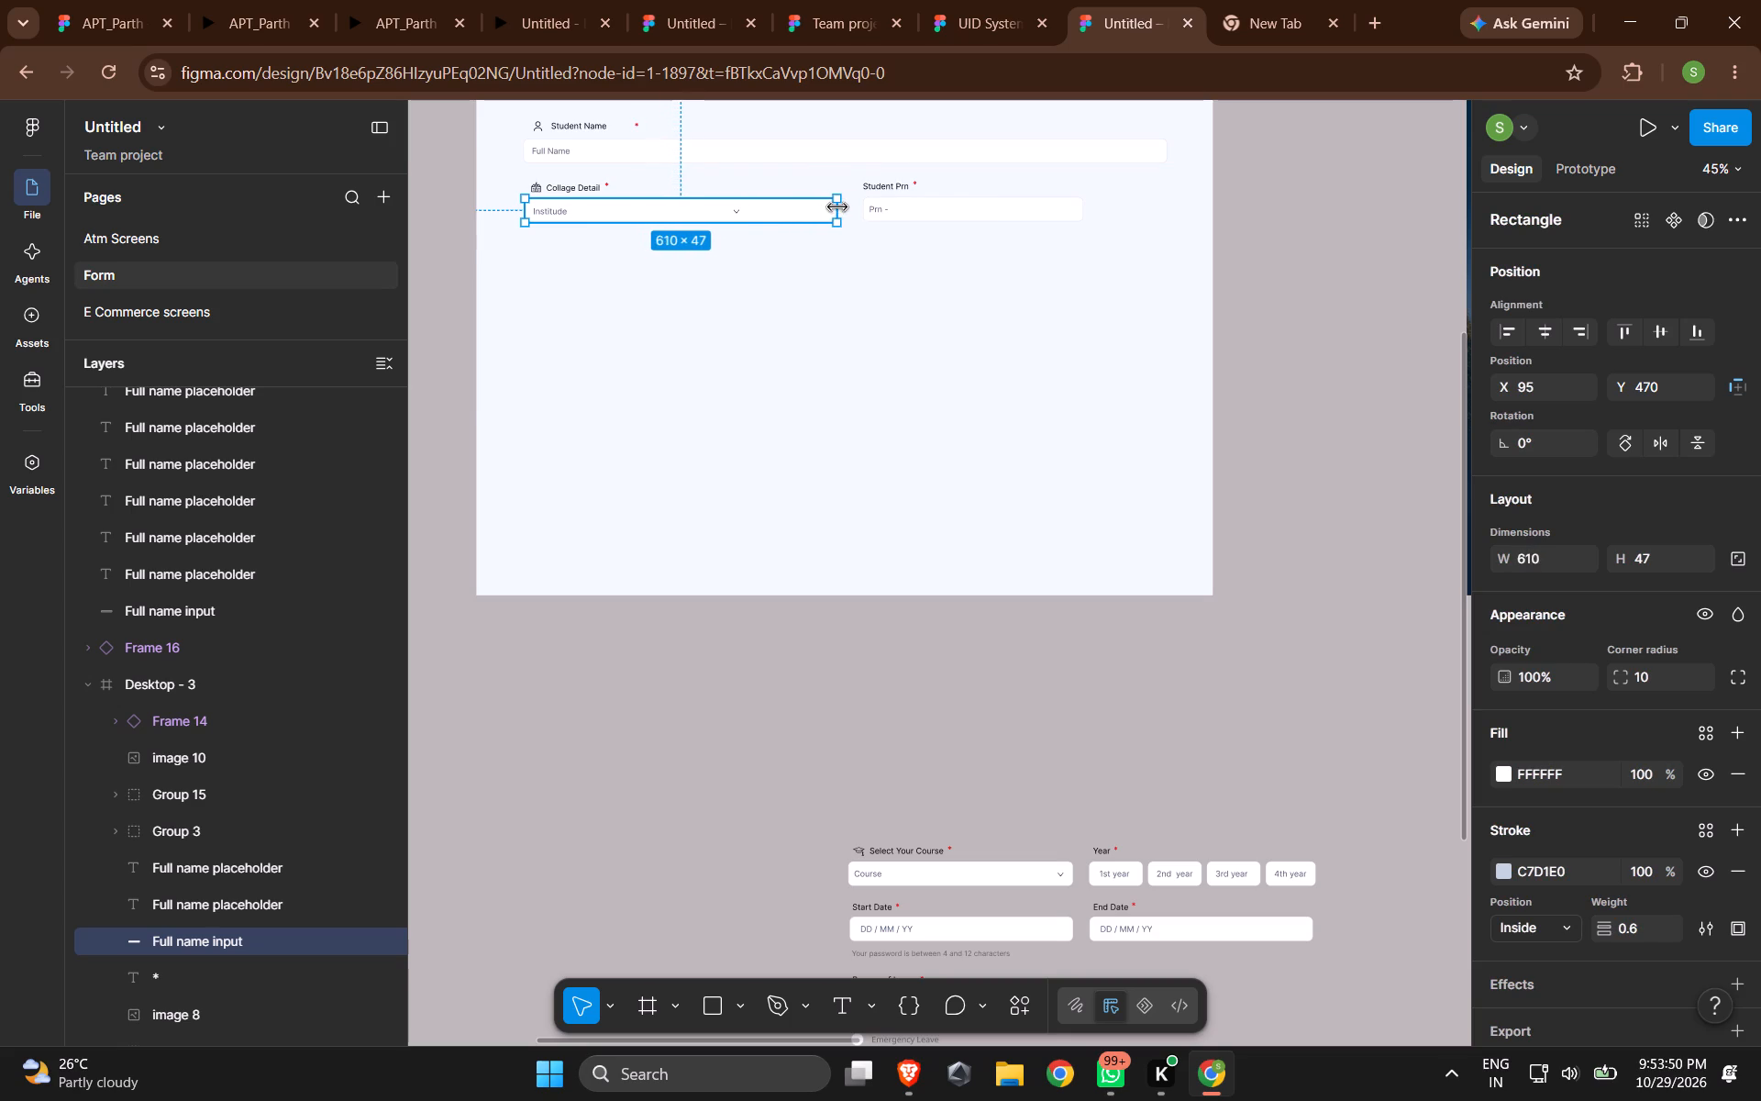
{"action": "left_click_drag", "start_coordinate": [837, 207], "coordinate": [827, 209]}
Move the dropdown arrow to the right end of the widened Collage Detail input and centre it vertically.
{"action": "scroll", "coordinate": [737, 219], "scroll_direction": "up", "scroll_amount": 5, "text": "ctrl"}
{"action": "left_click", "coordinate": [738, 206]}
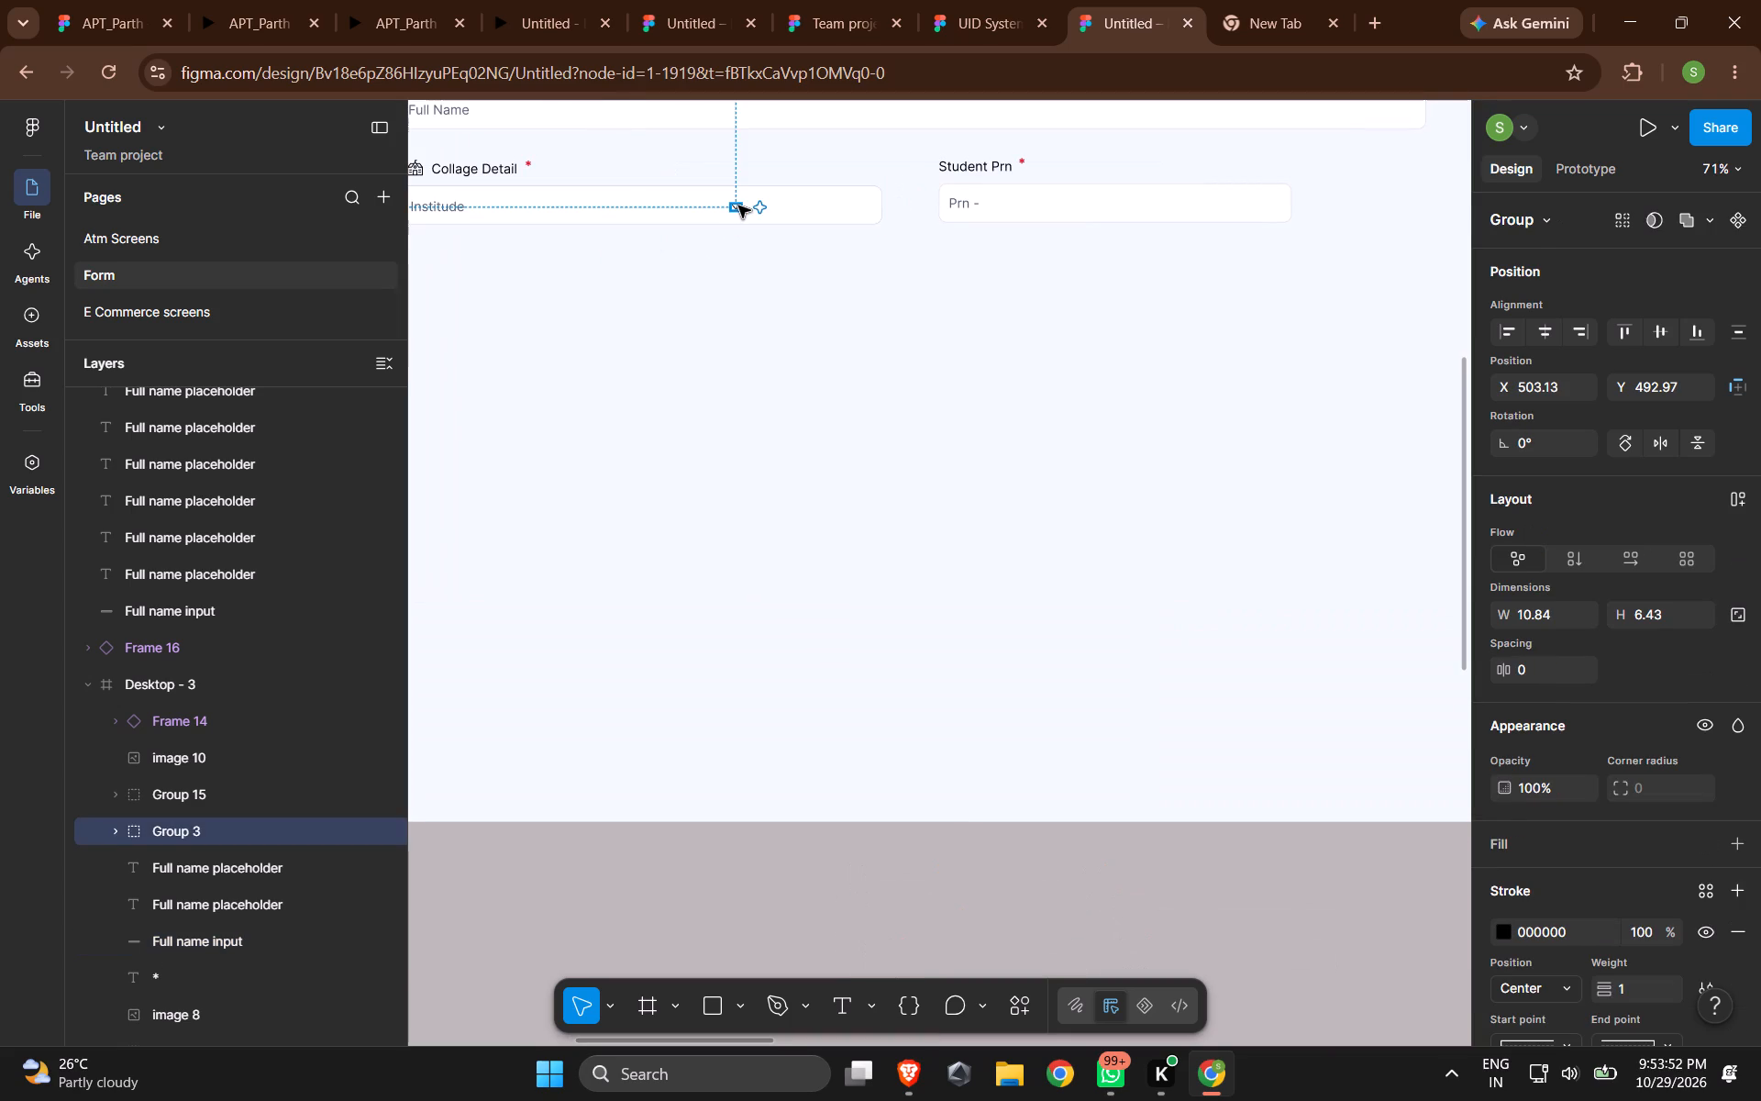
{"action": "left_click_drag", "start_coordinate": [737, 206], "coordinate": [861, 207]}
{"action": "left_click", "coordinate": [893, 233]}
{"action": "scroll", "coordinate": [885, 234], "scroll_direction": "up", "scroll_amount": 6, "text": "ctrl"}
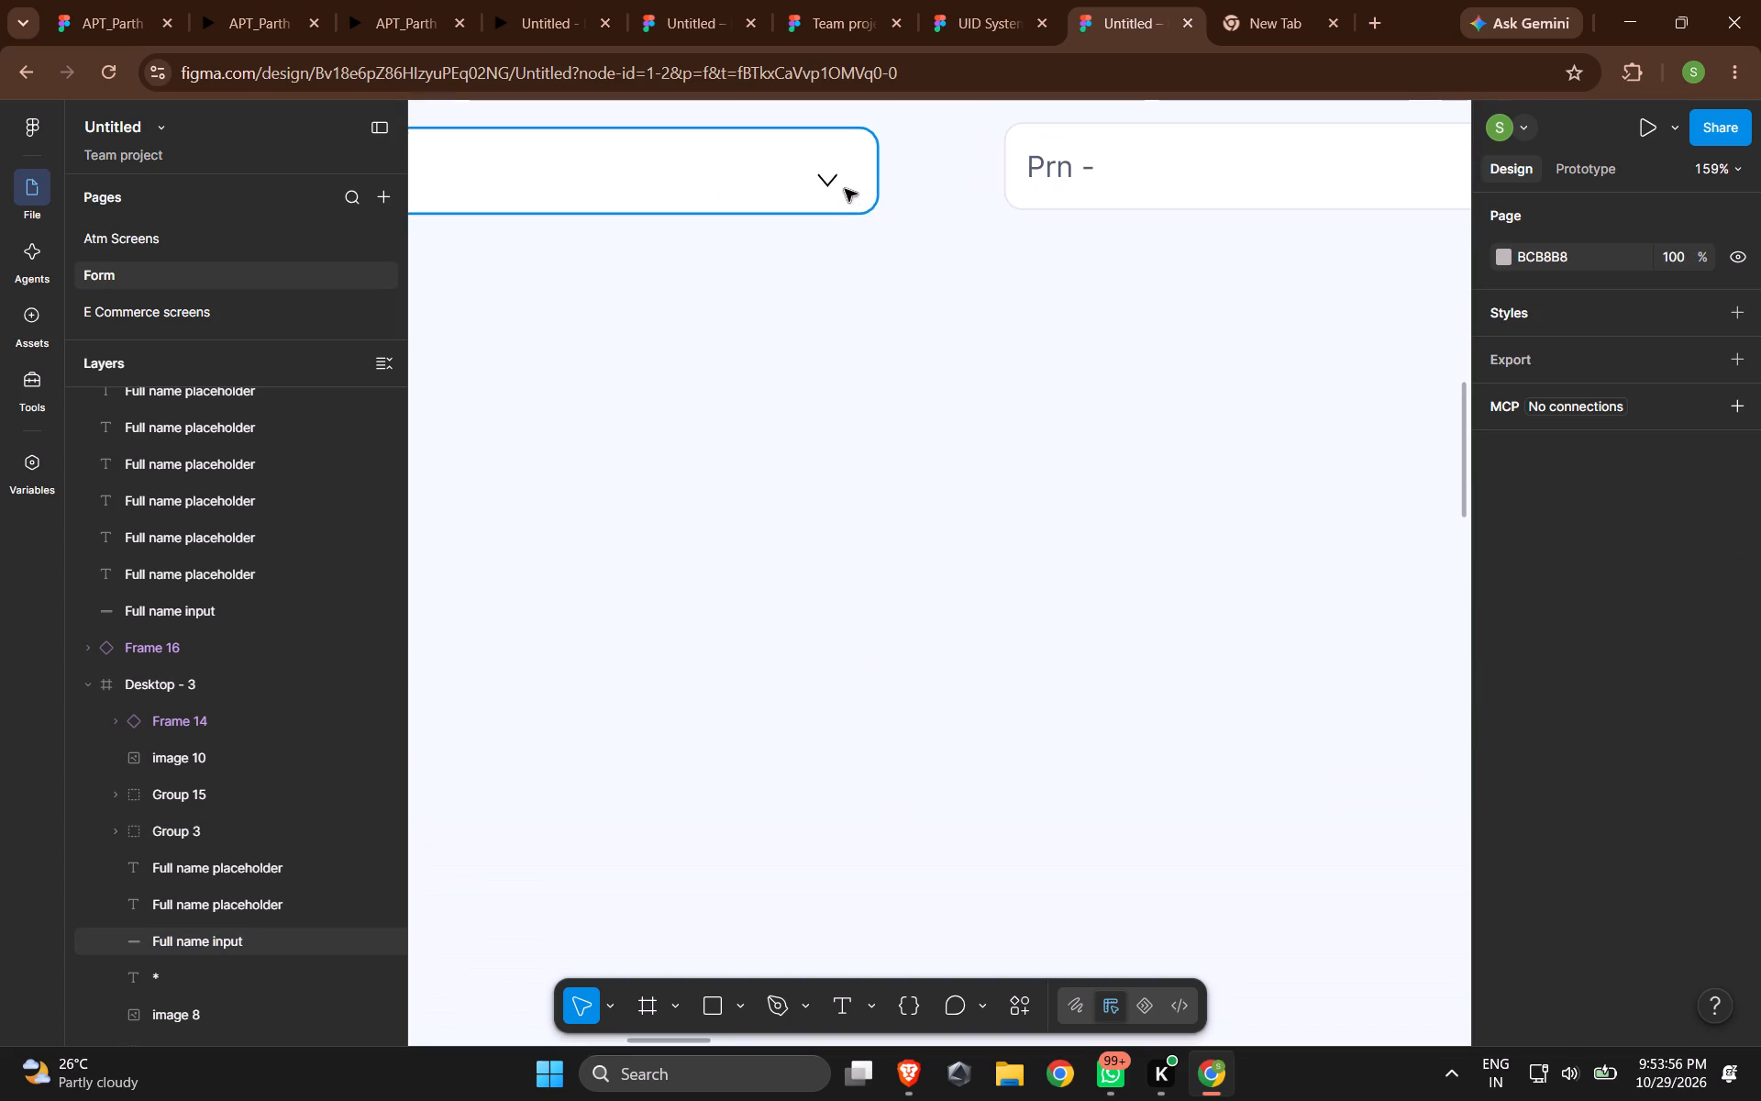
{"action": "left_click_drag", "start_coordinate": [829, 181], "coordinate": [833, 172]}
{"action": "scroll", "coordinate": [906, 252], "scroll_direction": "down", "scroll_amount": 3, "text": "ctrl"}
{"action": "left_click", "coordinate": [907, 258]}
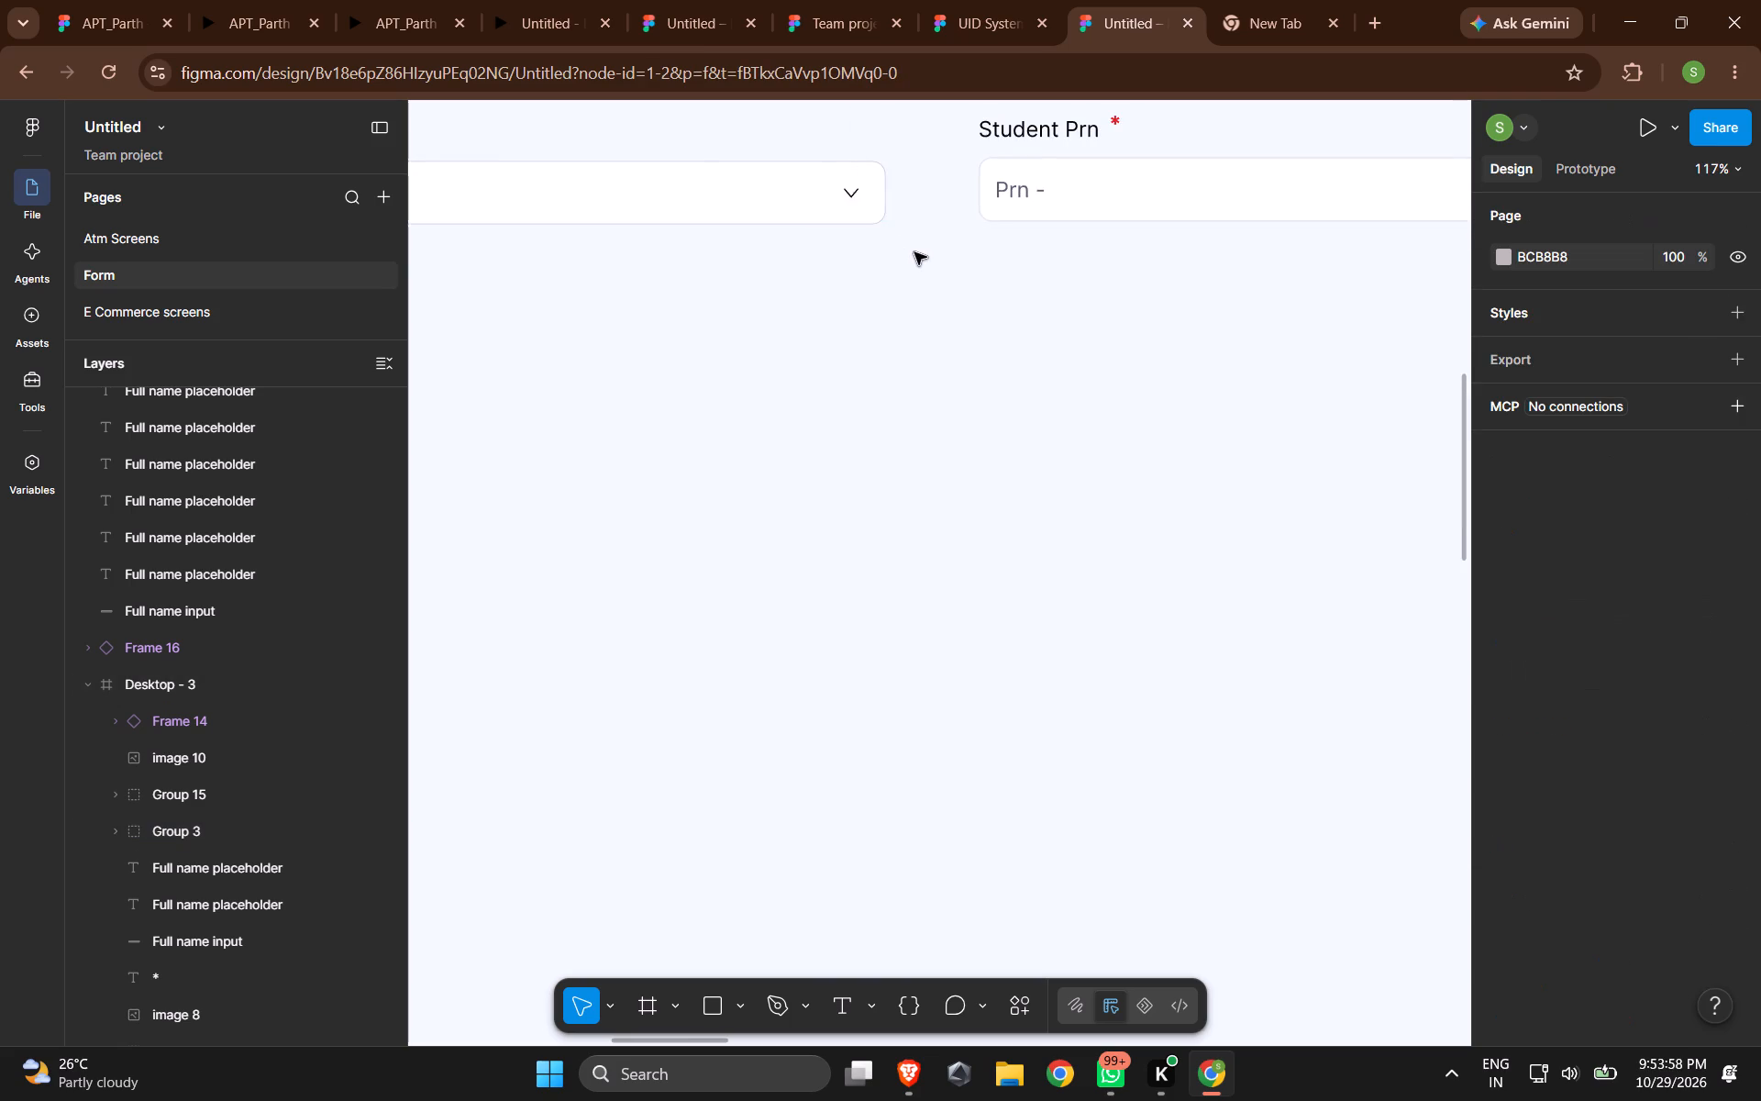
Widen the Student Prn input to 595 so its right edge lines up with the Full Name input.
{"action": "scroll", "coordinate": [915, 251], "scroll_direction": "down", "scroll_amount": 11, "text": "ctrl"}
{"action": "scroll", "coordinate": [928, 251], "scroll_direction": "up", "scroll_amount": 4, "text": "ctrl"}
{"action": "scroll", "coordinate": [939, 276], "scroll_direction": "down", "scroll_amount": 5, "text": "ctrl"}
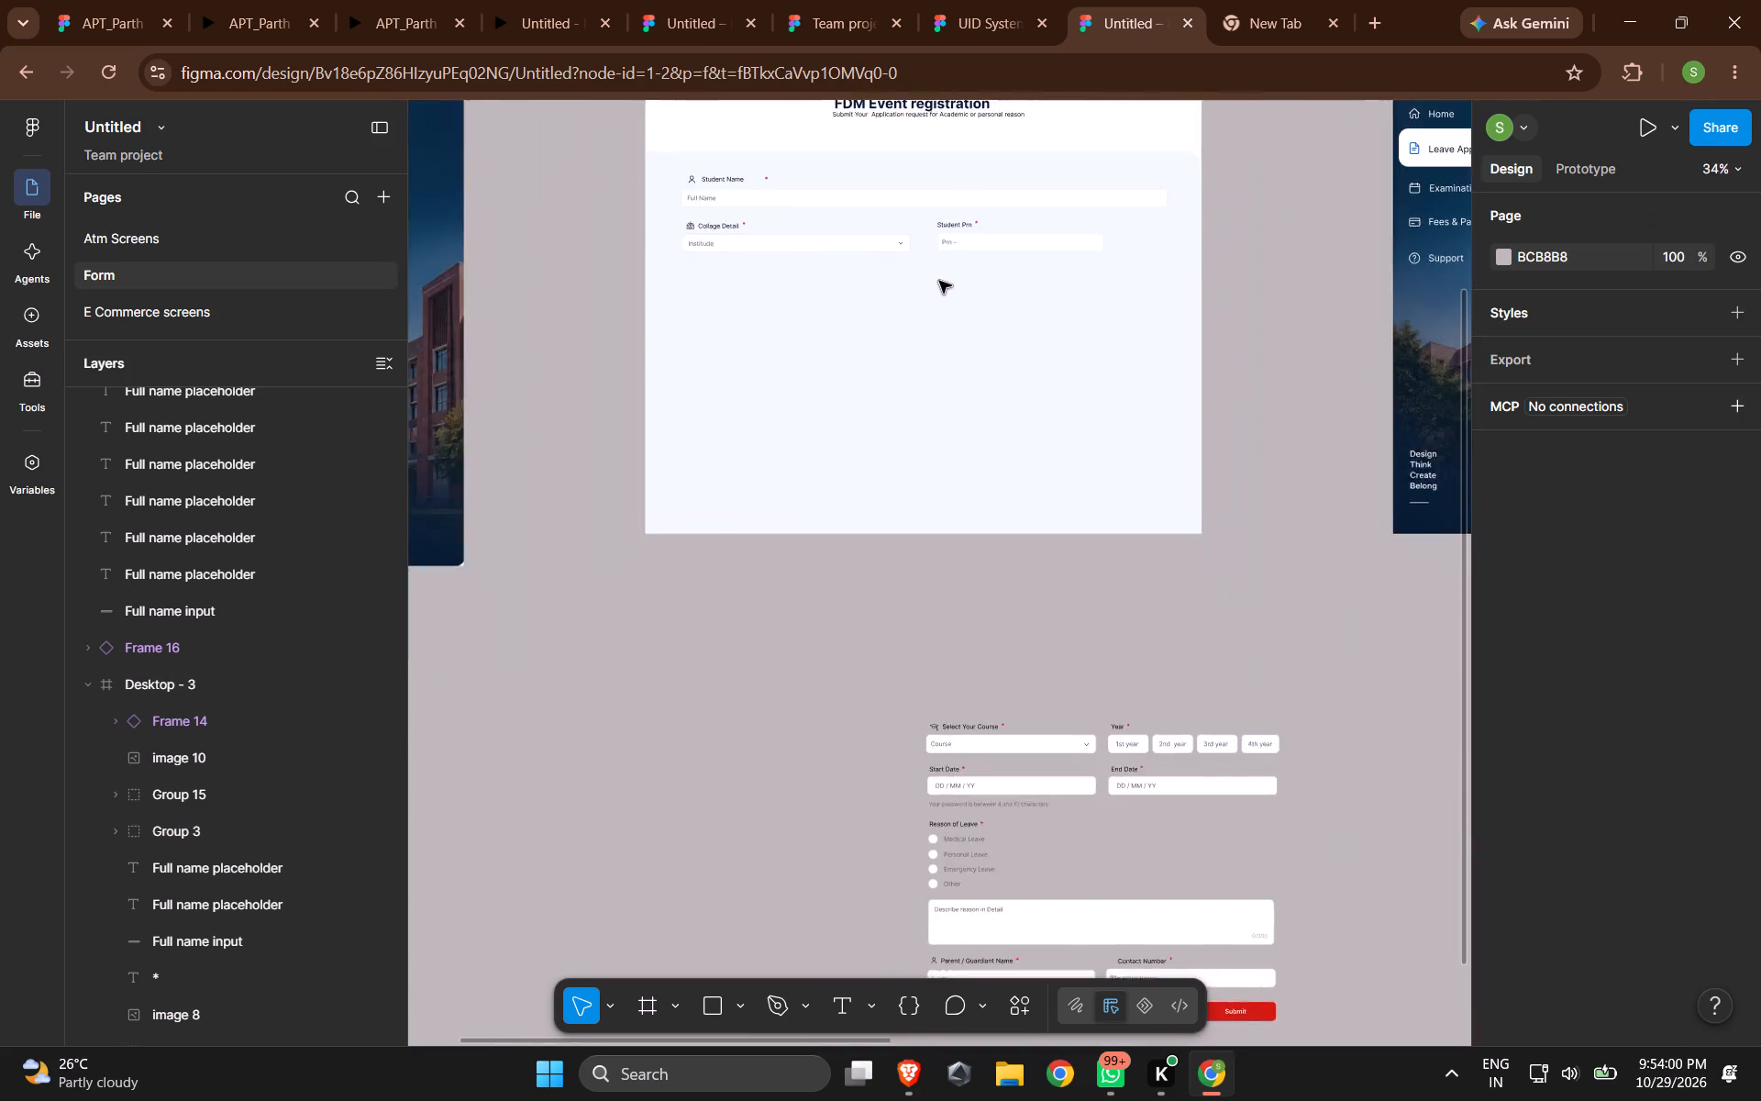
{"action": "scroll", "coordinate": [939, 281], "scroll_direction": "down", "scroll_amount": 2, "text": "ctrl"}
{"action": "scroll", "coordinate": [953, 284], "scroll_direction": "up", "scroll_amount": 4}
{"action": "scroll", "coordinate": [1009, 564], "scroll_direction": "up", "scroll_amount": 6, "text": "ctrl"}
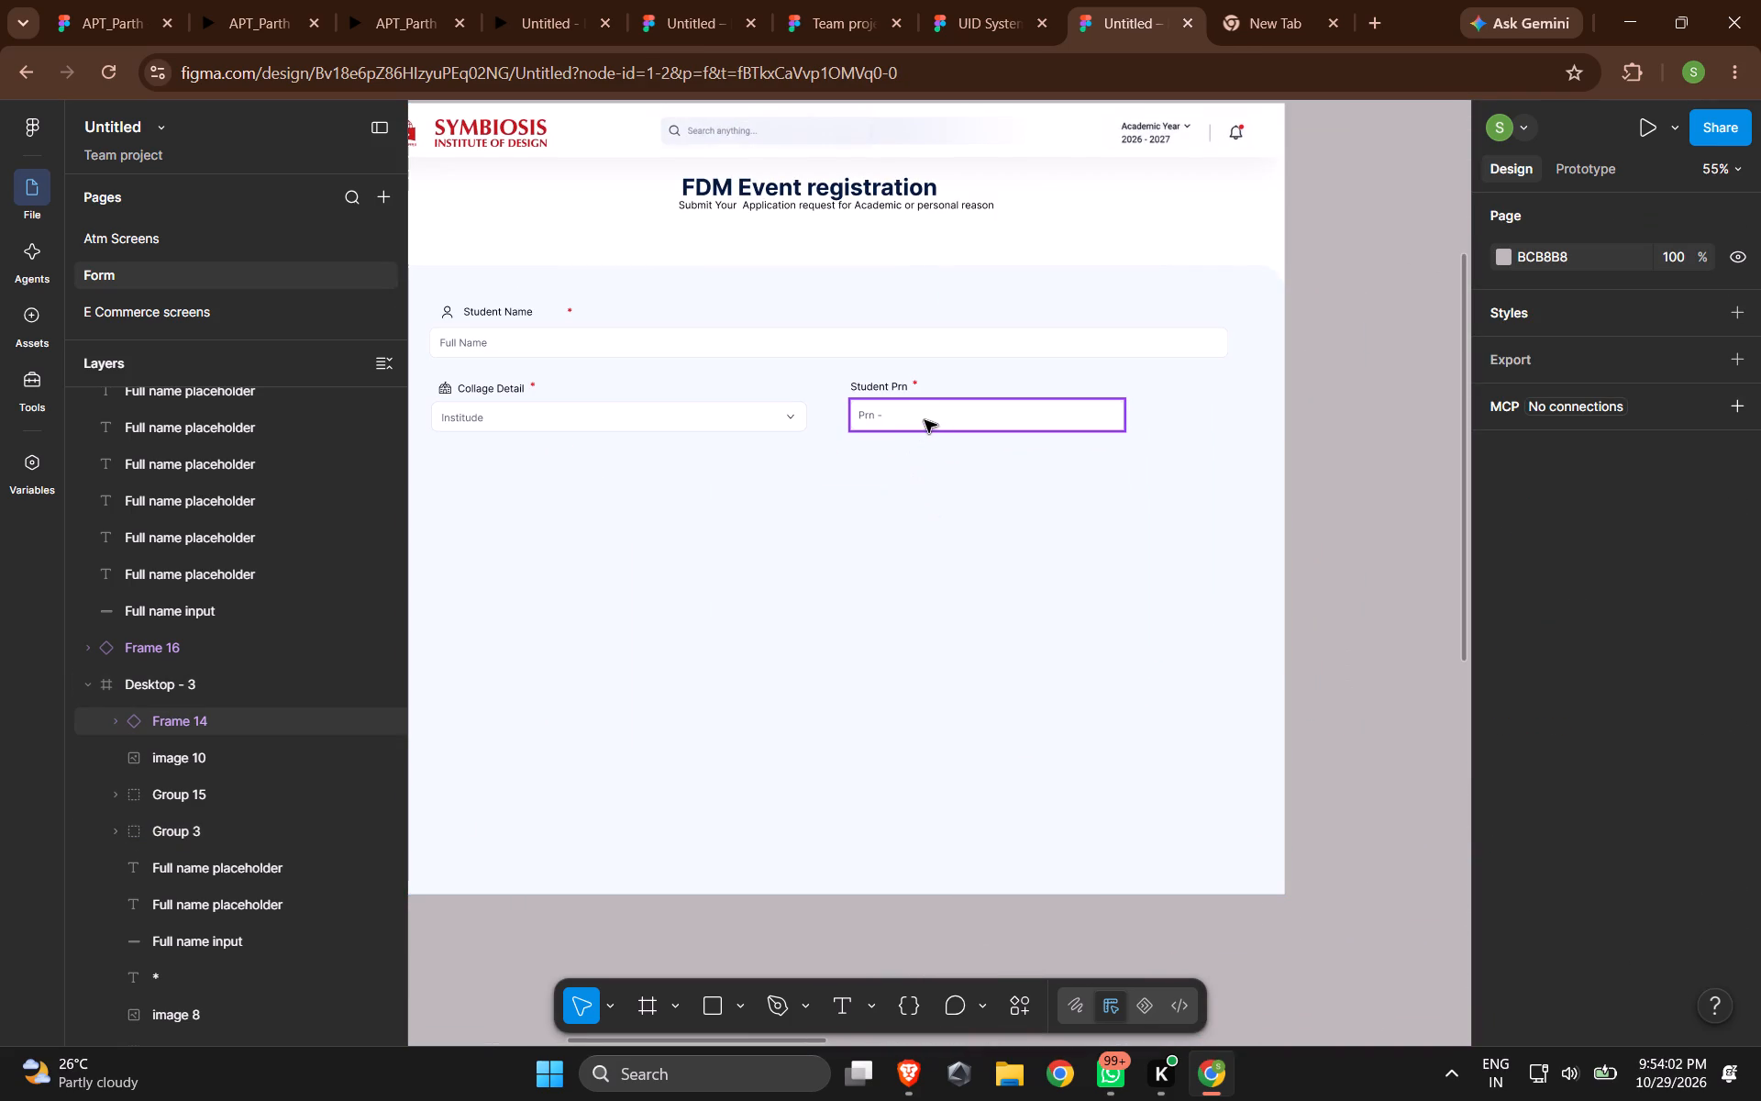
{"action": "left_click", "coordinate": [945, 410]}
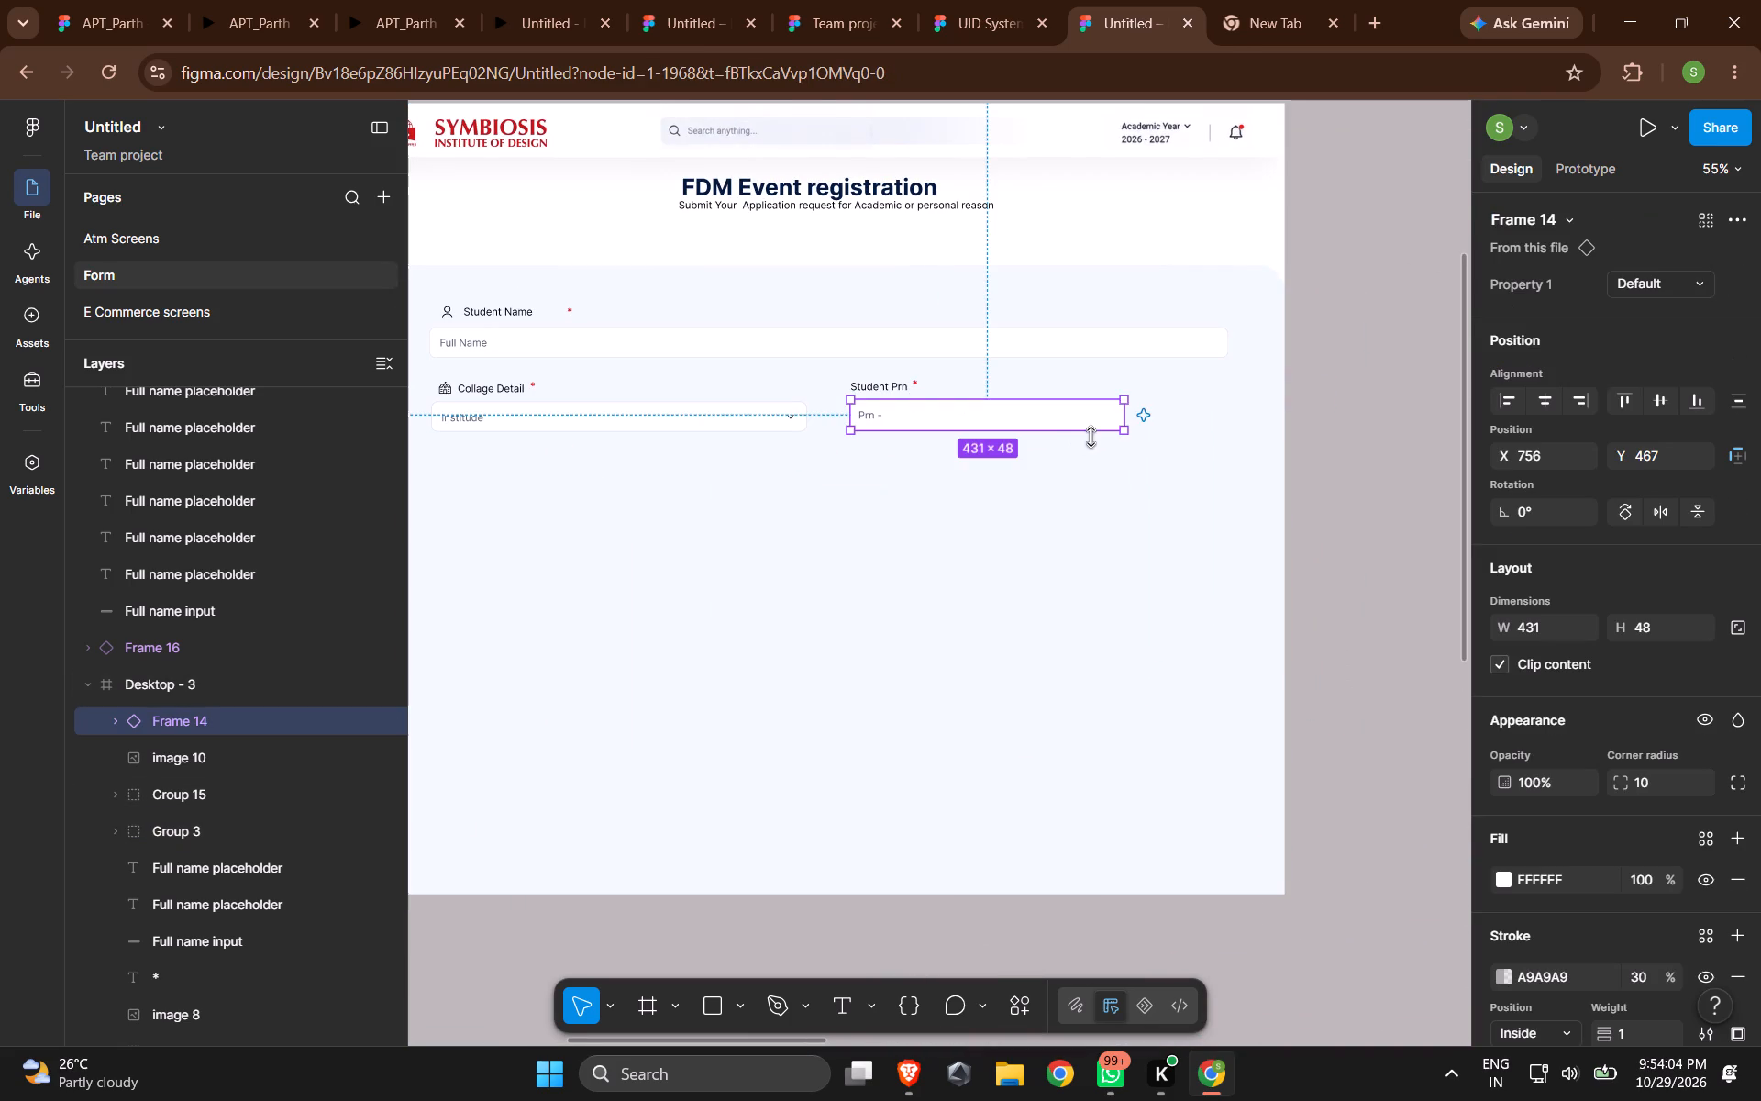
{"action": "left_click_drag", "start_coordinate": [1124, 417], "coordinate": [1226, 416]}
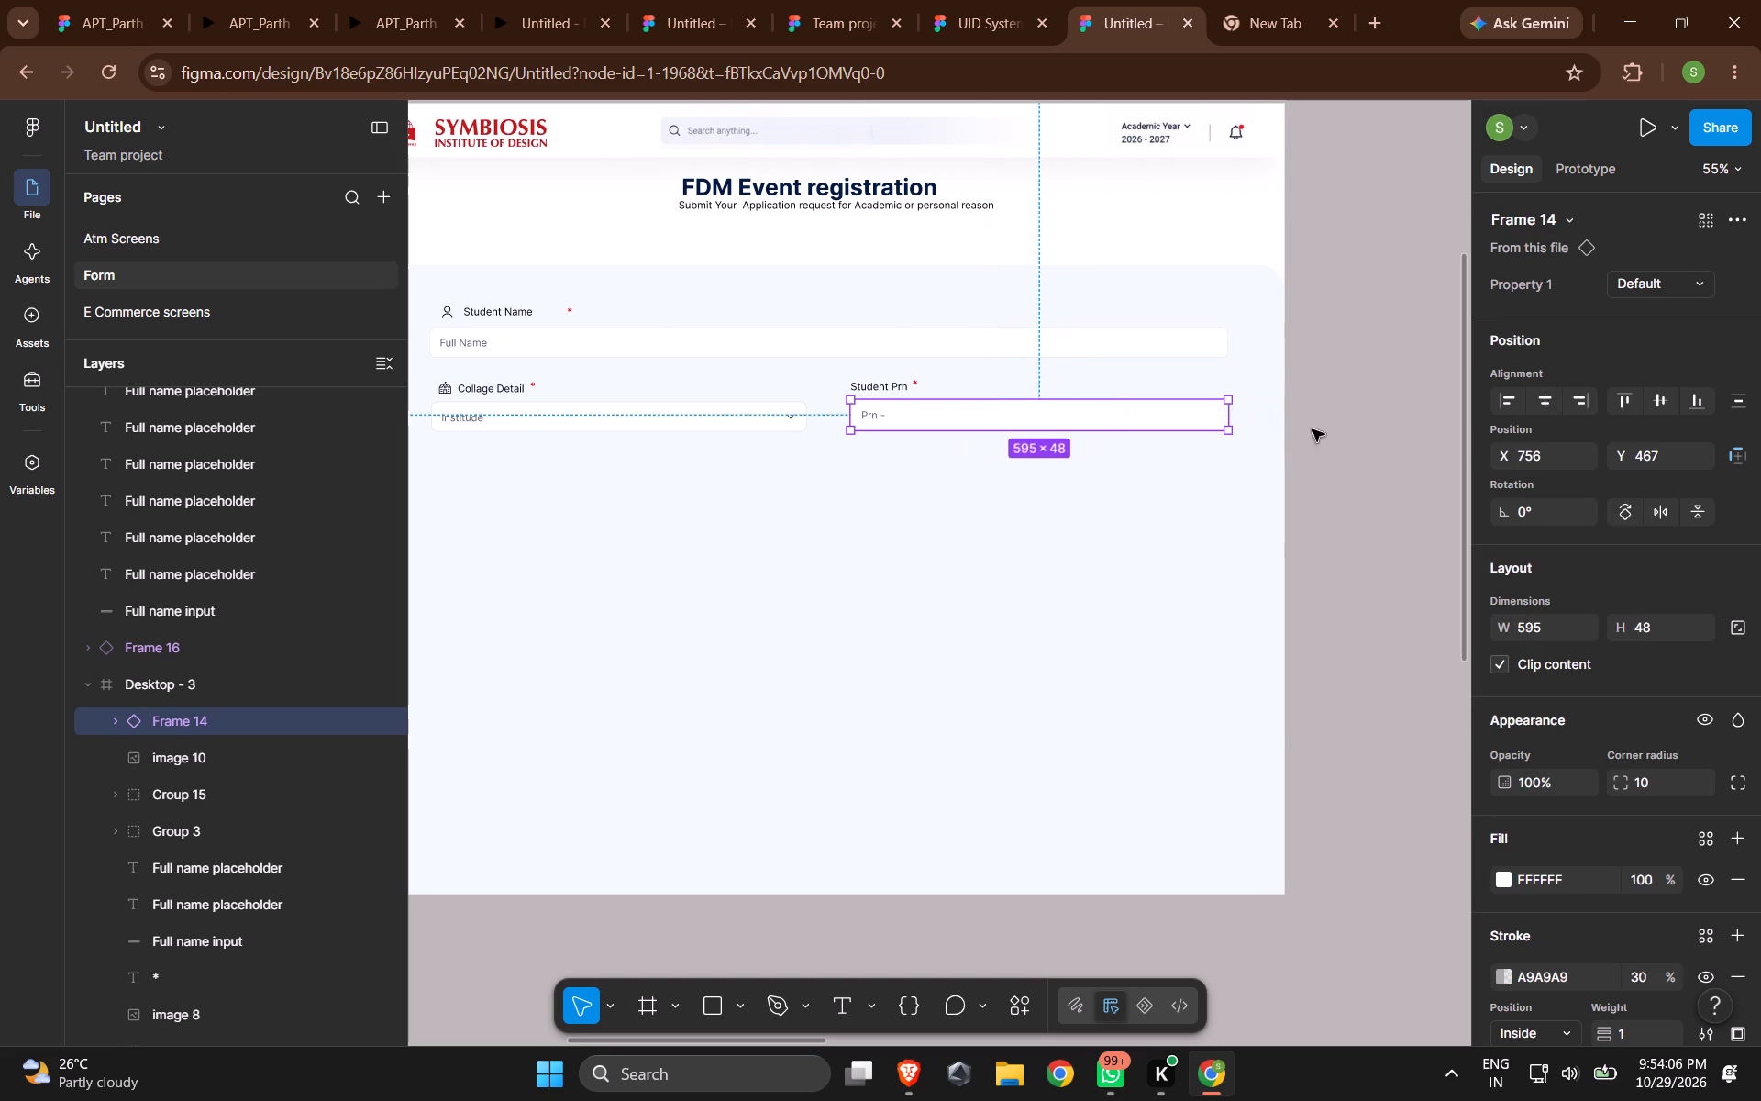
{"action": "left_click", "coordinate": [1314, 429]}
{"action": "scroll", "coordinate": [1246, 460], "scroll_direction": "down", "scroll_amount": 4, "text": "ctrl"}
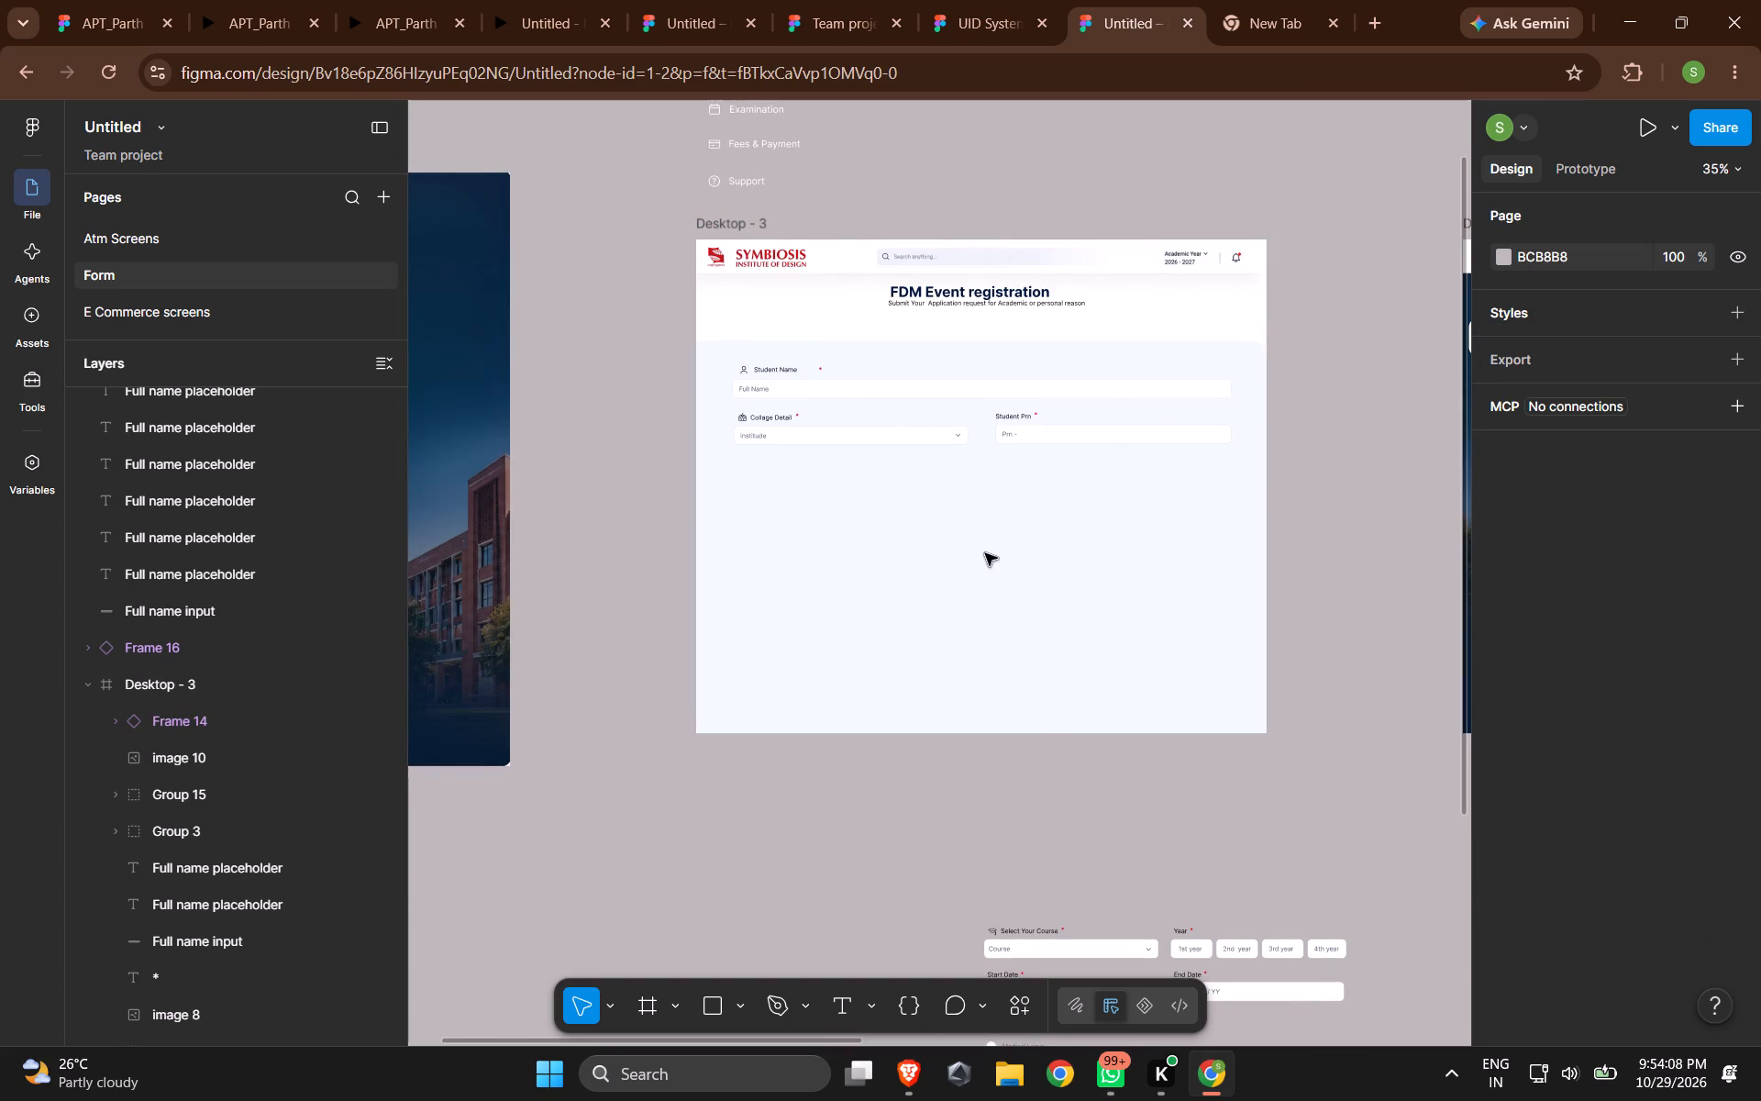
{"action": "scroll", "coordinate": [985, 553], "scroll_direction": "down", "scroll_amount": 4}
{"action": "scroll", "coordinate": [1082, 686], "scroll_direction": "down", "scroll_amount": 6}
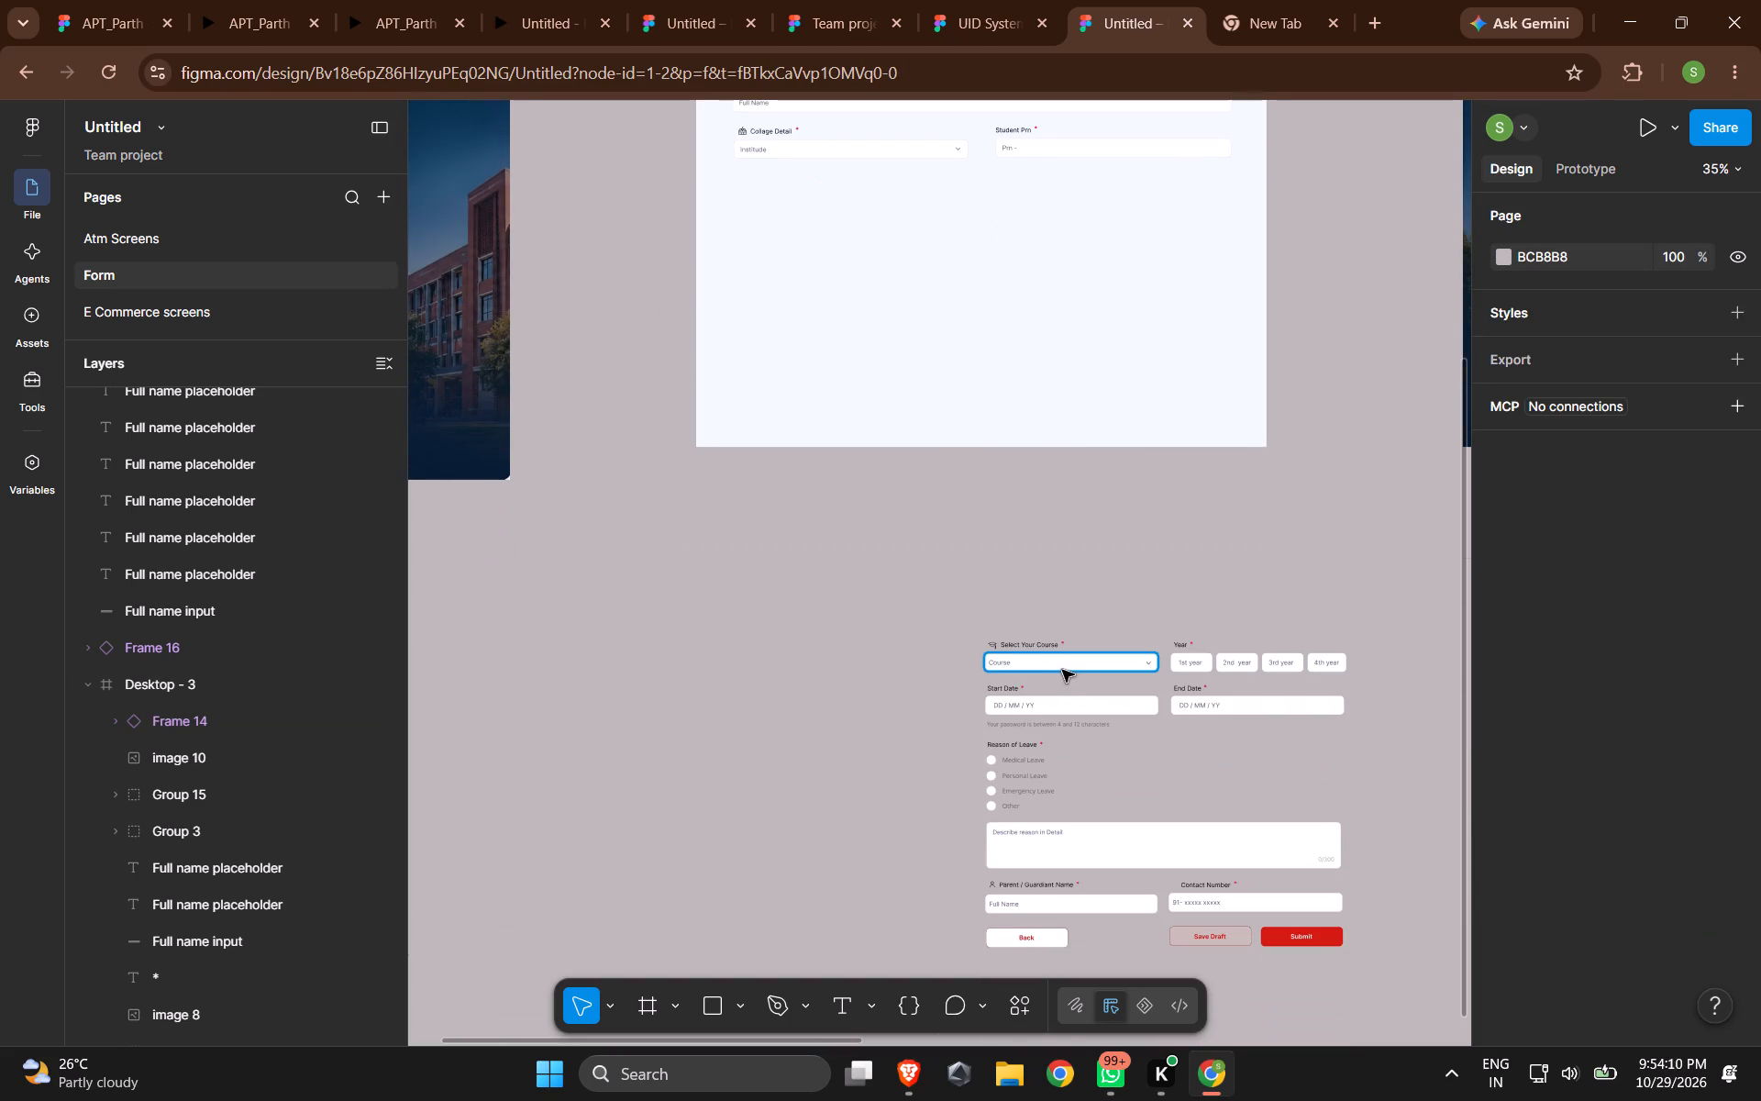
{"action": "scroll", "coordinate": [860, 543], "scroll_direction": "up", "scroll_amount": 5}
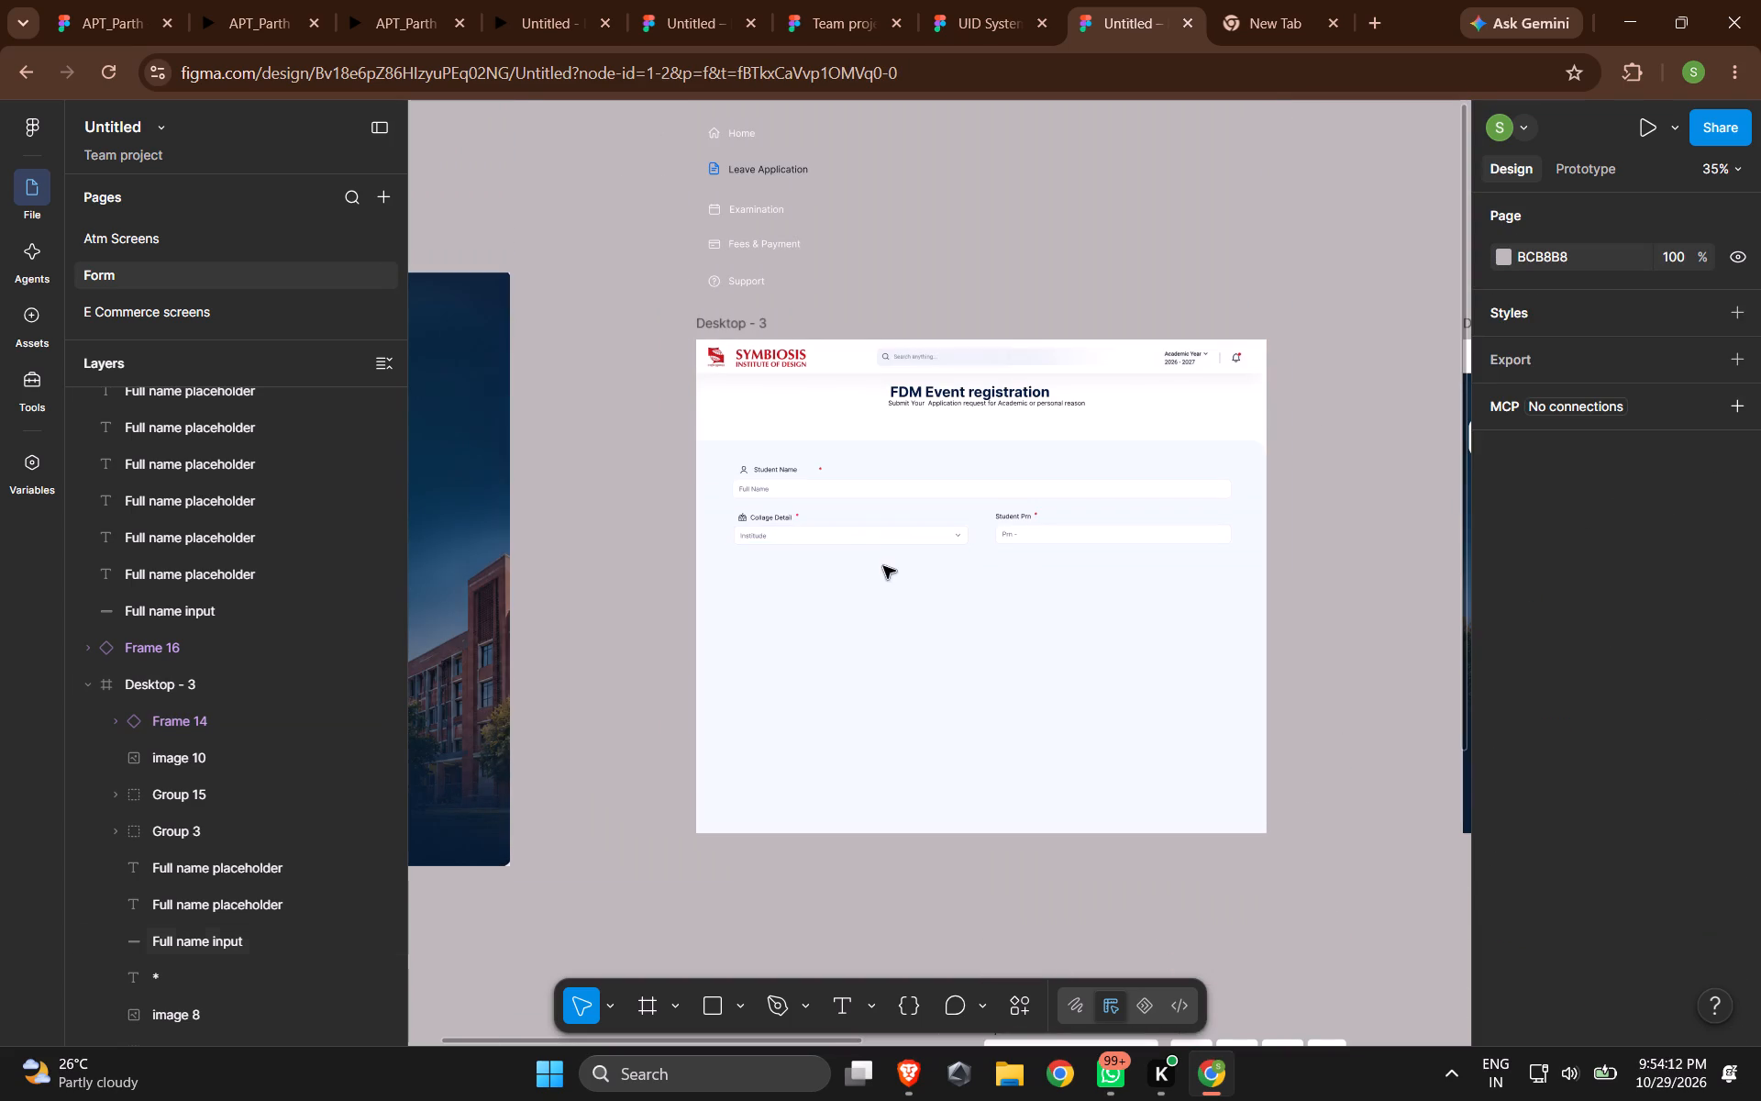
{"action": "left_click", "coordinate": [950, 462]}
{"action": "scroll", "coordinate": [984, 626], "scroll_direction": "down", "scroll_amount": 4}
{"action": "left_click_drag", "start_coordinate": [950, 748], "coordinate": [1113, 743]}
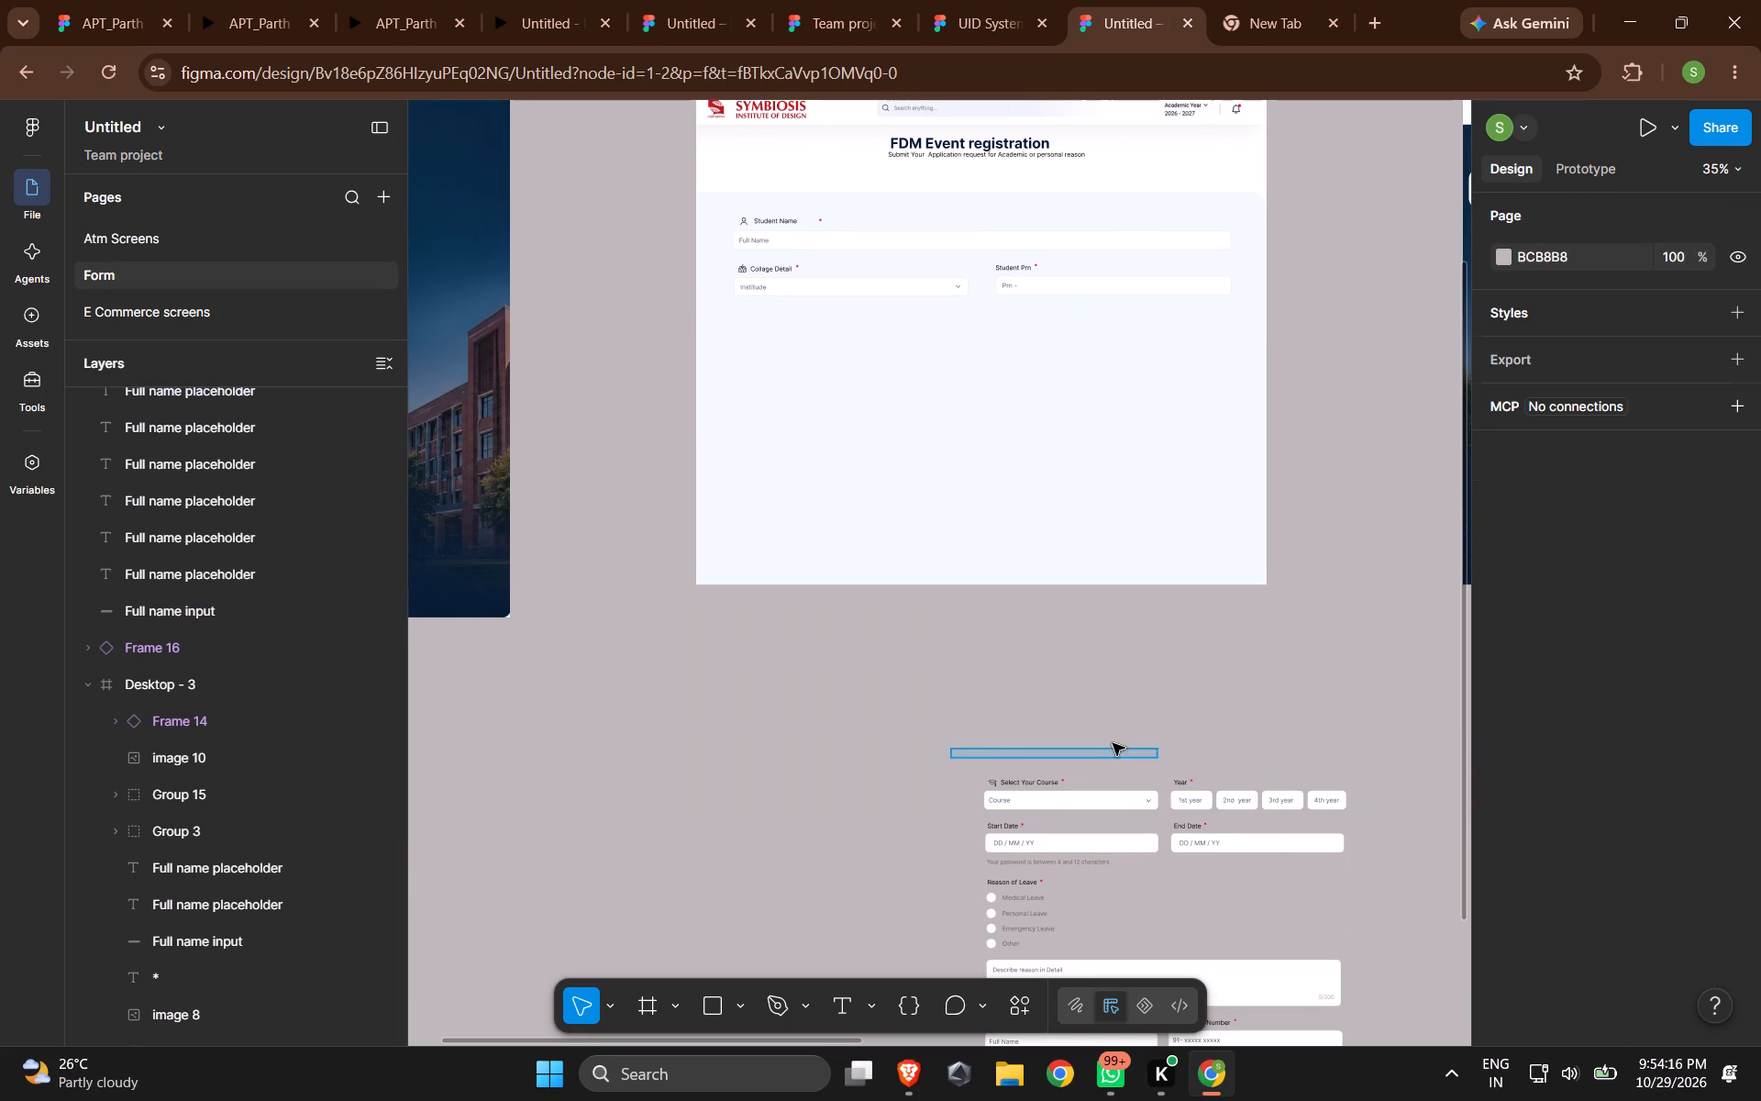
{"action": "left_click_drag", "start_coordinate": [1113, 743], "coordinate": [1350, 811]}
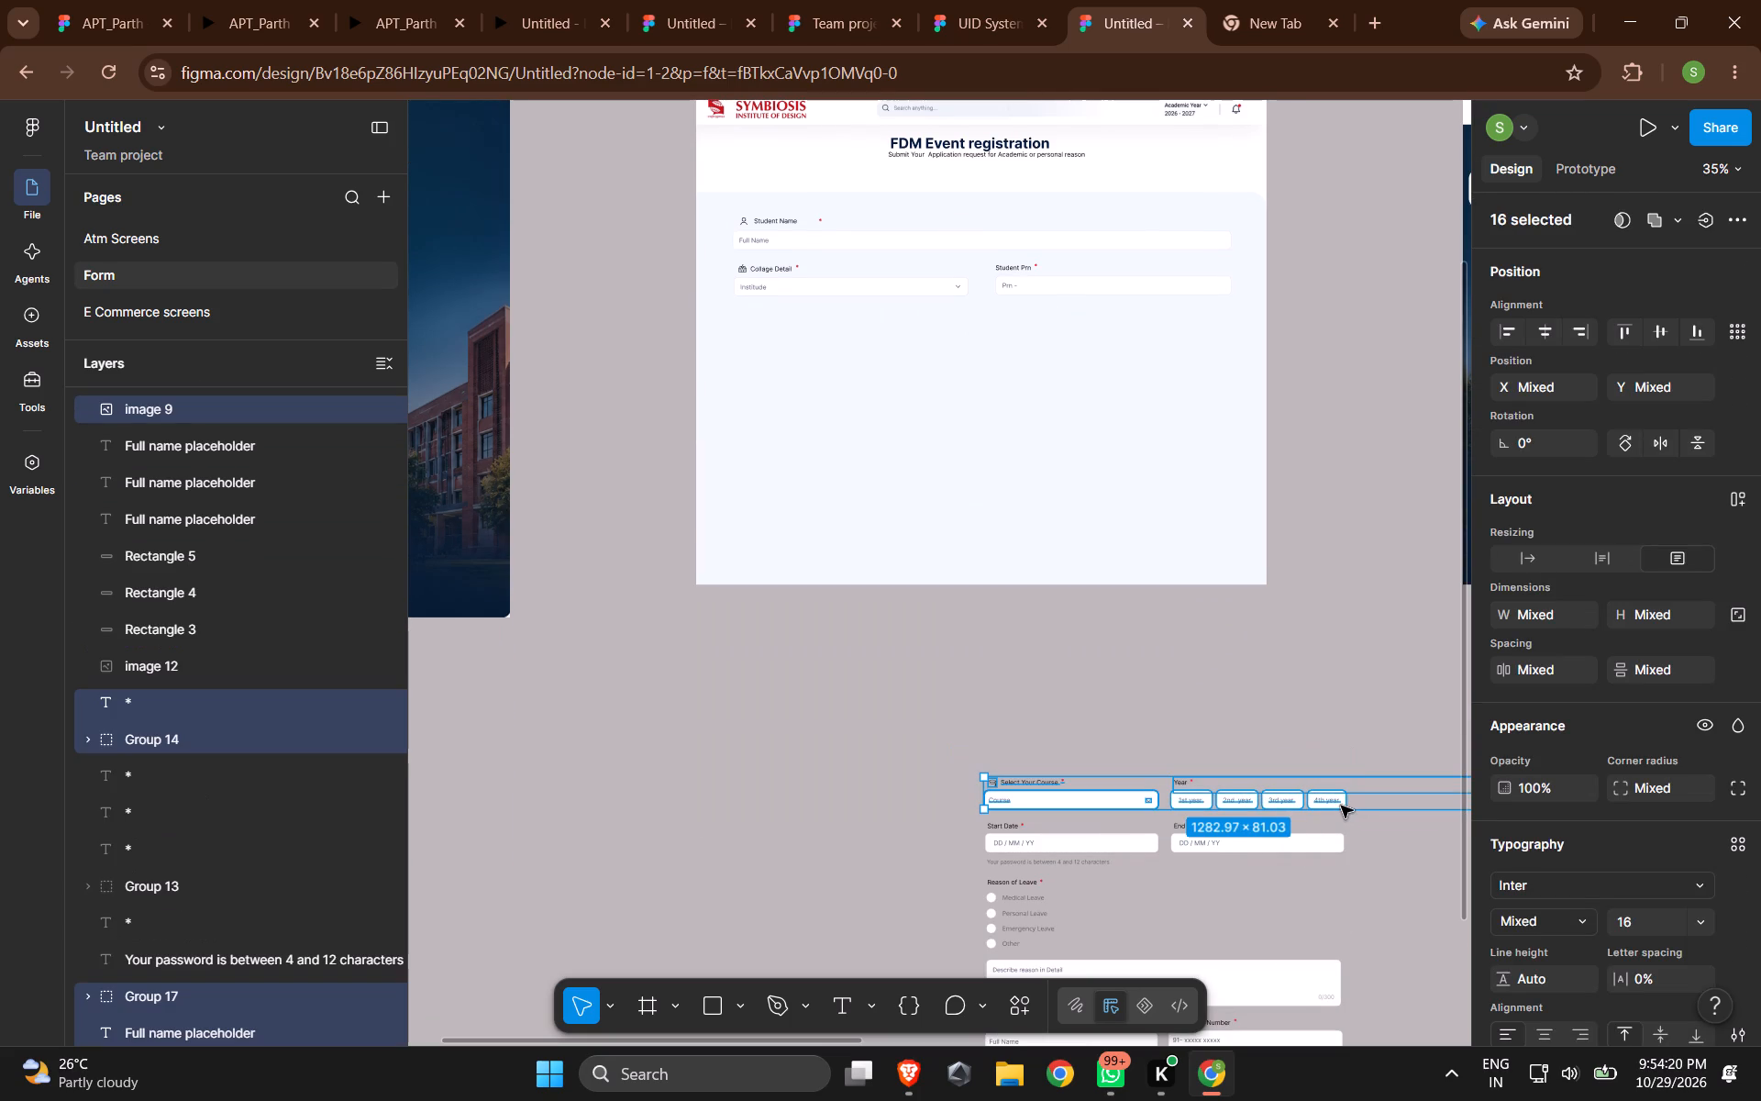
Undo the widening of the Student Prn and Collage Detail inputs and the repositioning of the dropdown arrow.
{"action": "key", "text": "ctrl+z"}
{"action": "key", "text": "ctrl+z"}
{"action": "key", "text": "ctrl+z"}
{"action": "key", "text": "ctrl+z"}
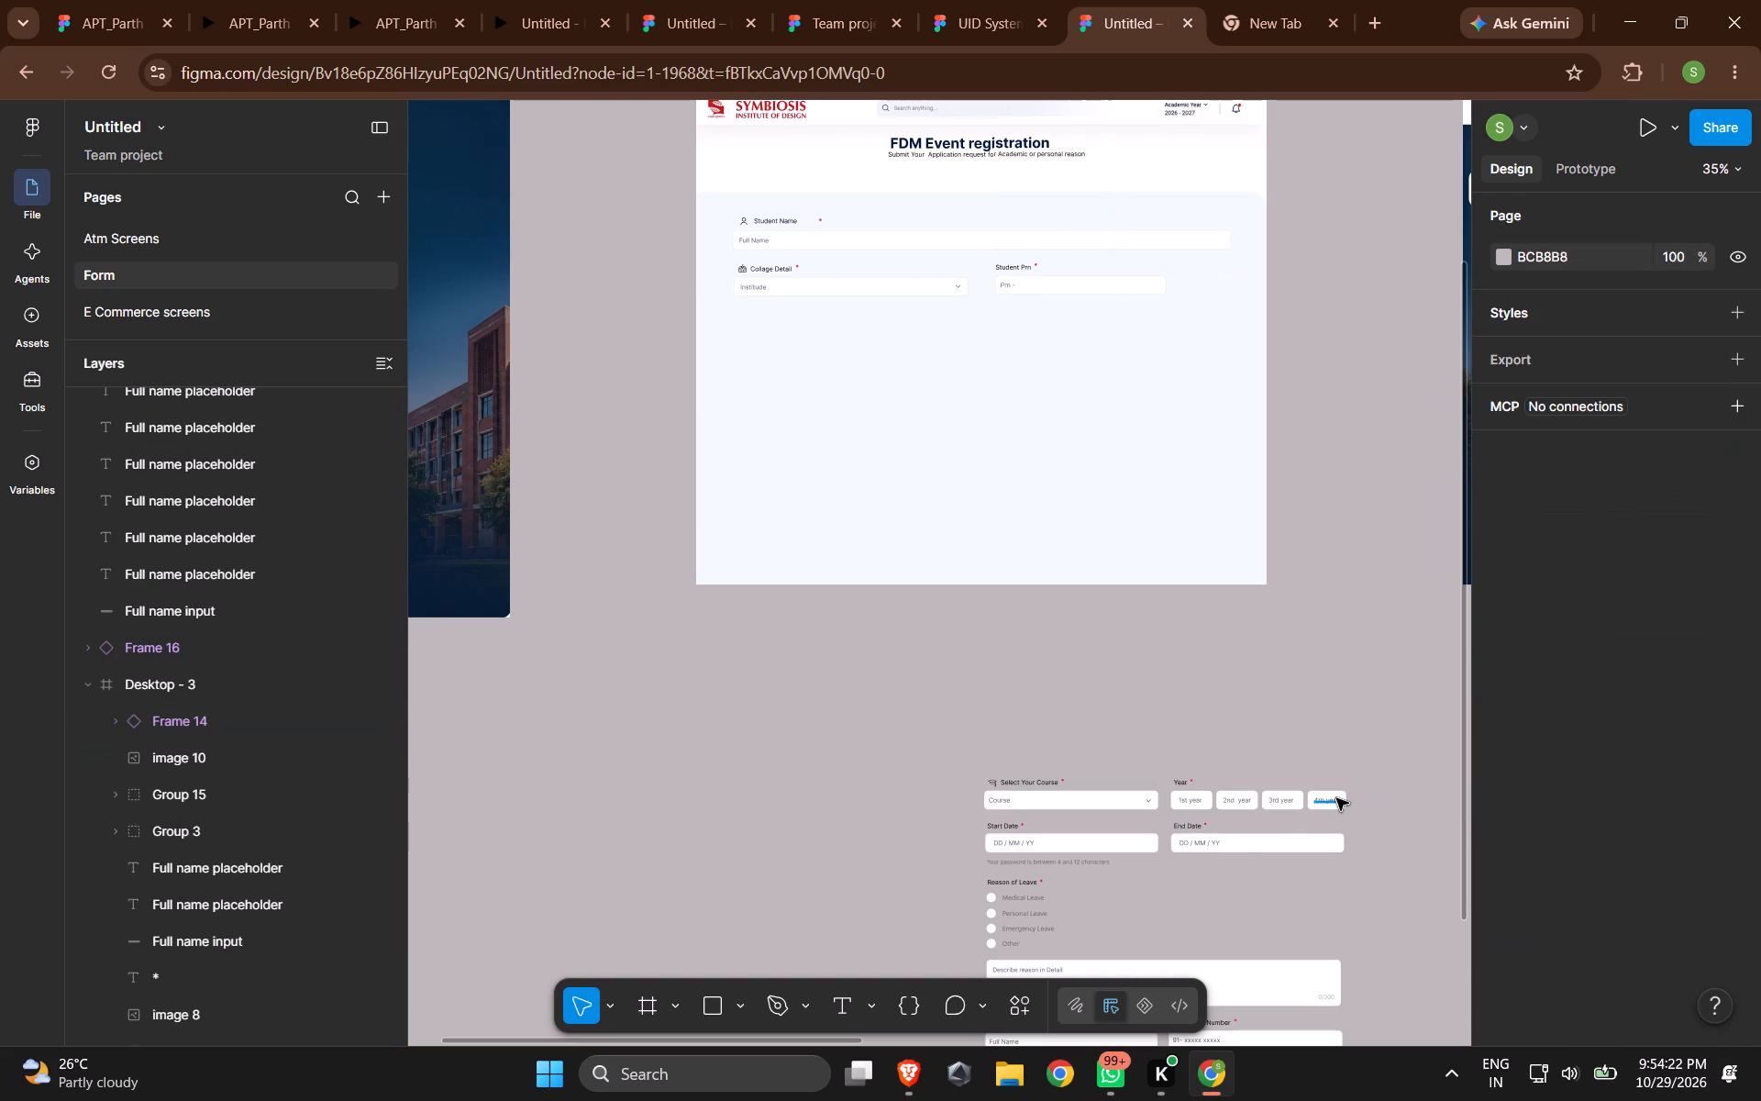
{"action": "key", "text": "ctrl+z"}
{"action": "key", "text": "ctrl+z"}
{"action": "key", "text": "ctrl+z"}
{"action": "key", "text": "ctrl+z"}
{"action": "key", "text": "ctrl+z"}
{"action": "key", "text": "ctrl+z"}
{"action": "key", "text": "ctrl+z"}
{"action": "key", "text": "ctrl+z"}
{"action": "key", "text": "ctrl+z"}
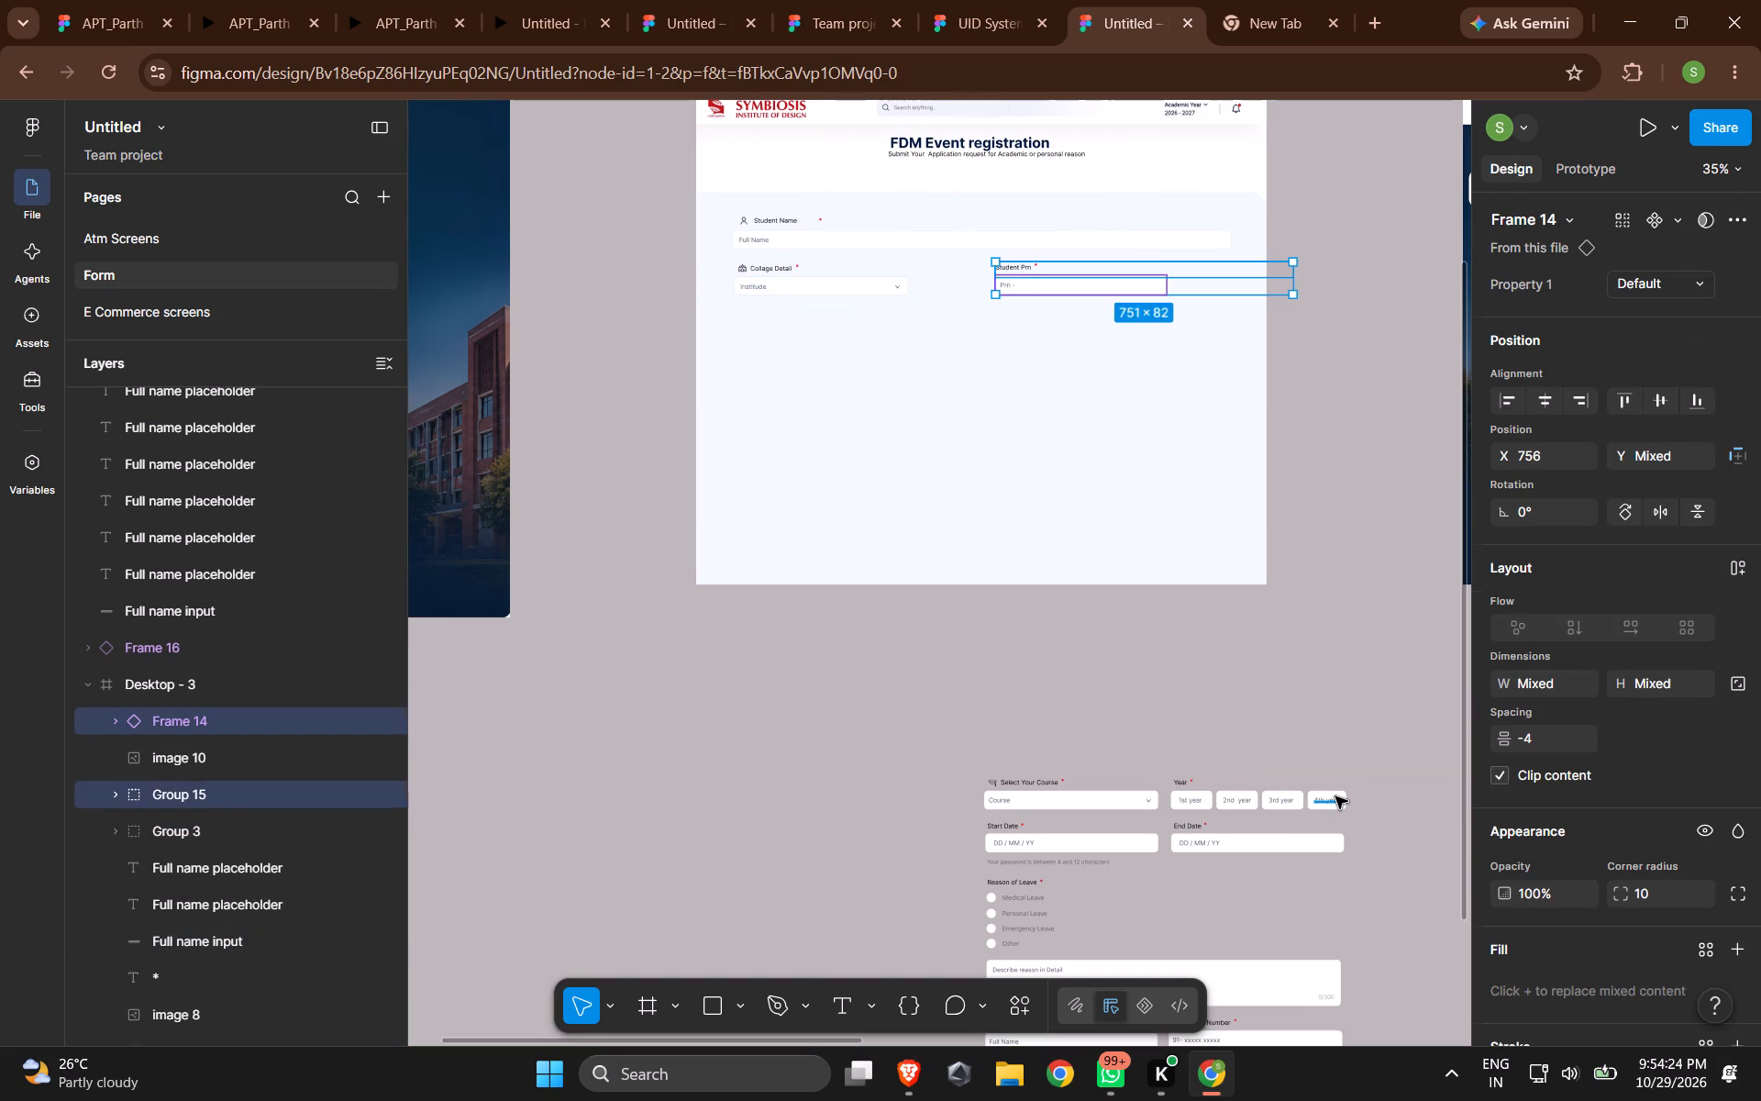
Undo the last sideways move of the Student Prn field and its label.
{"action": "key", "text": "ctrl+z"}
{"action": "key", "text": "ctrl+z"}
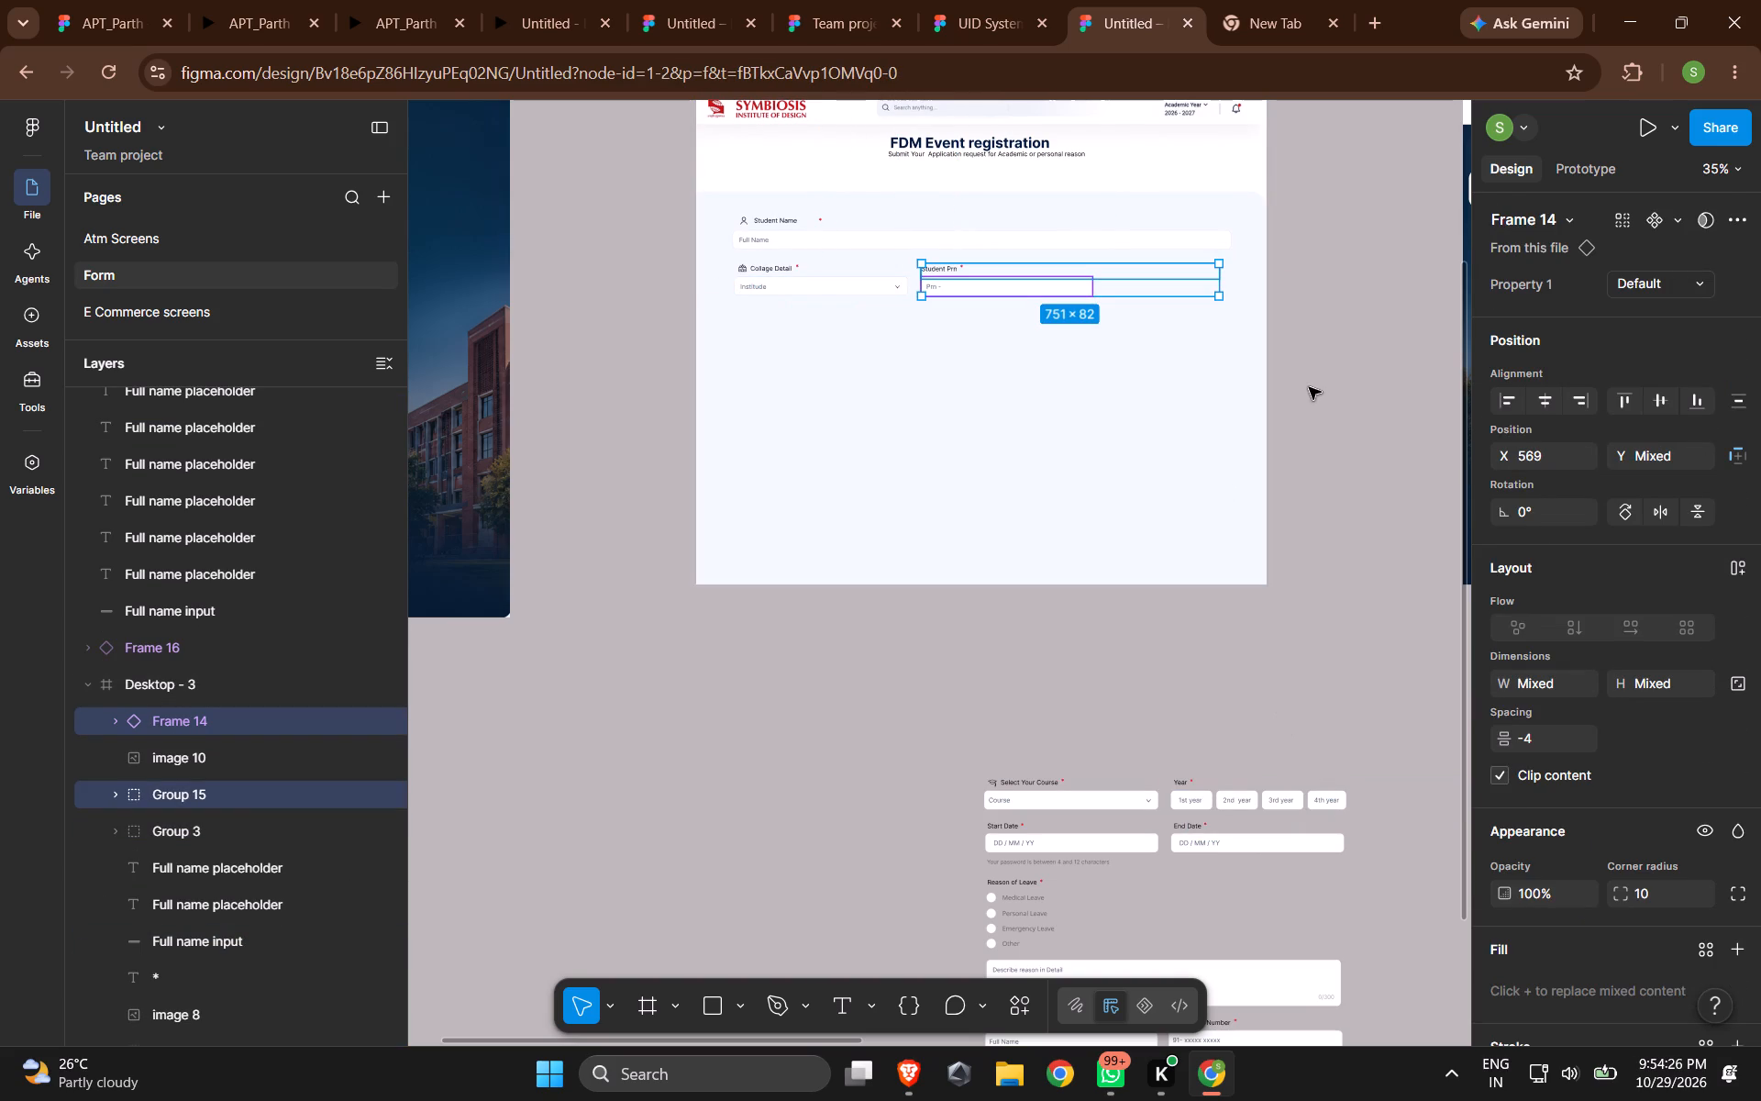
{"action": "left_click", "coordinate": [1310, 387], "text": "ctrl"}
Narrow the Full Name input to 908 so its right edge lines up with the Student Prn input.
{"action": "left_click", "coordinate": [996, 251]}
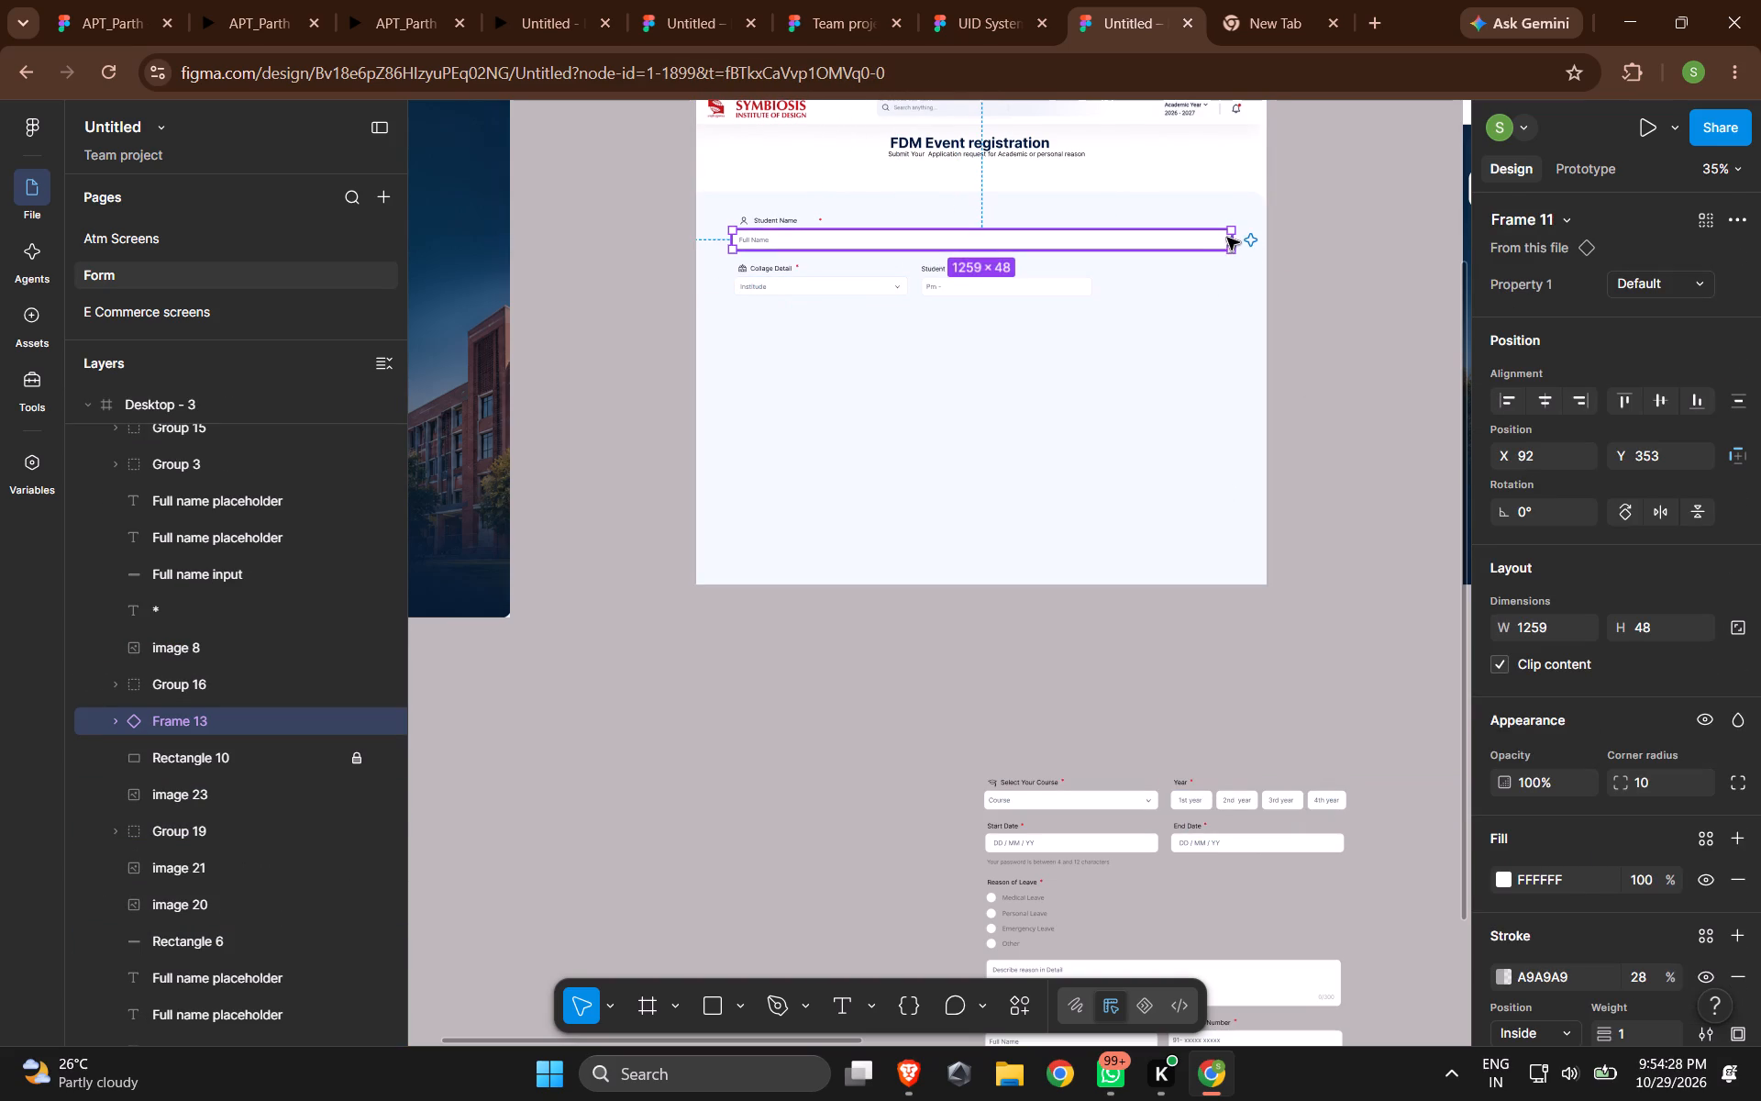
{"action": "left_click_drag", "start_coordinate": [1233, 236], "coordinate": [1092, 246]}
{"action": "left_click", "coordinate": [1134, 322]}
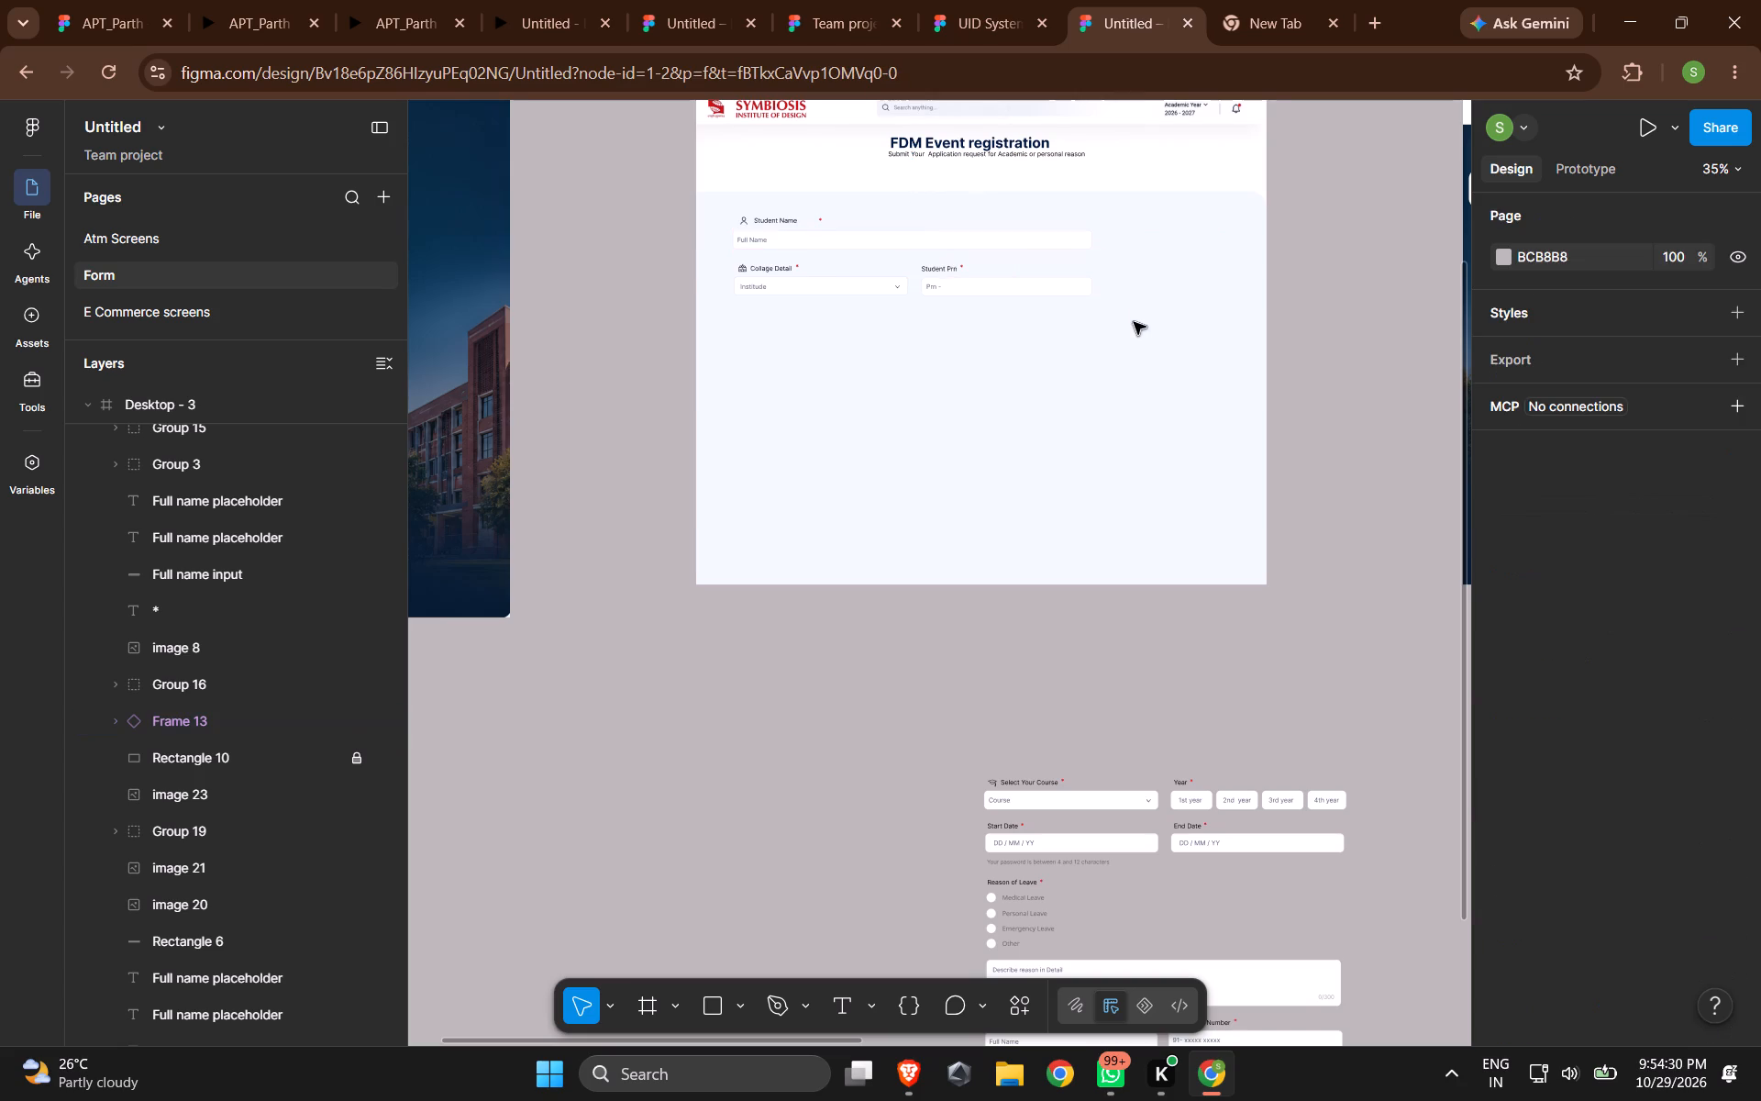
Shift the Student Name, Collage Detail and Student Prn fields together slightly up and left, putting the Full Name input at X 77, Y 344.
{"action": "left_click_drag", "start_coordinate": [1093, 327], "coordinate": [721, 206]}
{"action": "left_click", "coordinate": [879, 257]}
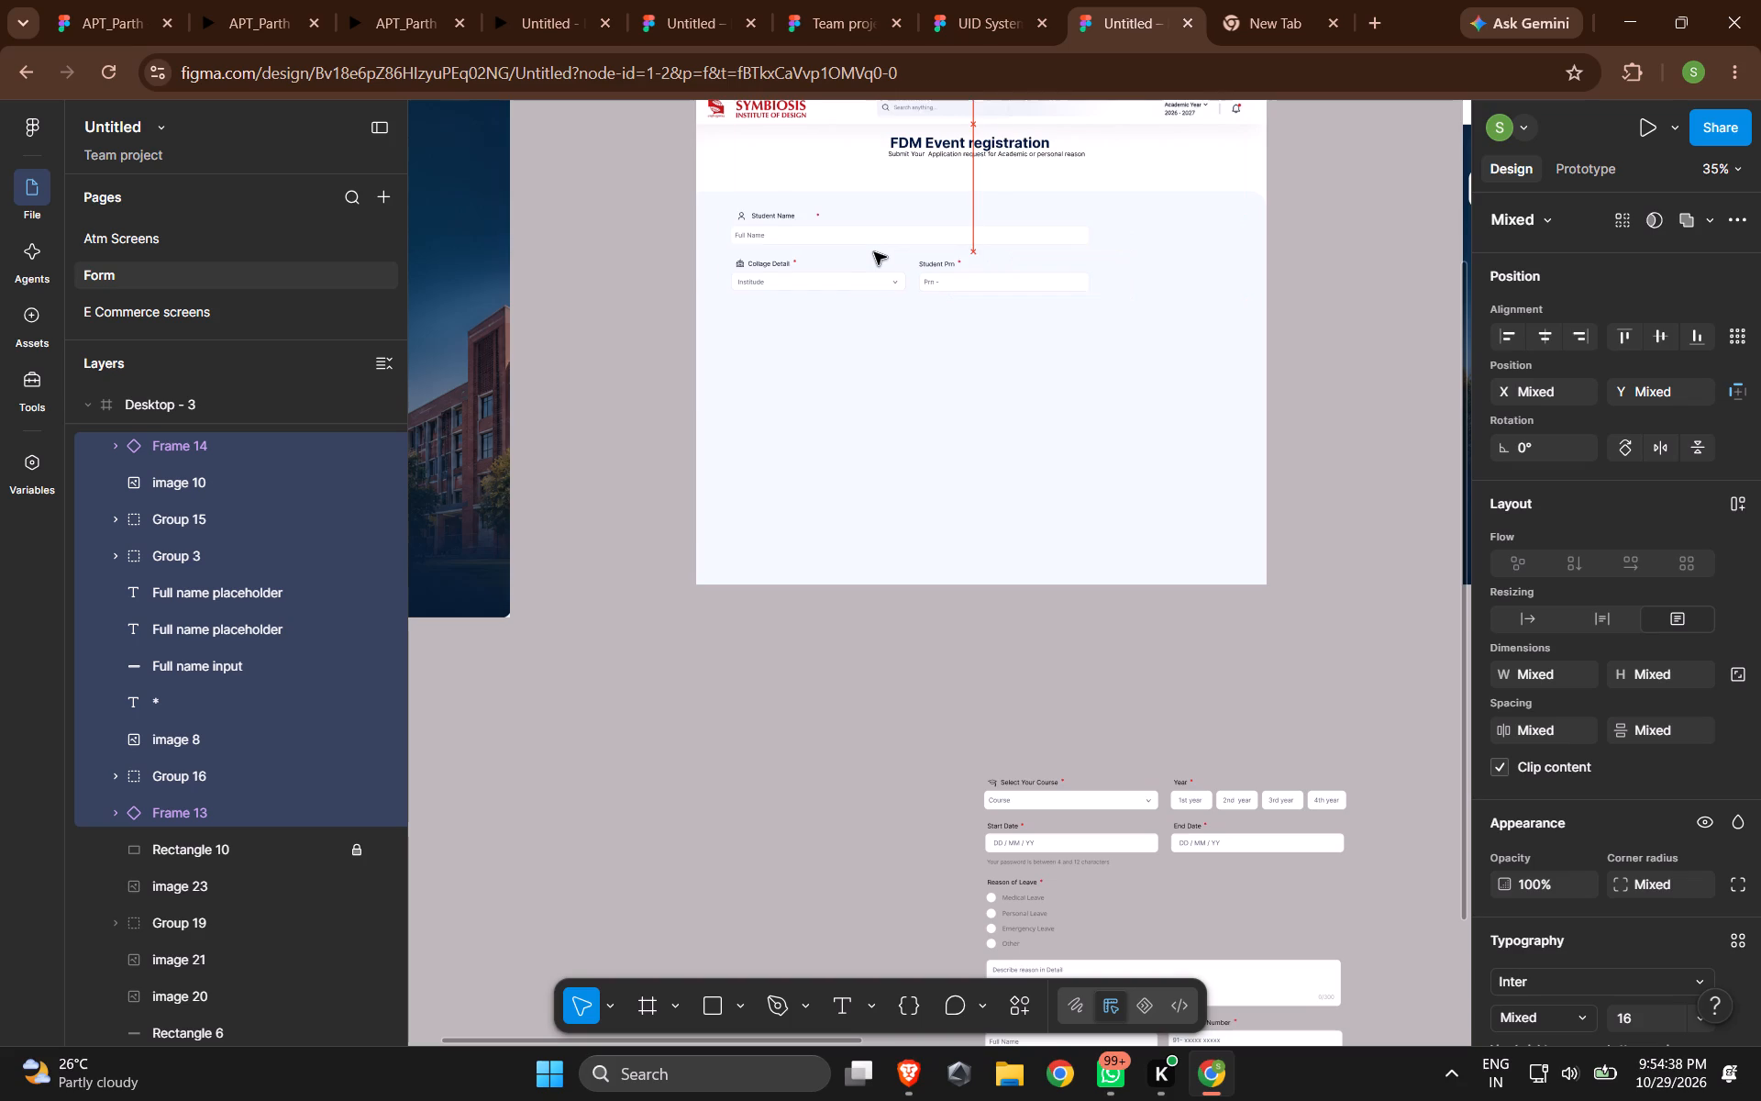
{"action": "left_click", "coordinate": [1070, 244]}
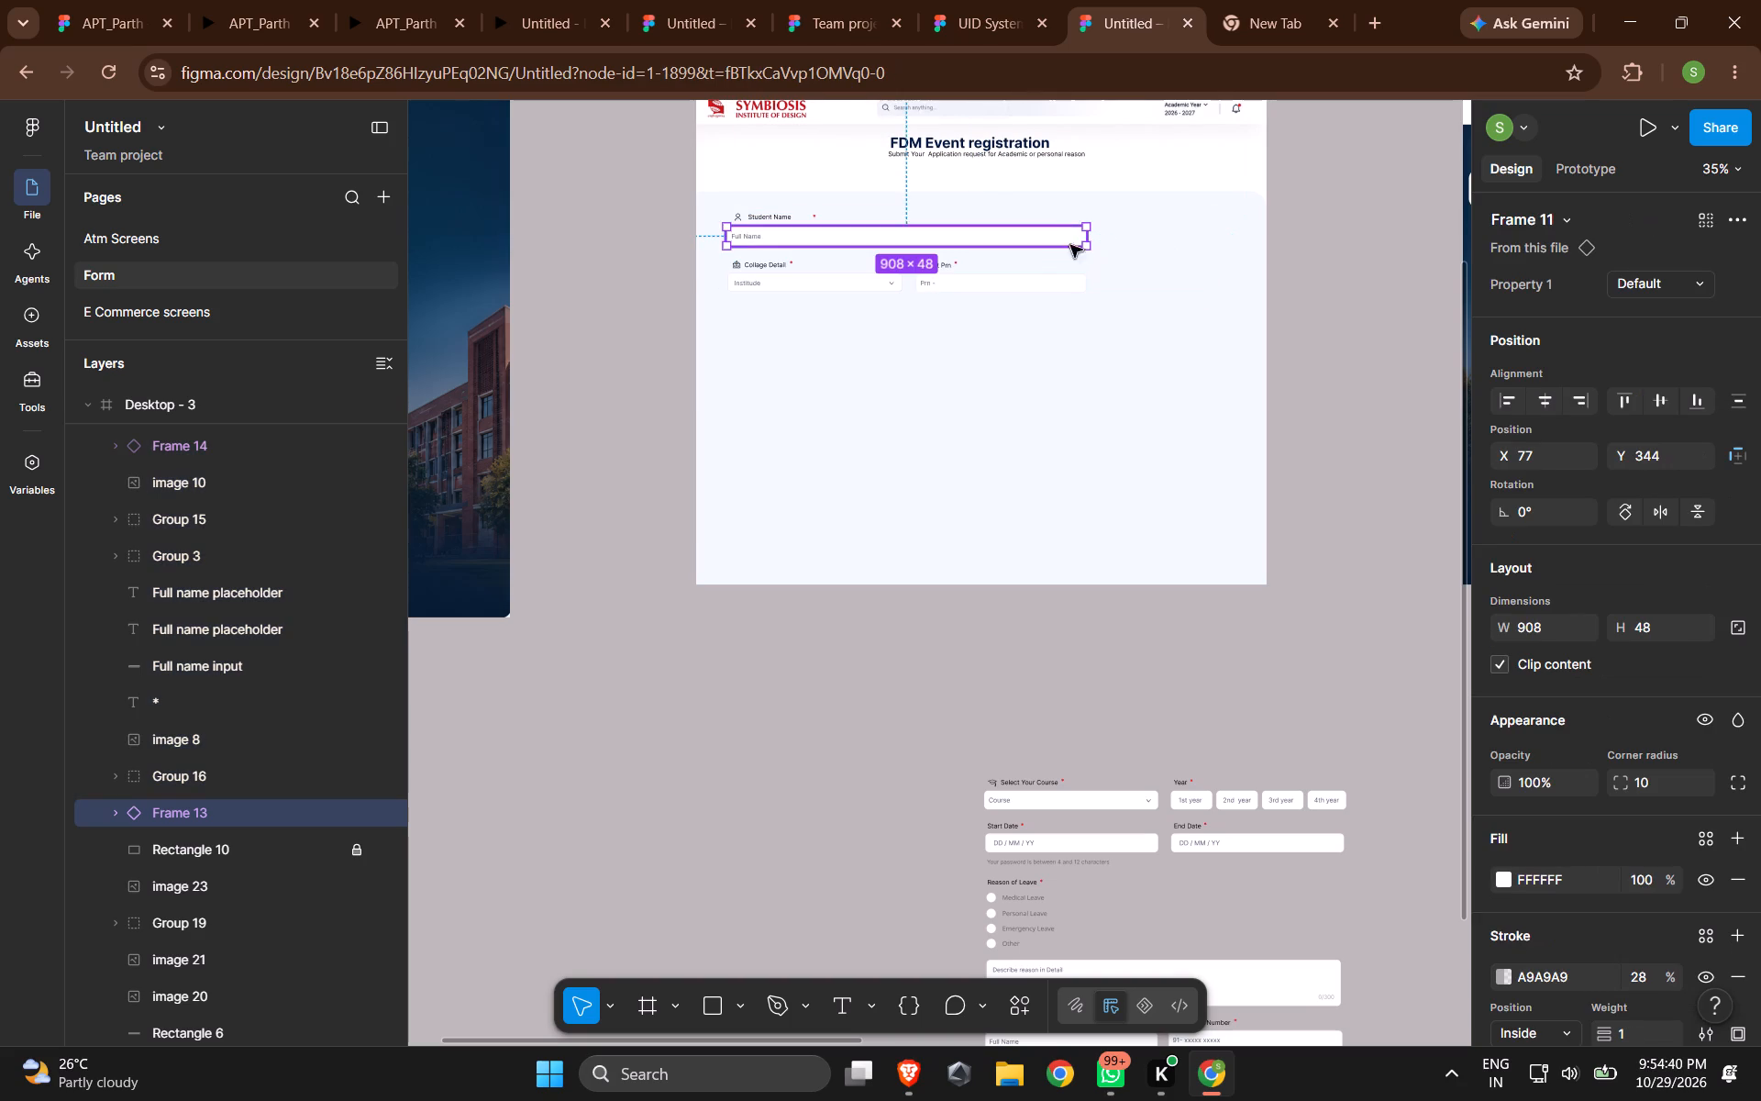
{"action": "left_click", "coordinate": [1063, 288]}
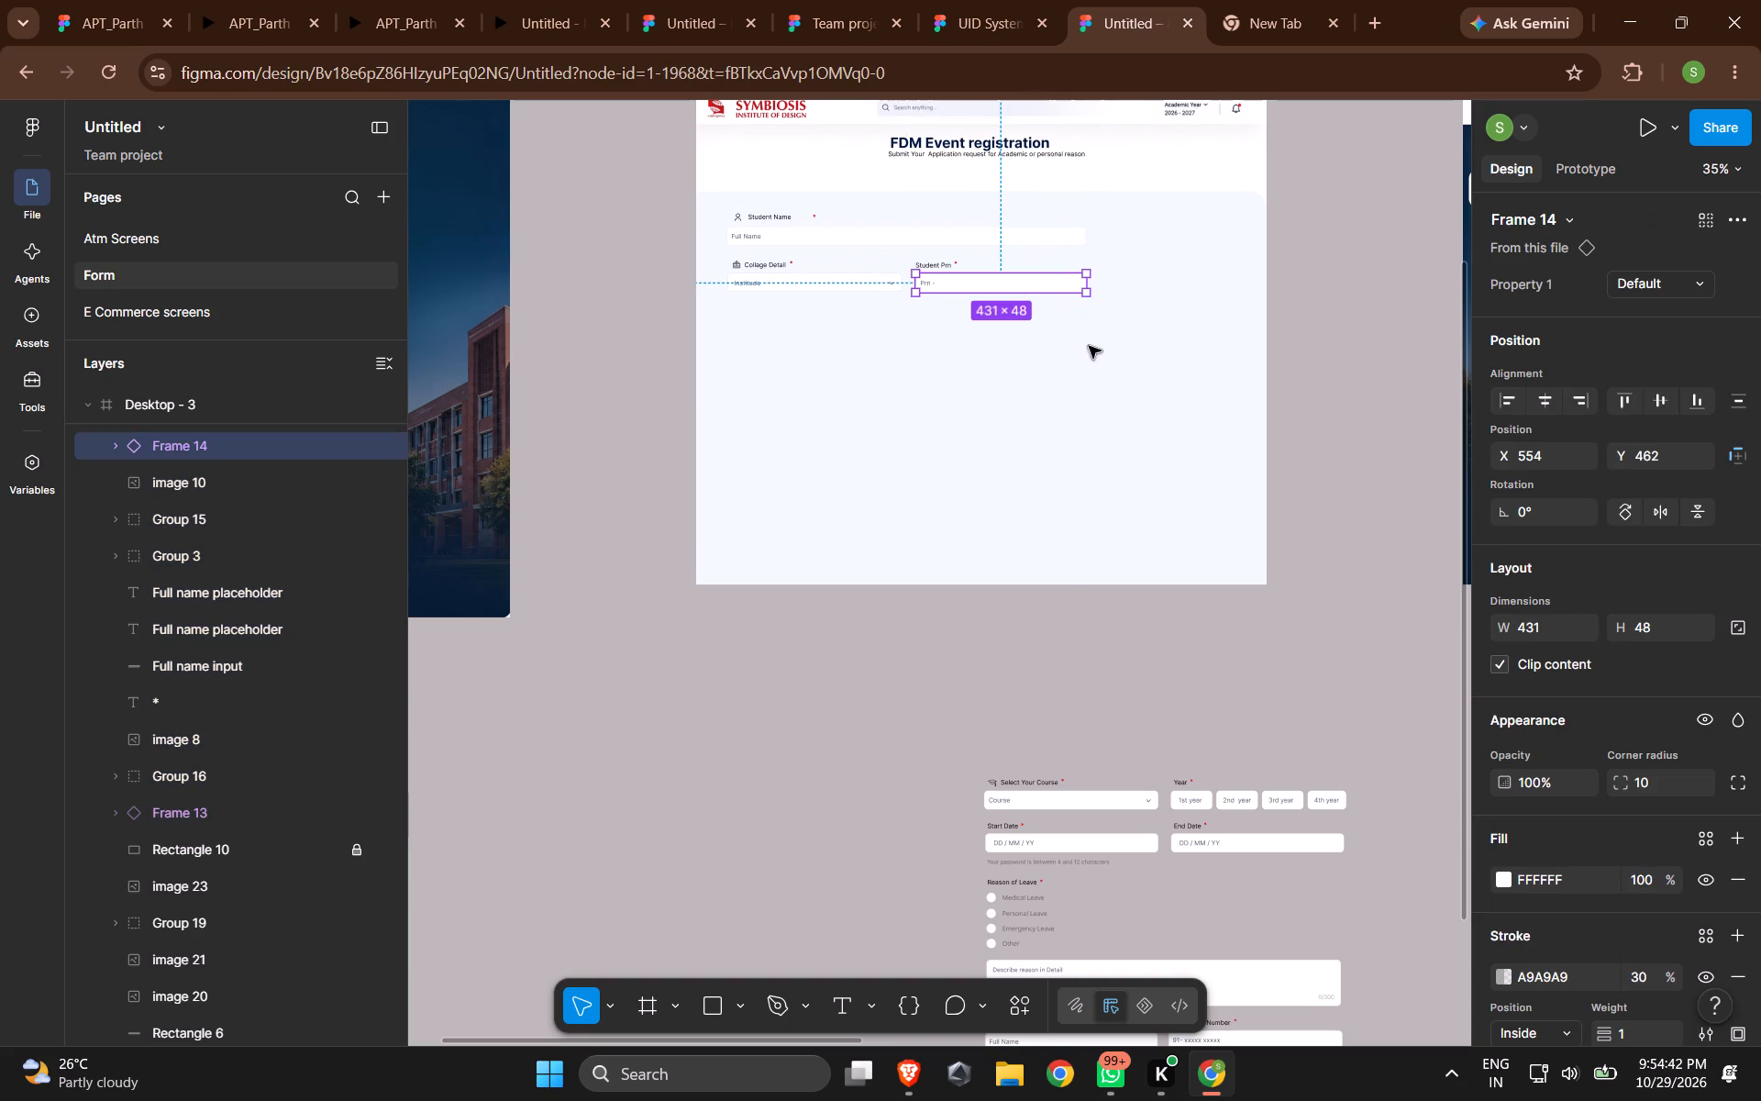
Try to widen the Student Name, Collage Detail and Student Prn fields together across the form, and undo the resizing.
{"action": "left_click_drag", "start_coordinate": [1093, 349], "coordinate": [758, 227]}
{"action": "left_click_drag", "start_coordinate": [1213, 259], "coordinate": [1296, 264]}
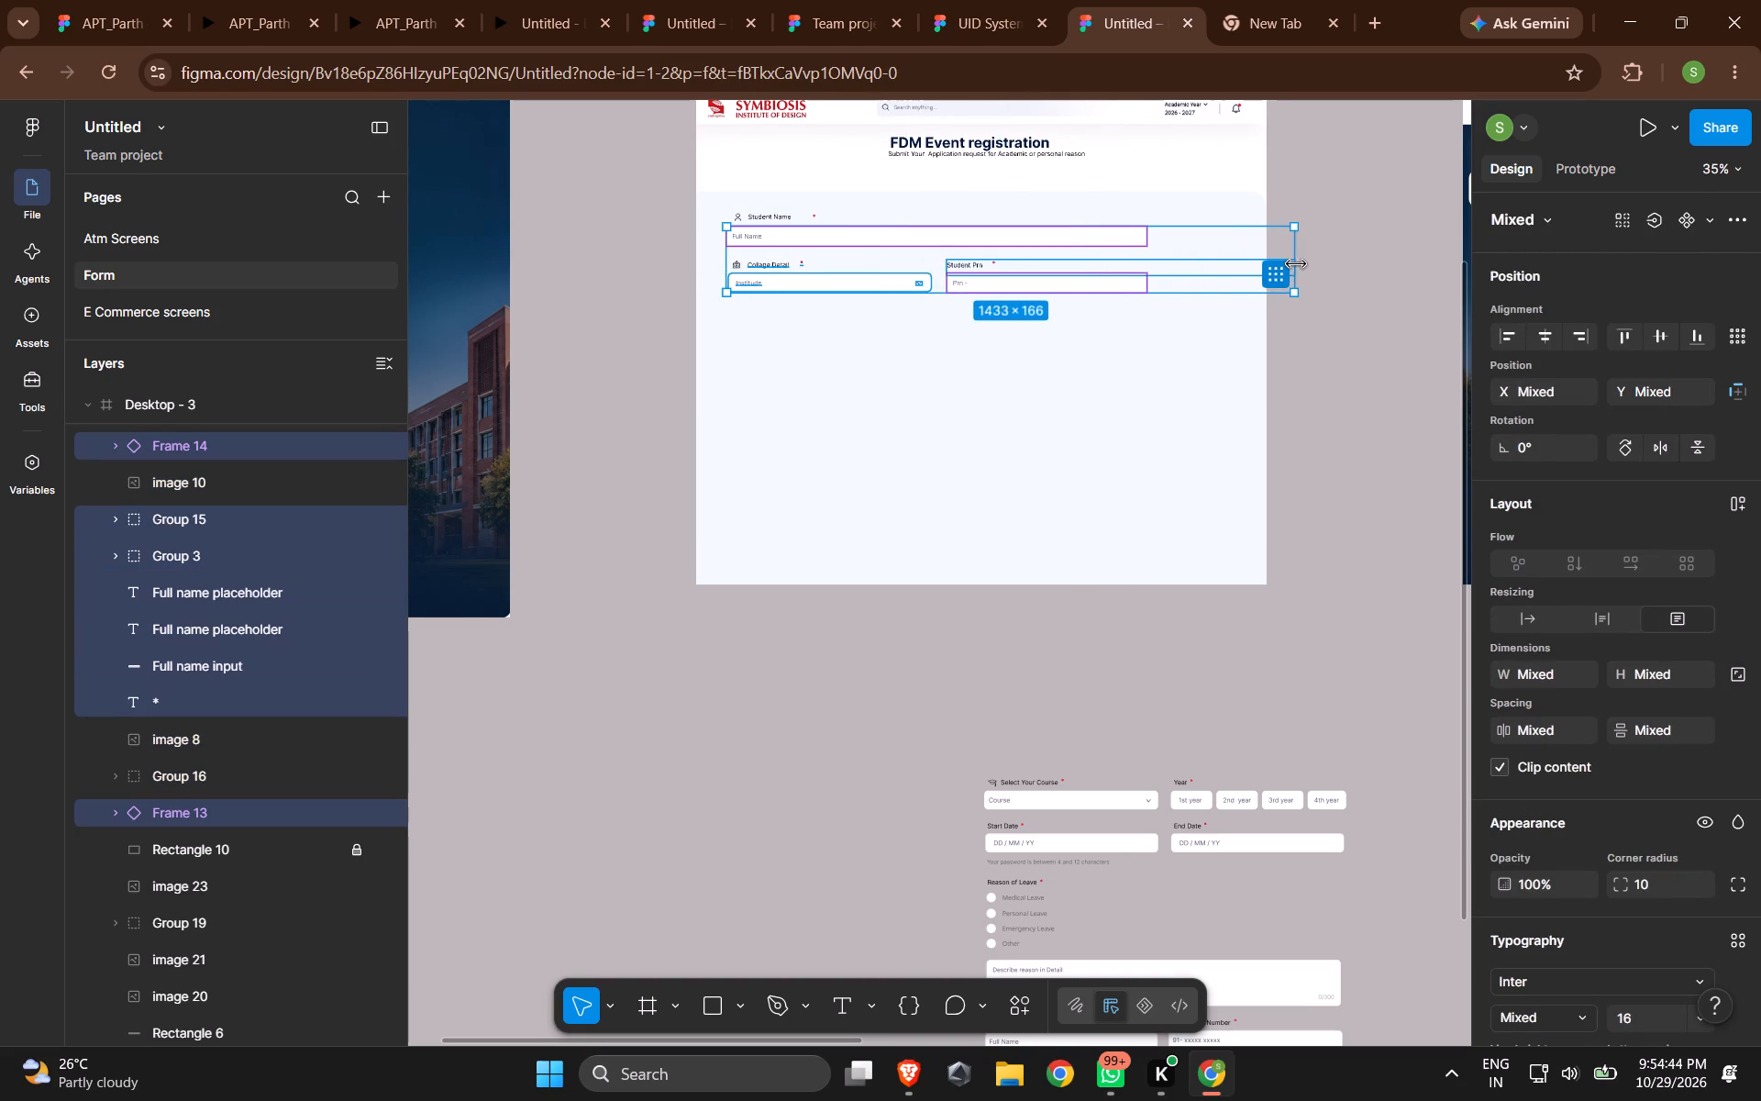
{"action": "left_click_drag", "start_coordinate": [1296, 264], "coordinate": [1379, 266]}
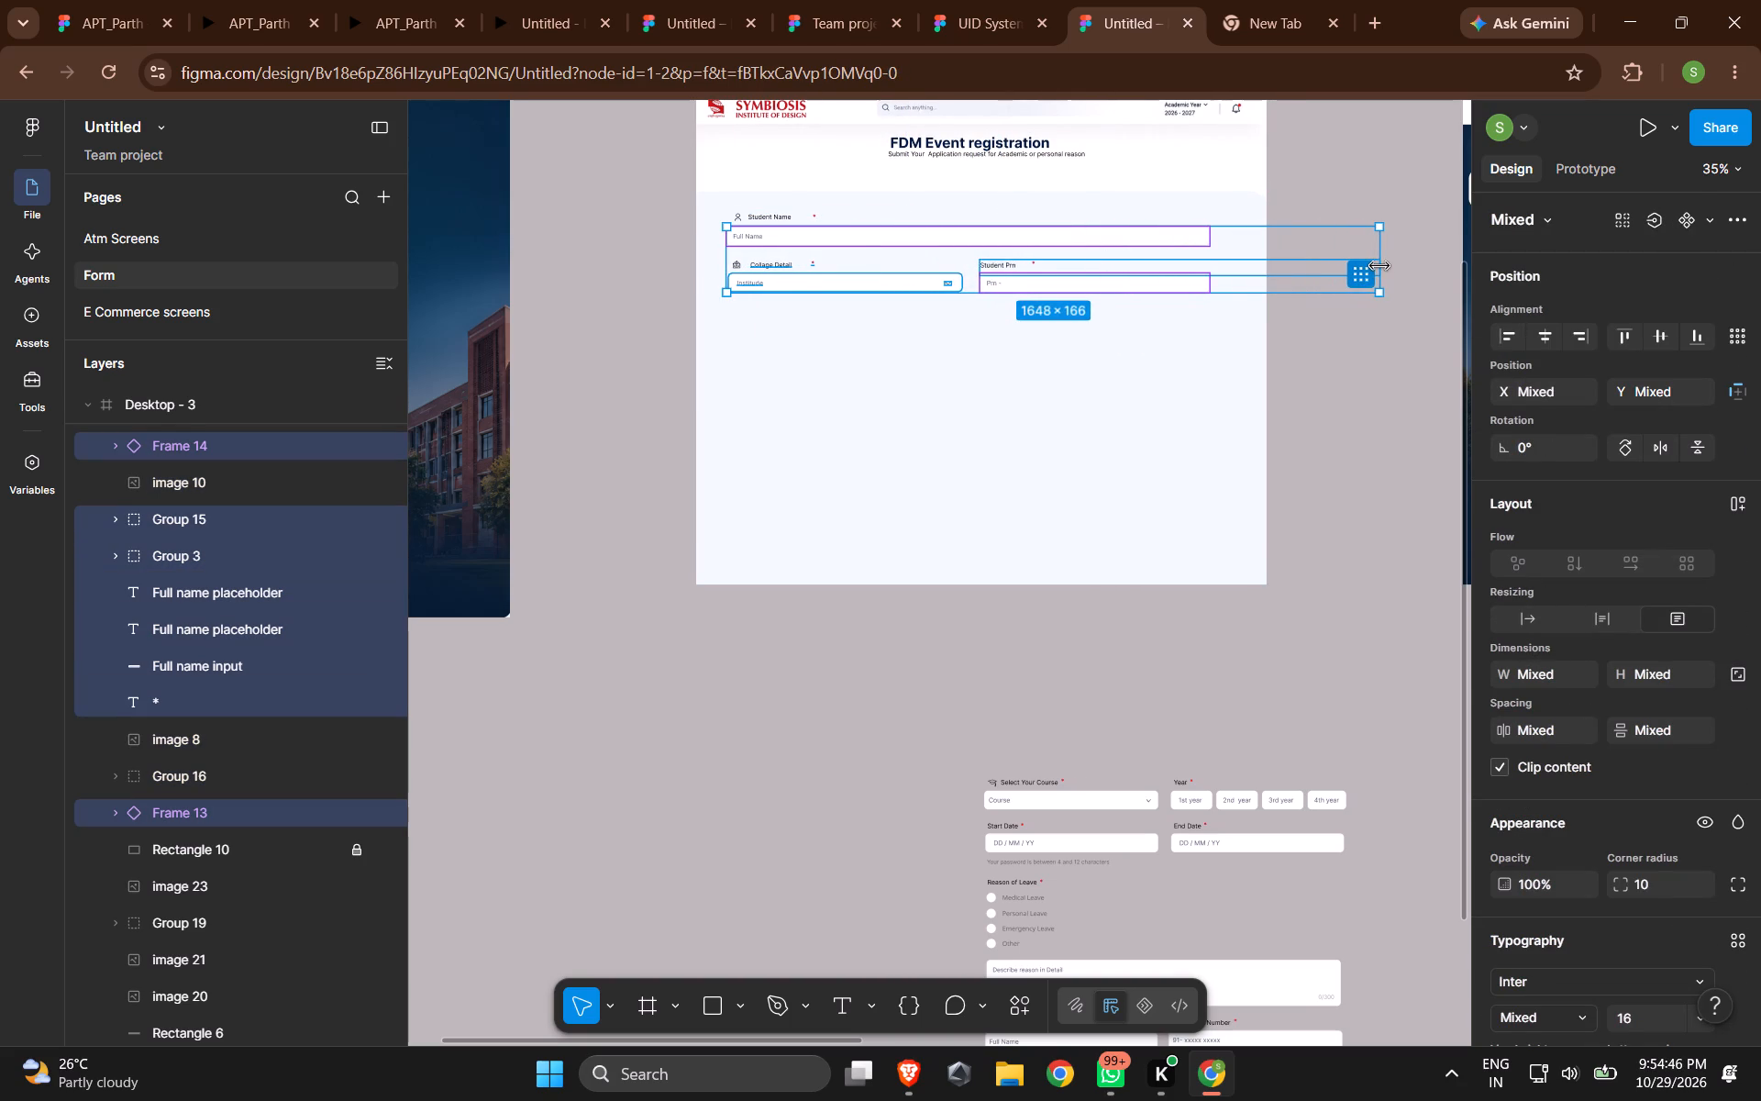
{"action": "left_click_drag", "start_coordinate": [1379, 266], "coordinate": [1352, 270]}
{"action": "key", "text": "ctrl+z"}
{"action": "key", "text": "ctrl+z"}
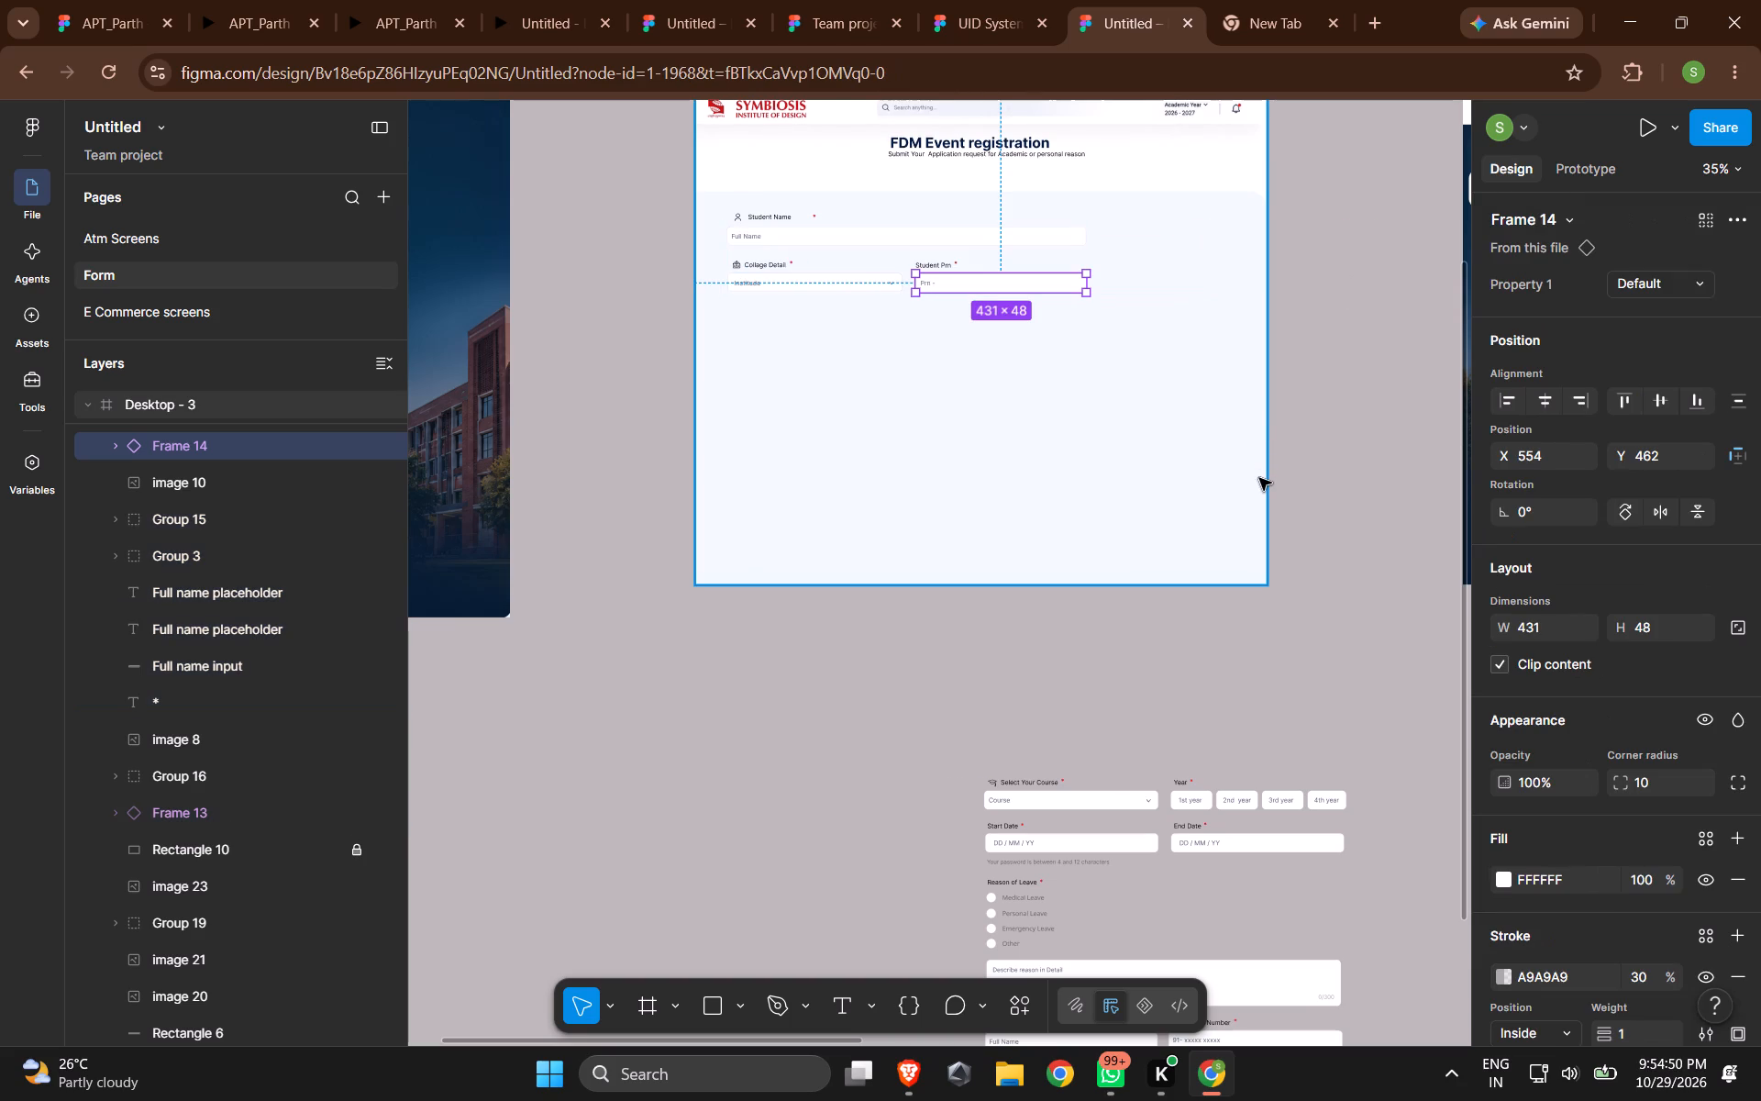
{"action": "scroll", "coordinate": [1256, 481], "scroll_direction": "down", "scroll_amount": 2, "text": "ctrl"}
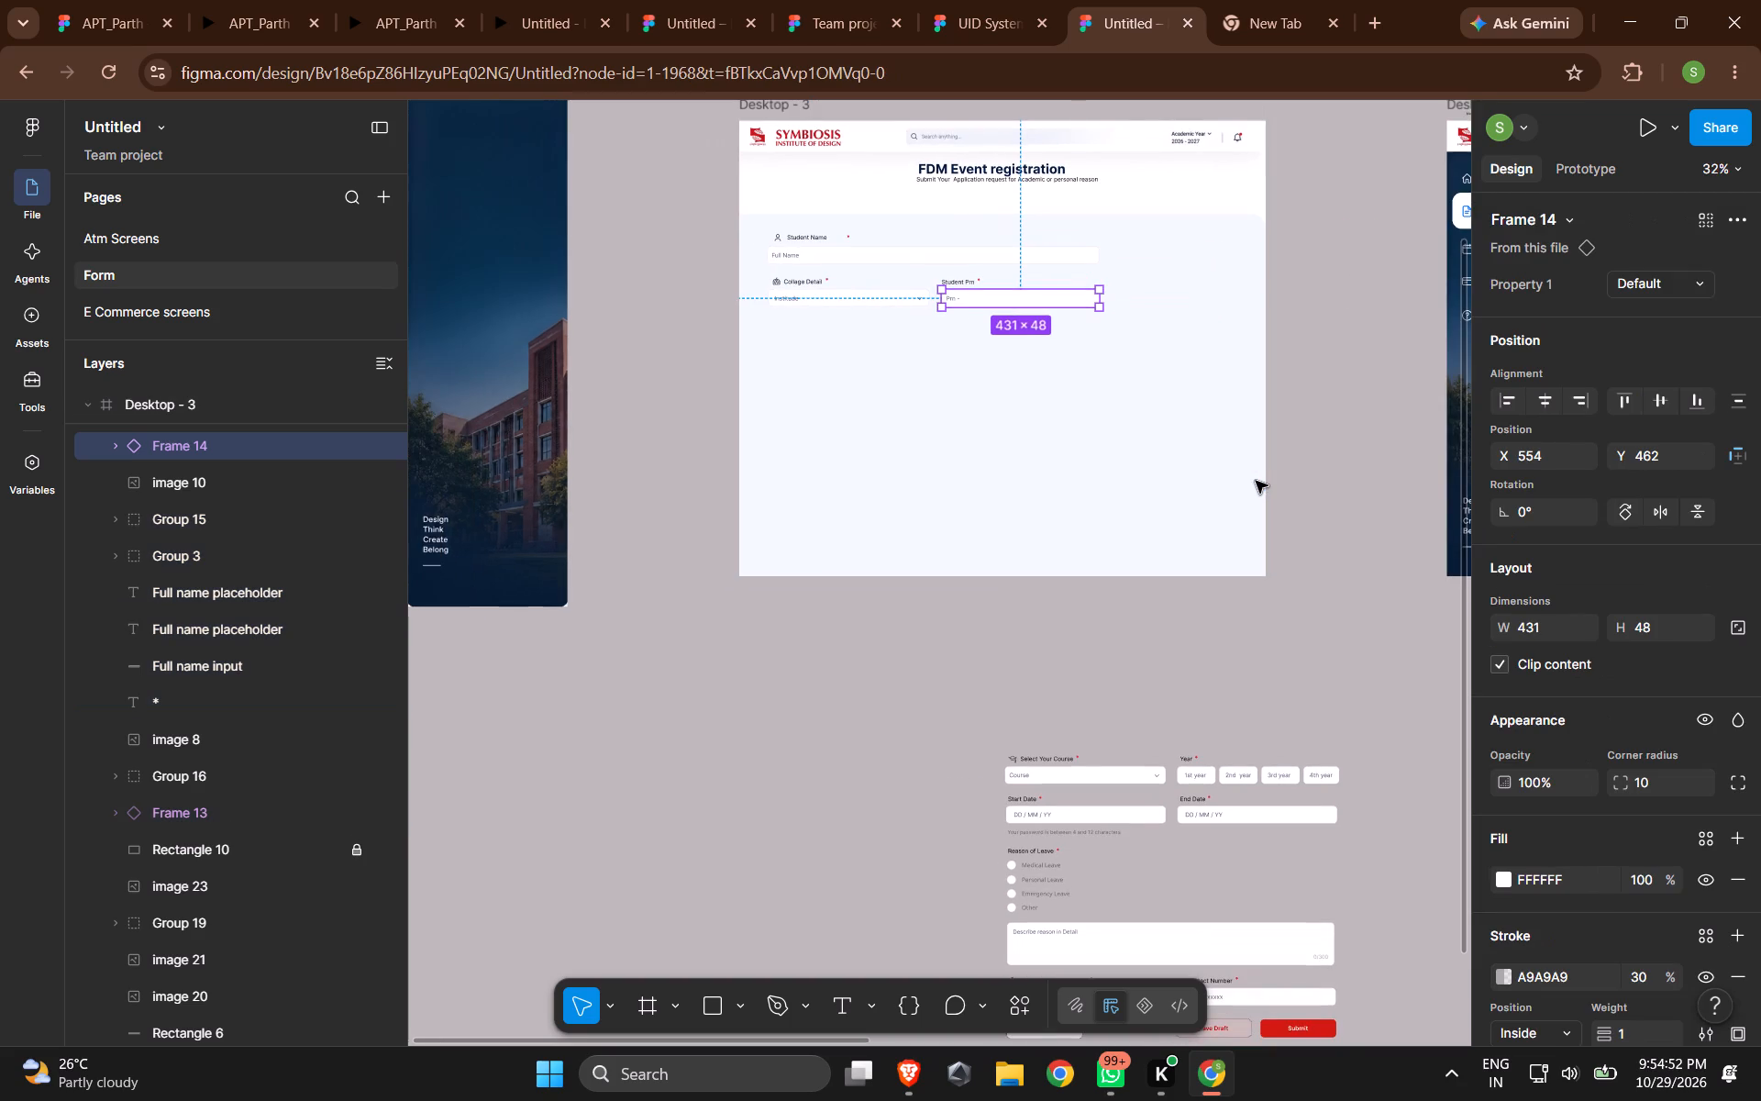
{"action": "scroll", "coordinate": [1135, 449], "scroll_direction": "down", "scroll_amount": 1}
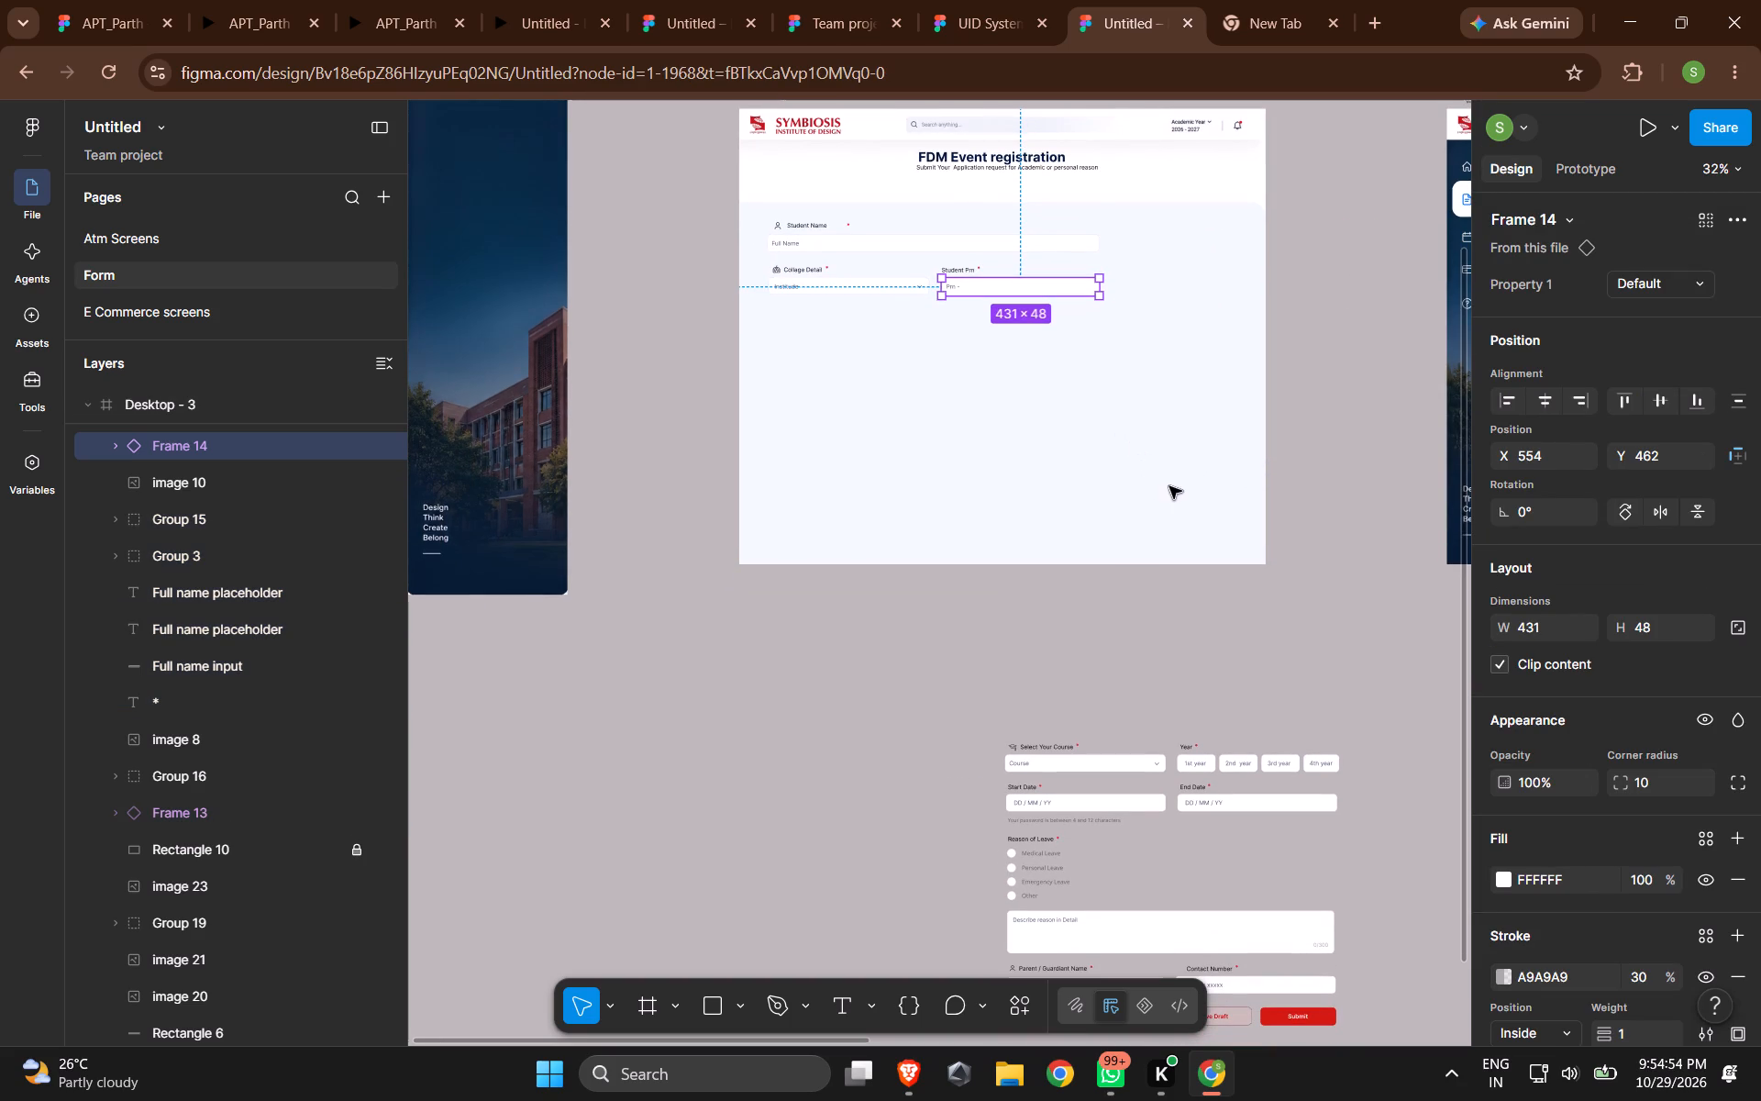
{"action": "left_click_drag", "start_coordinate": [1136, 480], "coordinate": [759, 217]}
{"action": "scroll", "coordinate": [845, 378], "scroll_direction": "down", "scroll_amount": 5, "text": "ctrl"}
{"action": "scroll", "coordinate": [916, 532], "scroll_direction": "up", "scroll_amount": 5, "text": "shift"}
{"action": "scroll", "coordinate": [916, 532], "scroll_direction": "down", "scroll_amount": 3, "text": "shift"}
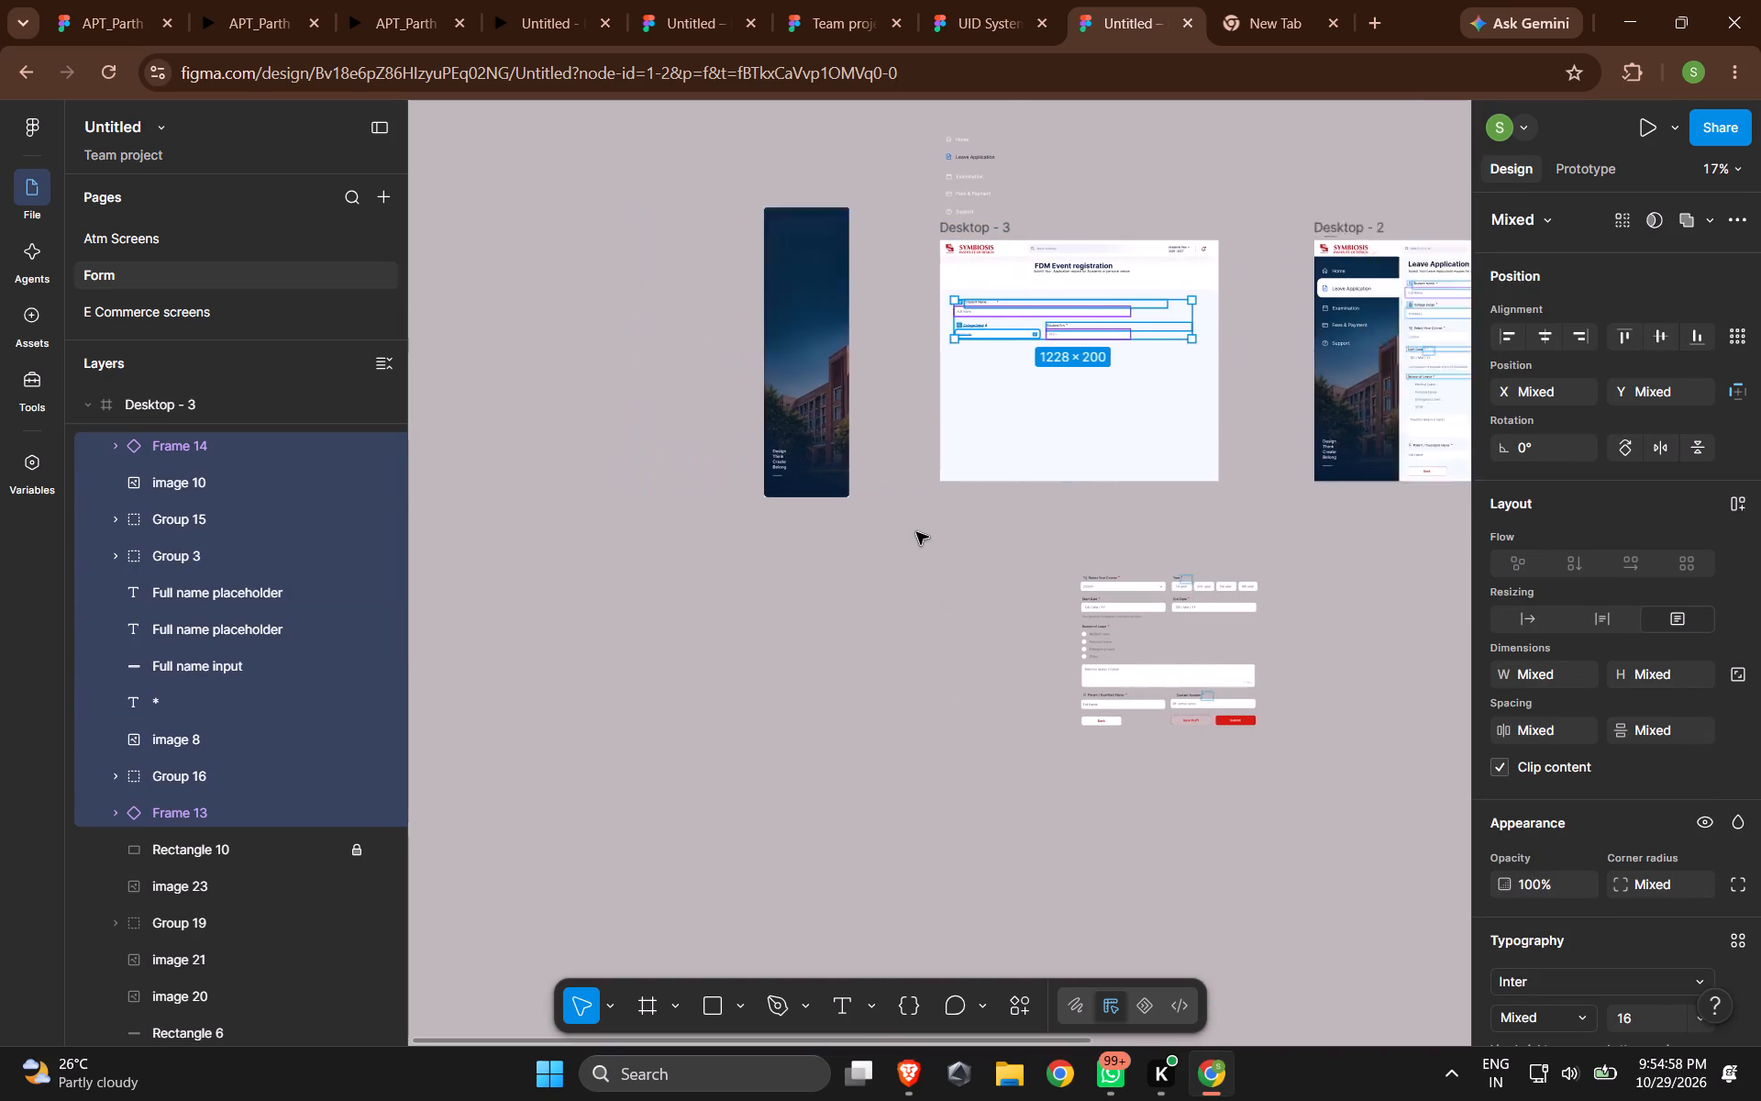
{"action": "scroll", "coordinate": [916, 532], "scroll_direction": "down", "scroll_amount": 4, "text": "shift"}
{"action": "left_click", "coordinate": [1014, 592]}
Move the fields parked below the frame, from Select Your Course to Contact Number, into Desktop - 3 beneath the Collage Detail row.
{"action": "scroll", "coordinate": [985, 488], "scroll_direction": "up", "scroll_amount": 4, "text": "ctrl"}
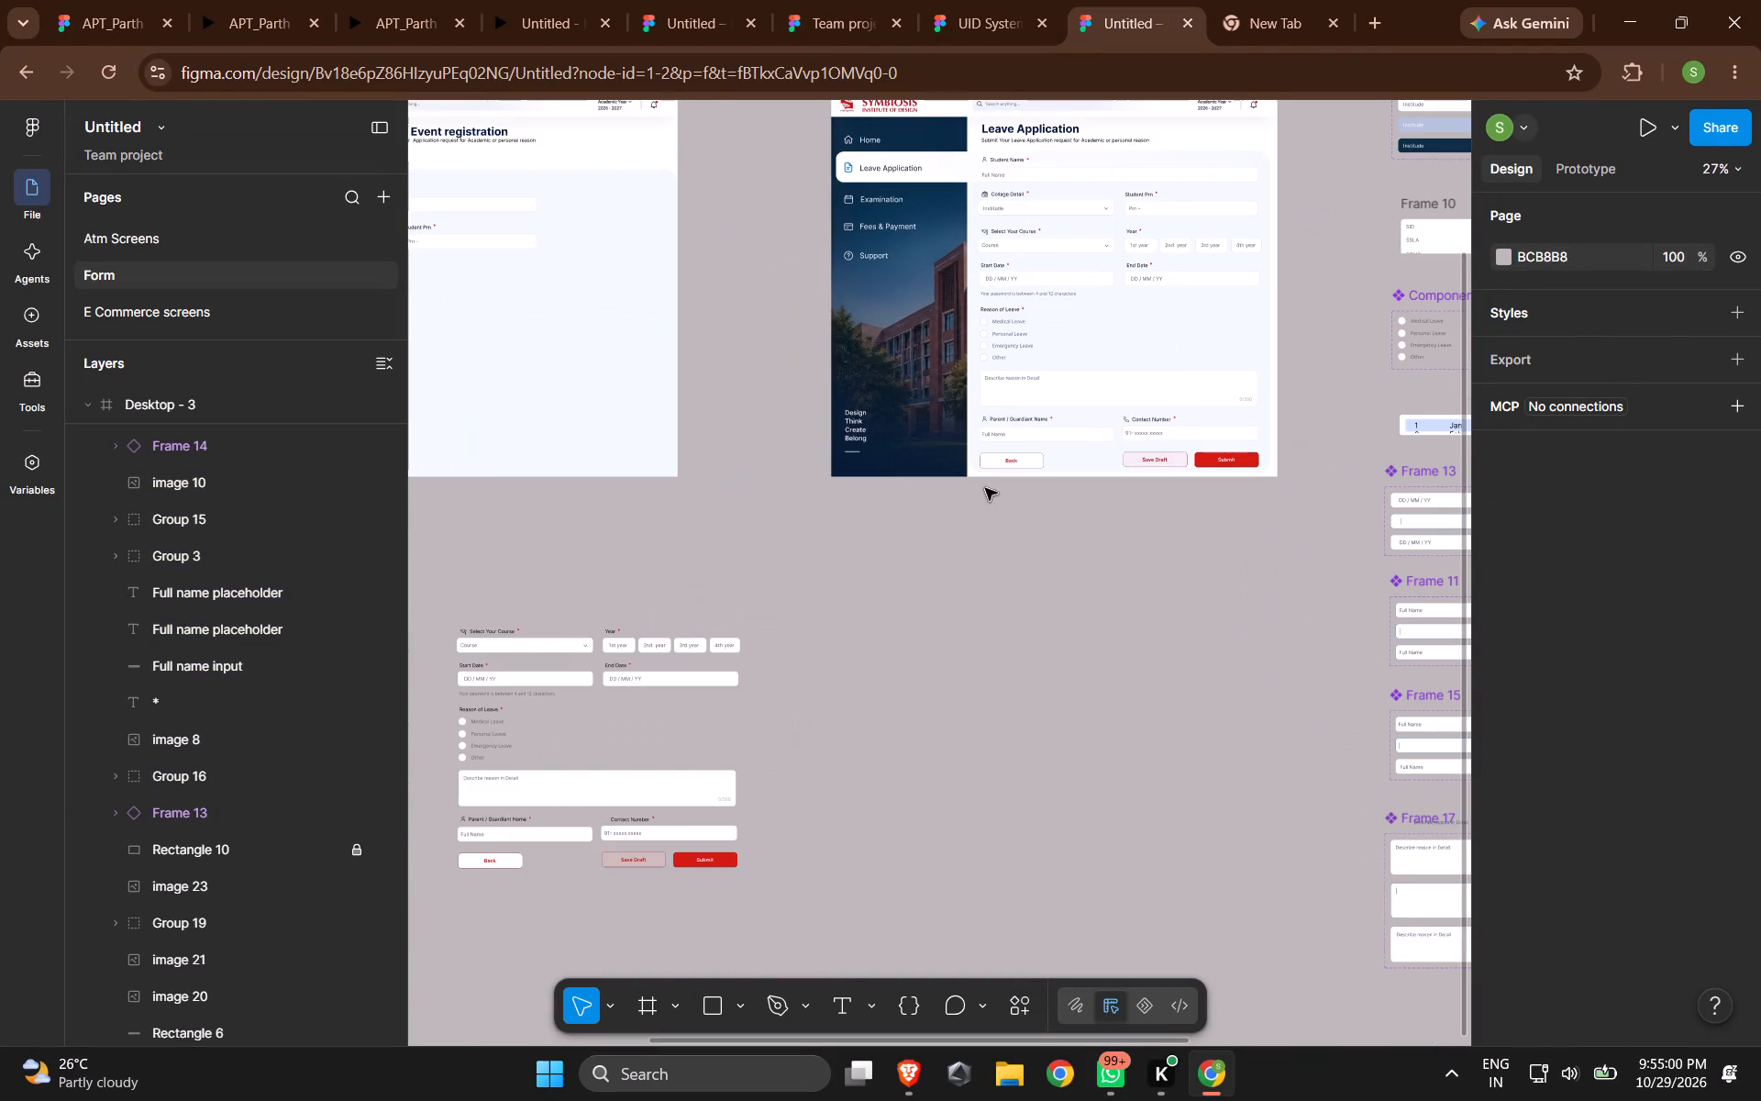
{"action": "scroll", "coordinate": [1246, 519], "scroll_direction": "up", "scroll_amount": 4, "text": "ctrl"}
{"action": "scroll", "coordinate": [1245, 519], "scroll_direction": "down", "scroll_amount": 4, "text": "ctrl"}
{"action": "scroll", "coordinate": [1250, 517], "scroll_direction": "up", "scroll_amount": 1}
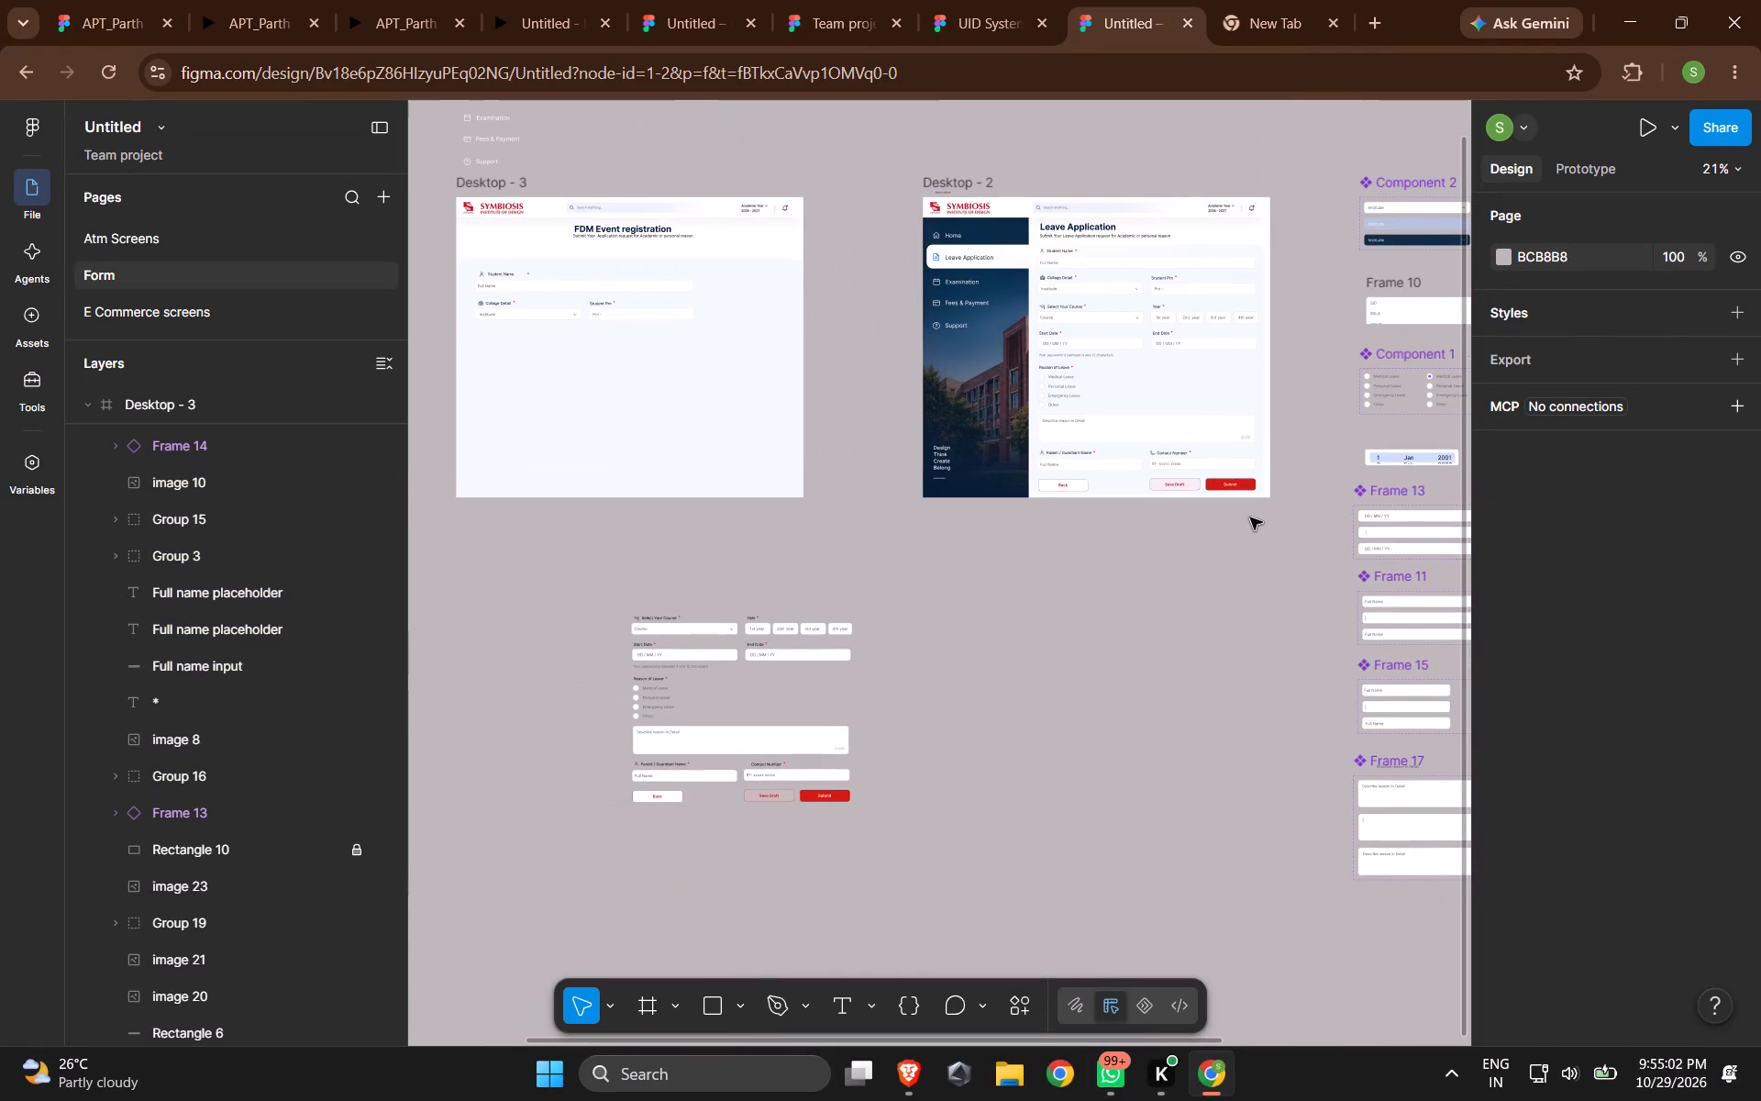
{"action": "scroll", "coordinate": [658, 448], "scroll_direction": "up", "scroll_amount": 3, "text": "ctrl"}
{"action": "left_click_drag", "start_coordinate": [597, 660], "coordinate": [746, 725]}
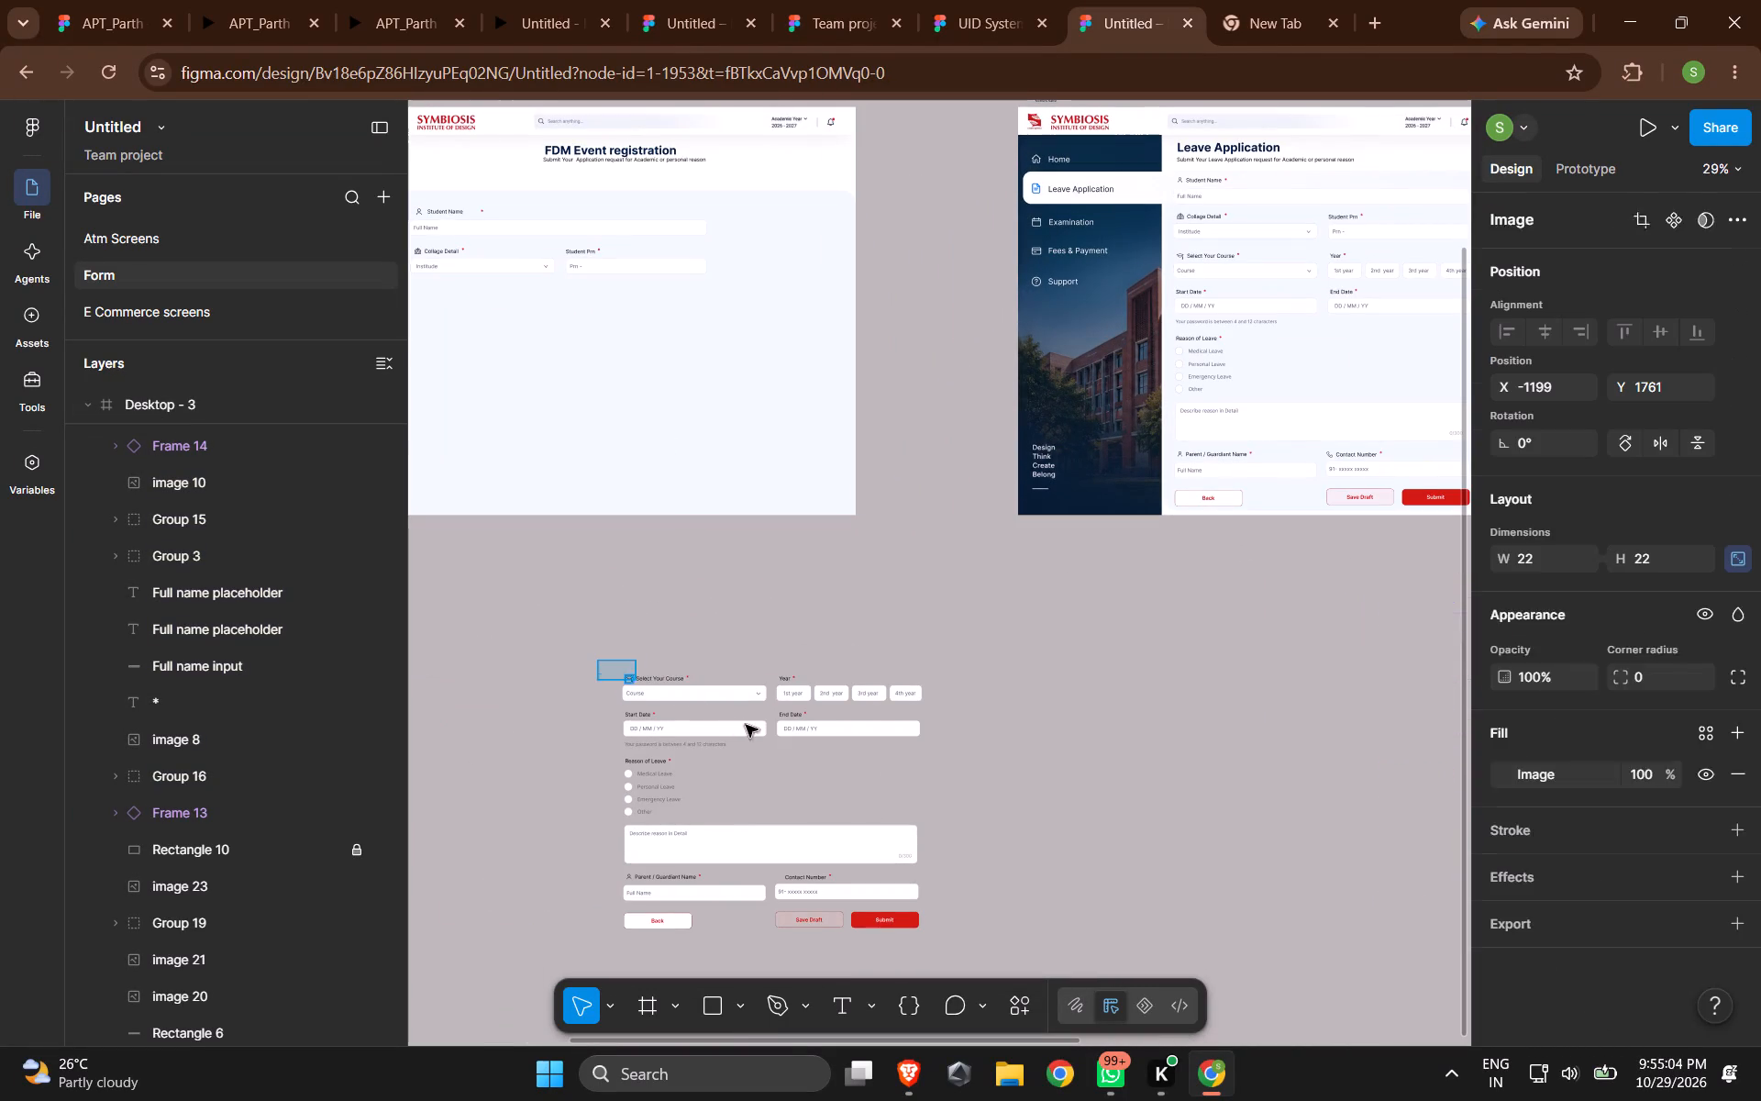
{"action": "left_click_drag", "start_coordinate": [746, 725], "coordinate": [899, 737]}
{"action": "scroll", "coordinate": [898, 733], "scroll_direction": "up", "scroll_amount": 4, "text": "shift"}
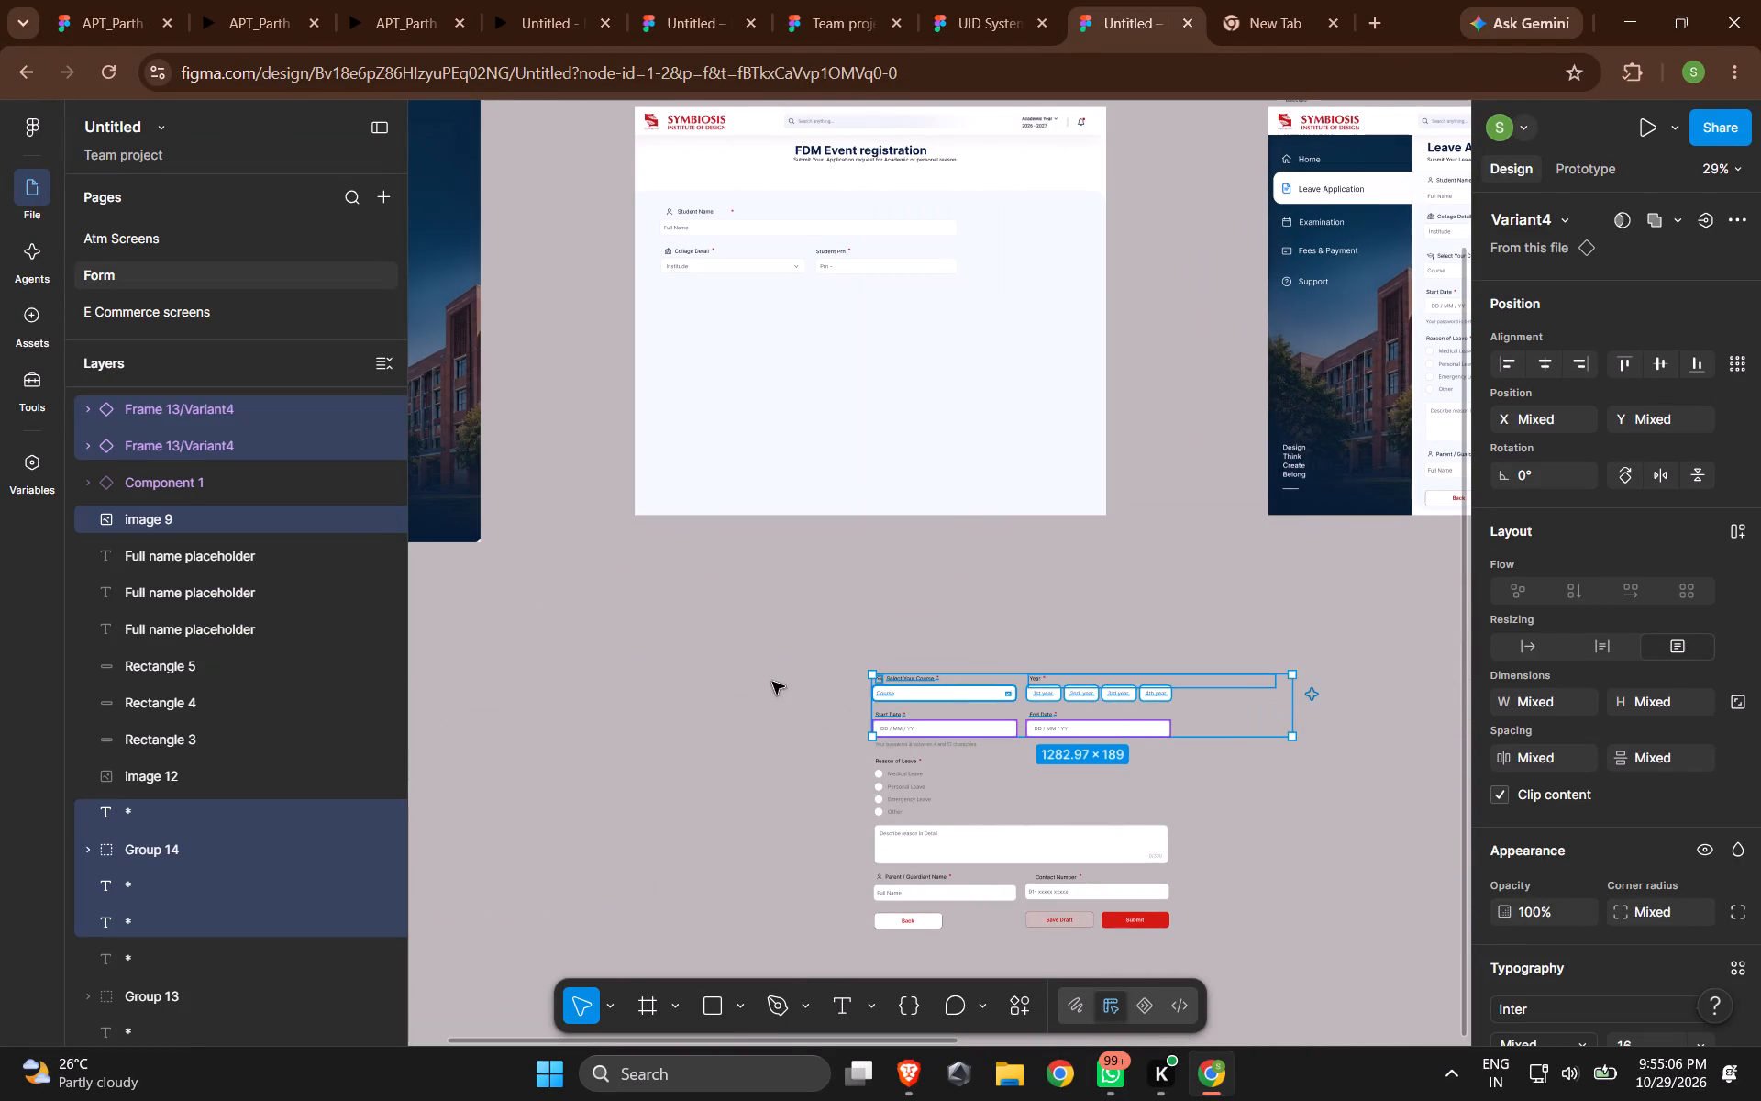
{"action": "left_click", "coordinate": [772, 682]}
{"action": "left_click_drag", "start_coordinate": [847, 658], "coordinate": [1116, 886]}
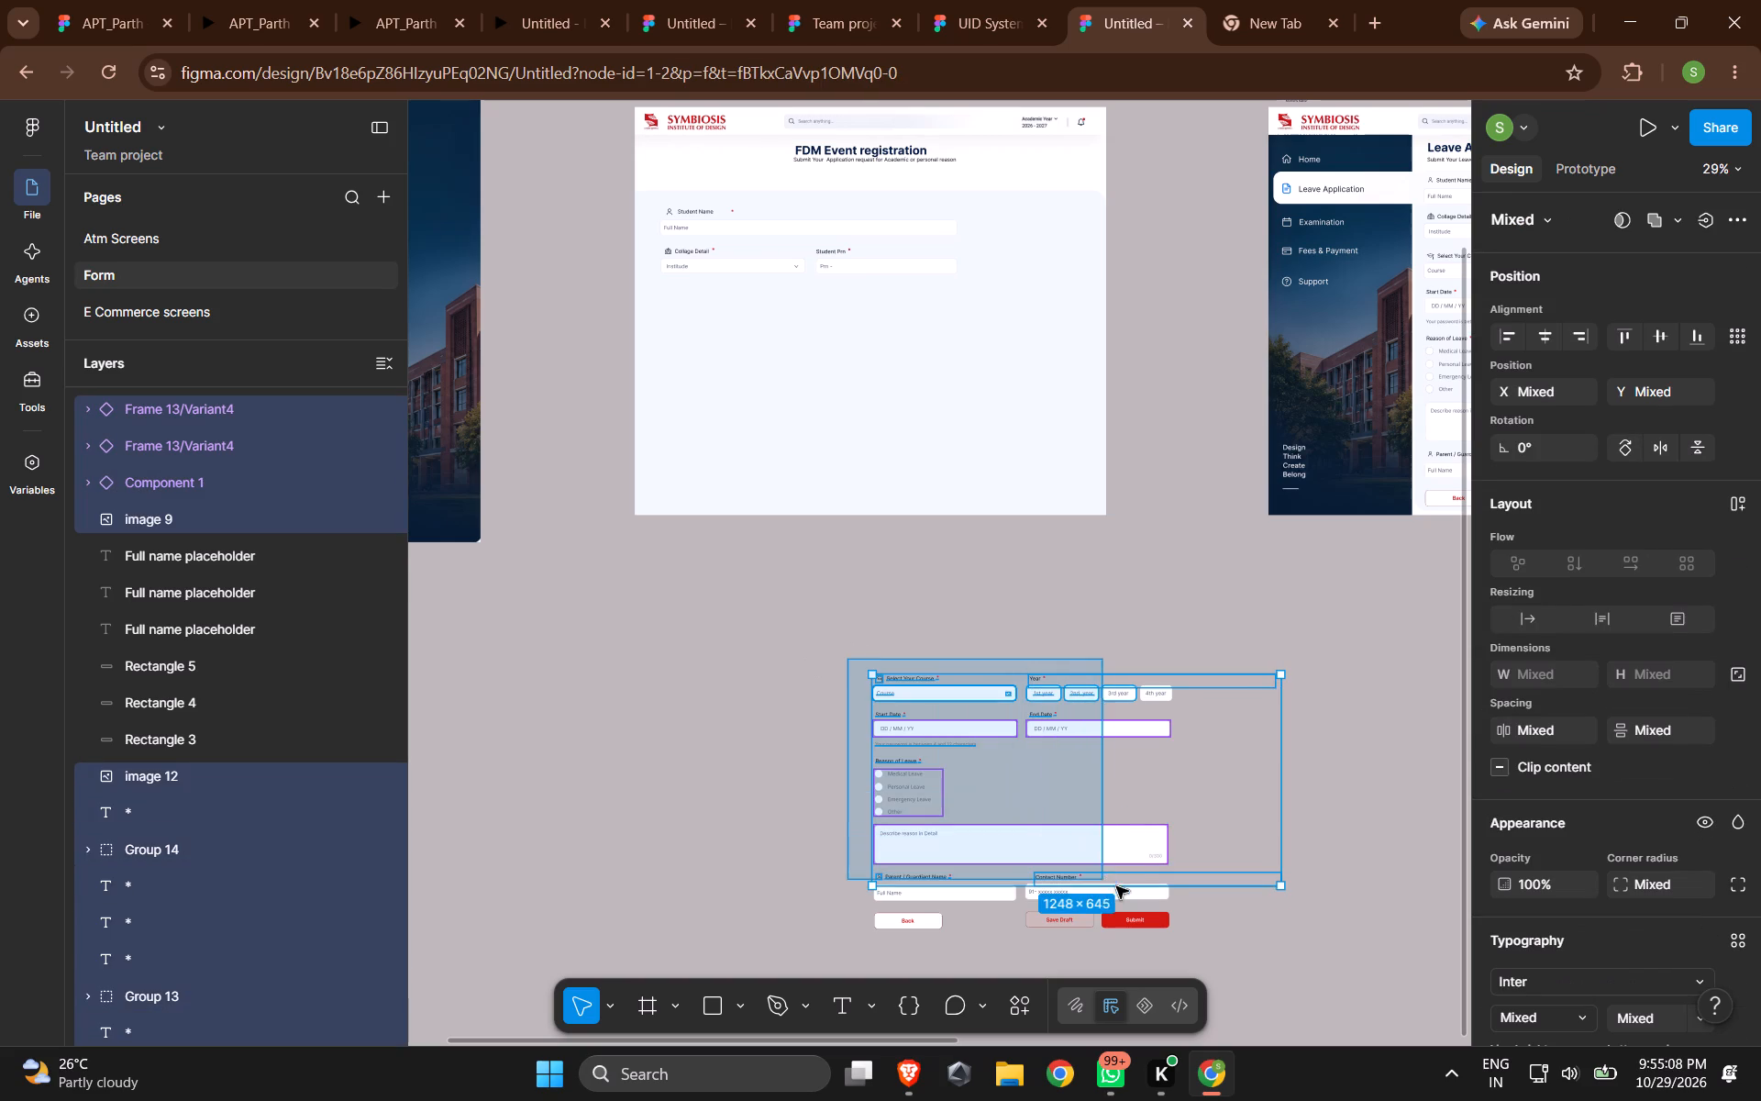
{"action": "left_click_drag", "start_coordinate": [1116, 886], "coordinate": [1188, 895]}
{"action": "left_click_drag", "start_coordinate": [1079, 823], "coordinate": [871, 330]}
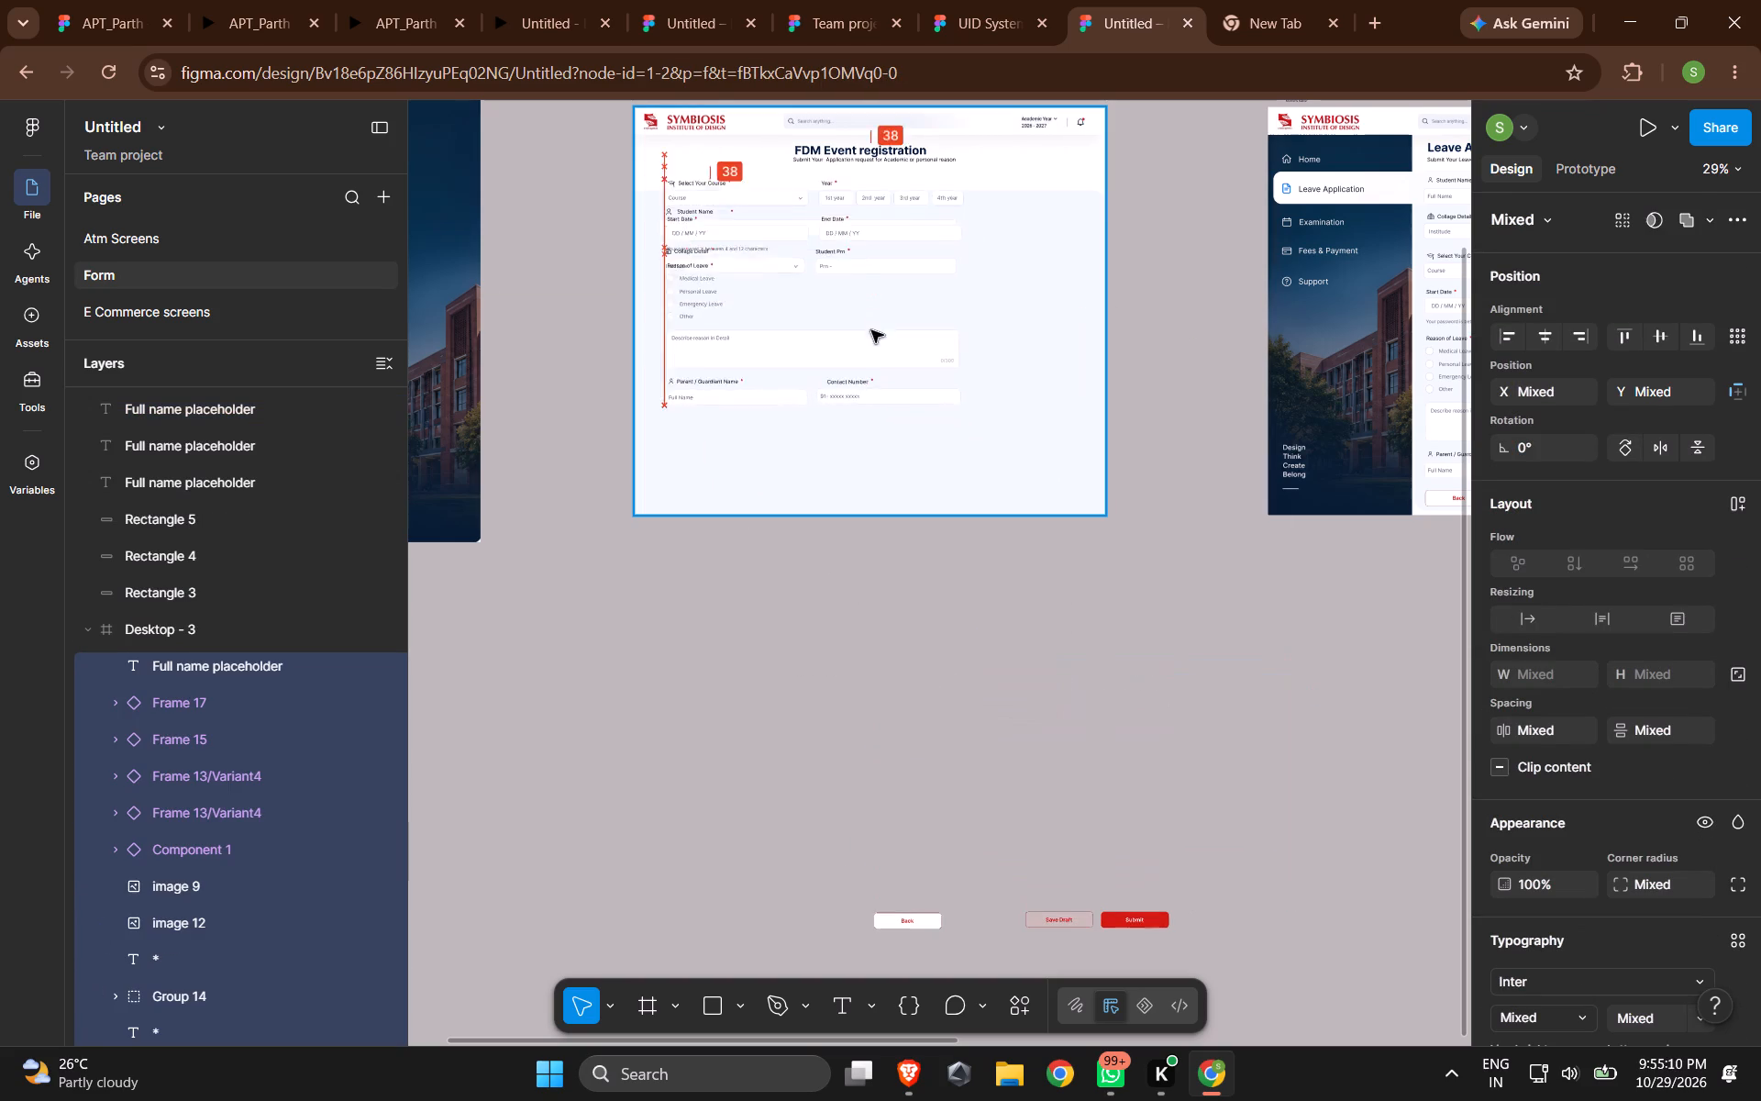
{"action": "left_click_drag", "start_coordinate": [871, 330], "coordinate": [866, 435]}
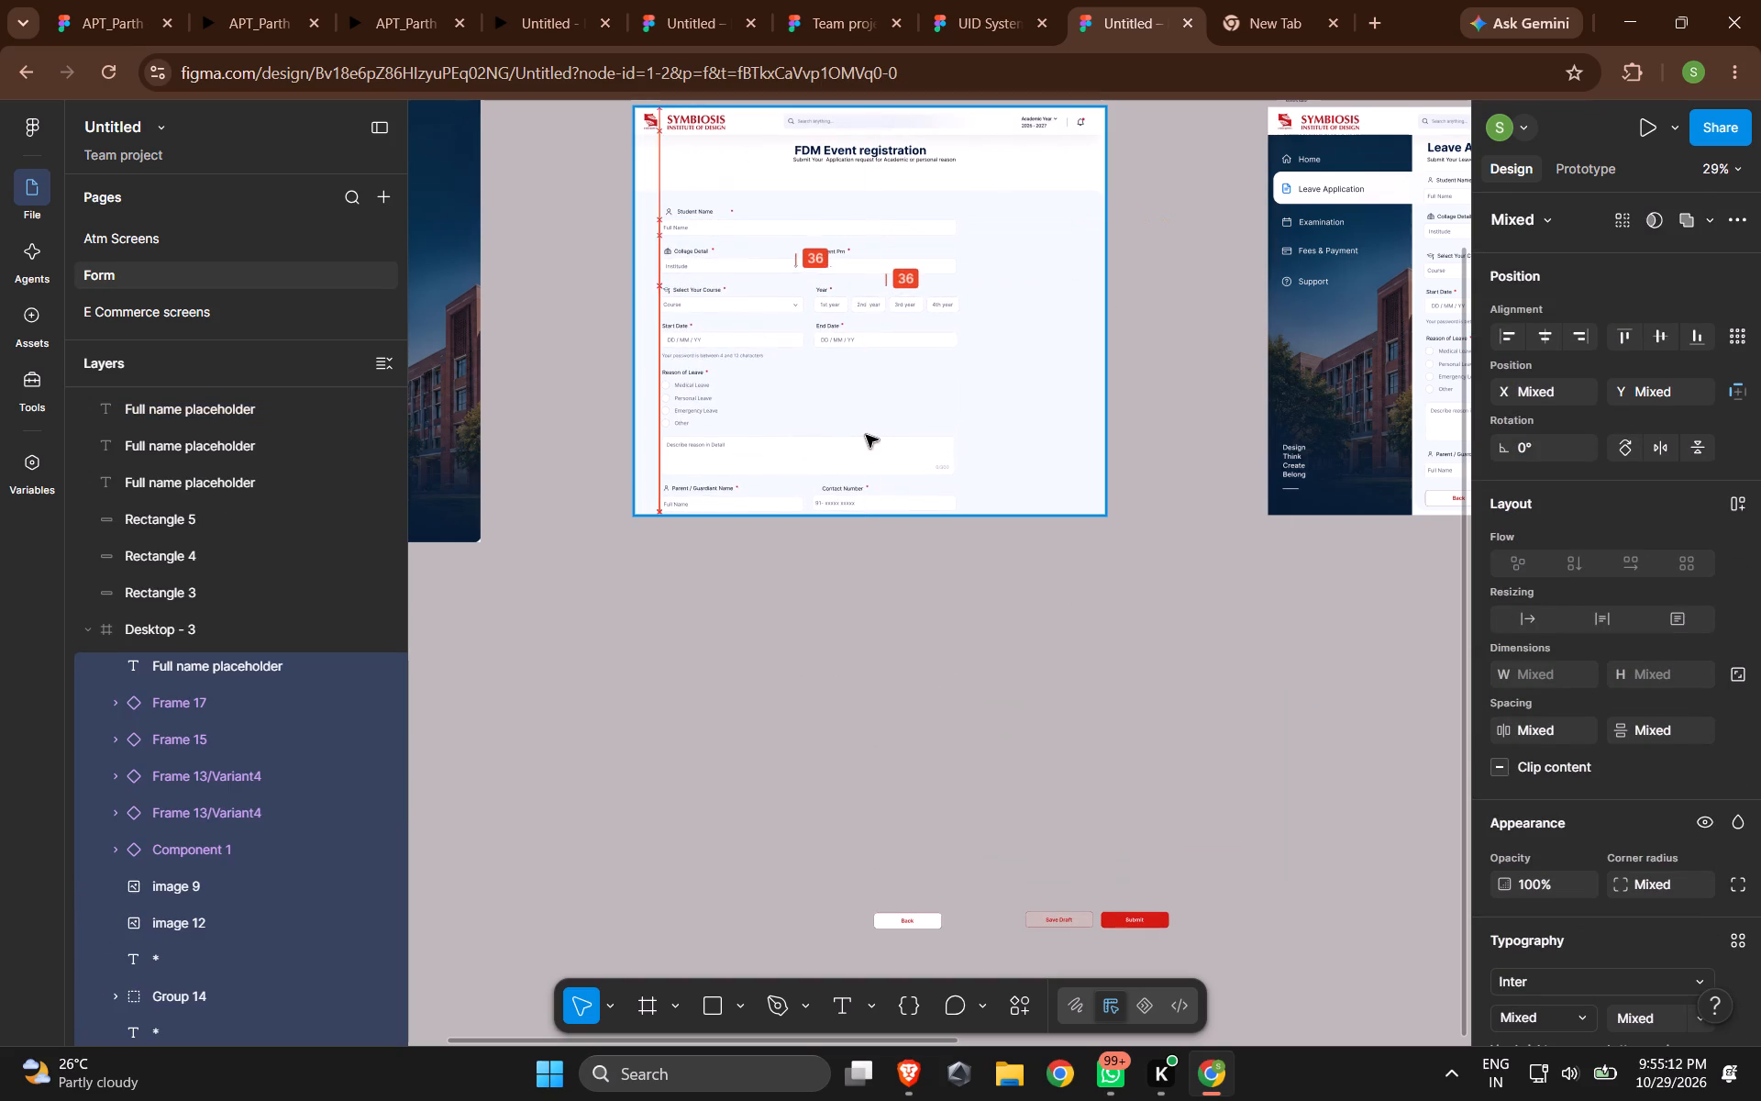
{"action": "left_click_drag", "start_coordinate": [866, 435], "coordinate": [864, 428]}
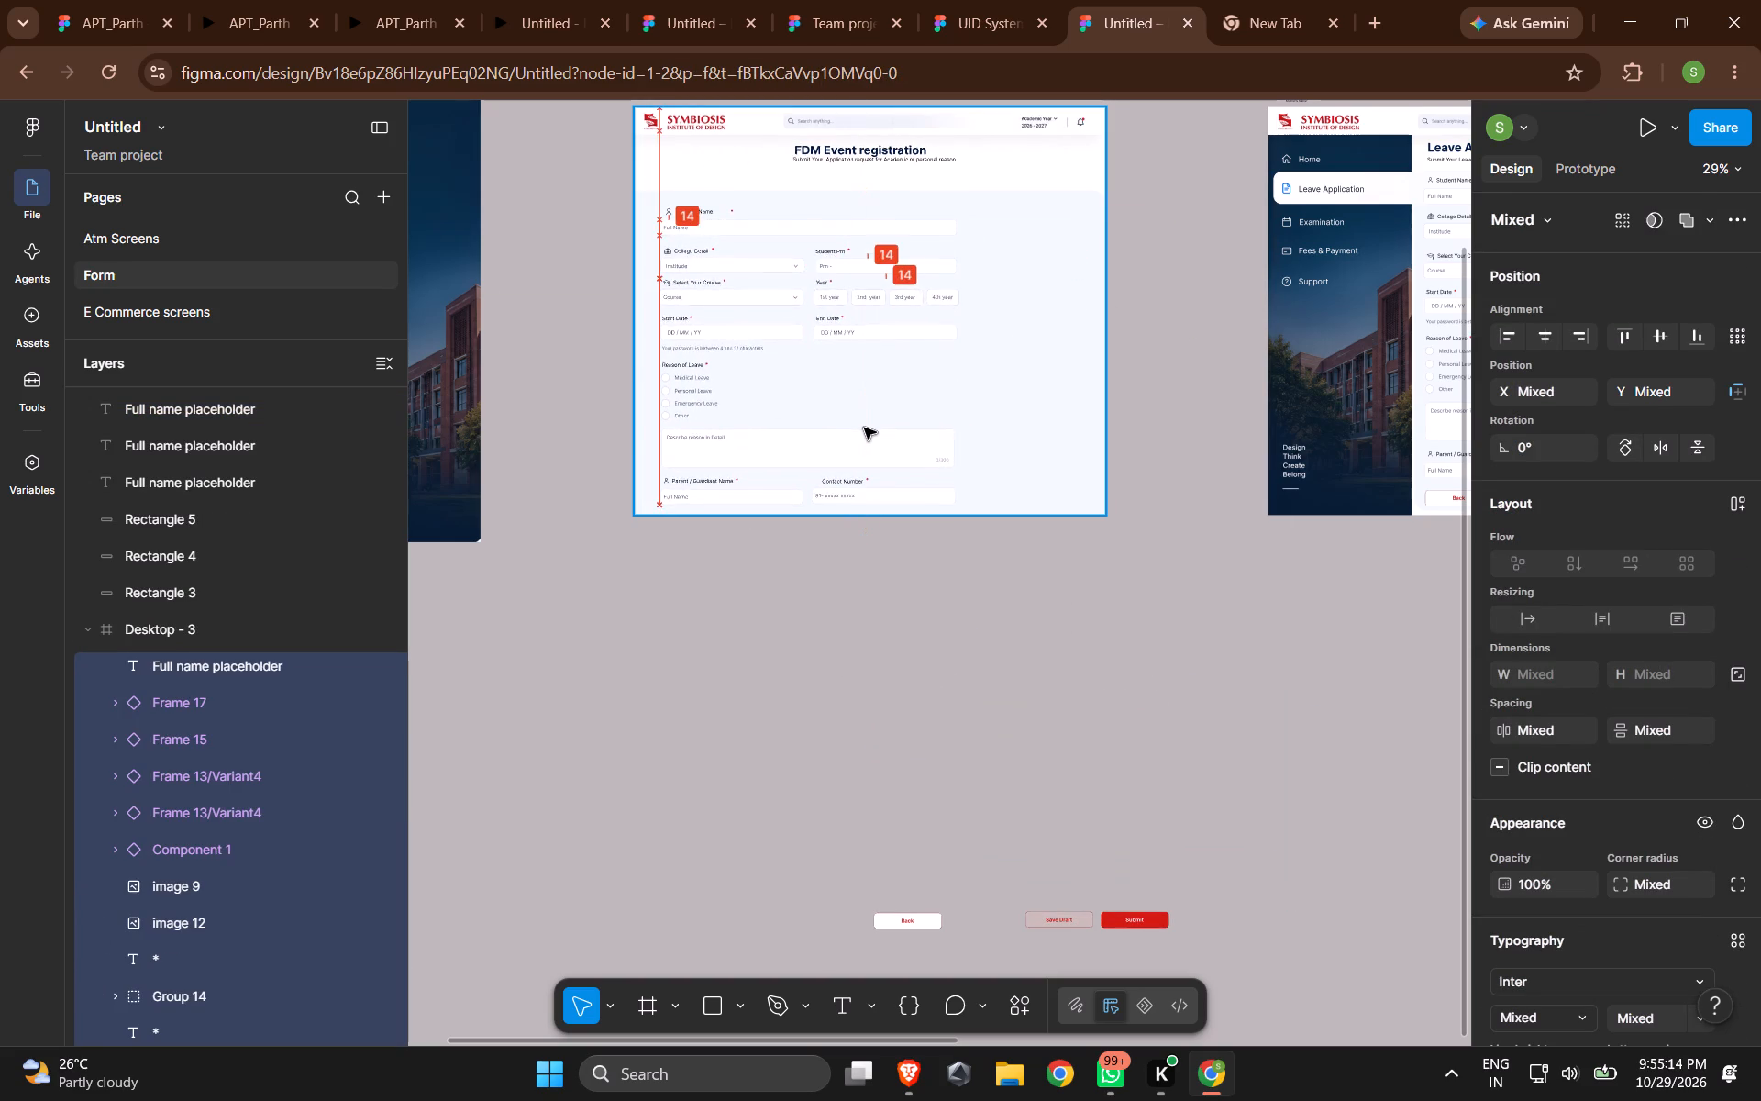
{"action": "left_click_drag", "start_coordinate": [864, 428], "coordinate": [863, 434]}
Widen the moved block of fields, from Select Your Course to Contact Number, to an overall width of 1341.
{"action": "scroll", "coordinate": [865, 430], "scroll_direction": "up", "scroll_amount": 5, "text": "ctrl"}
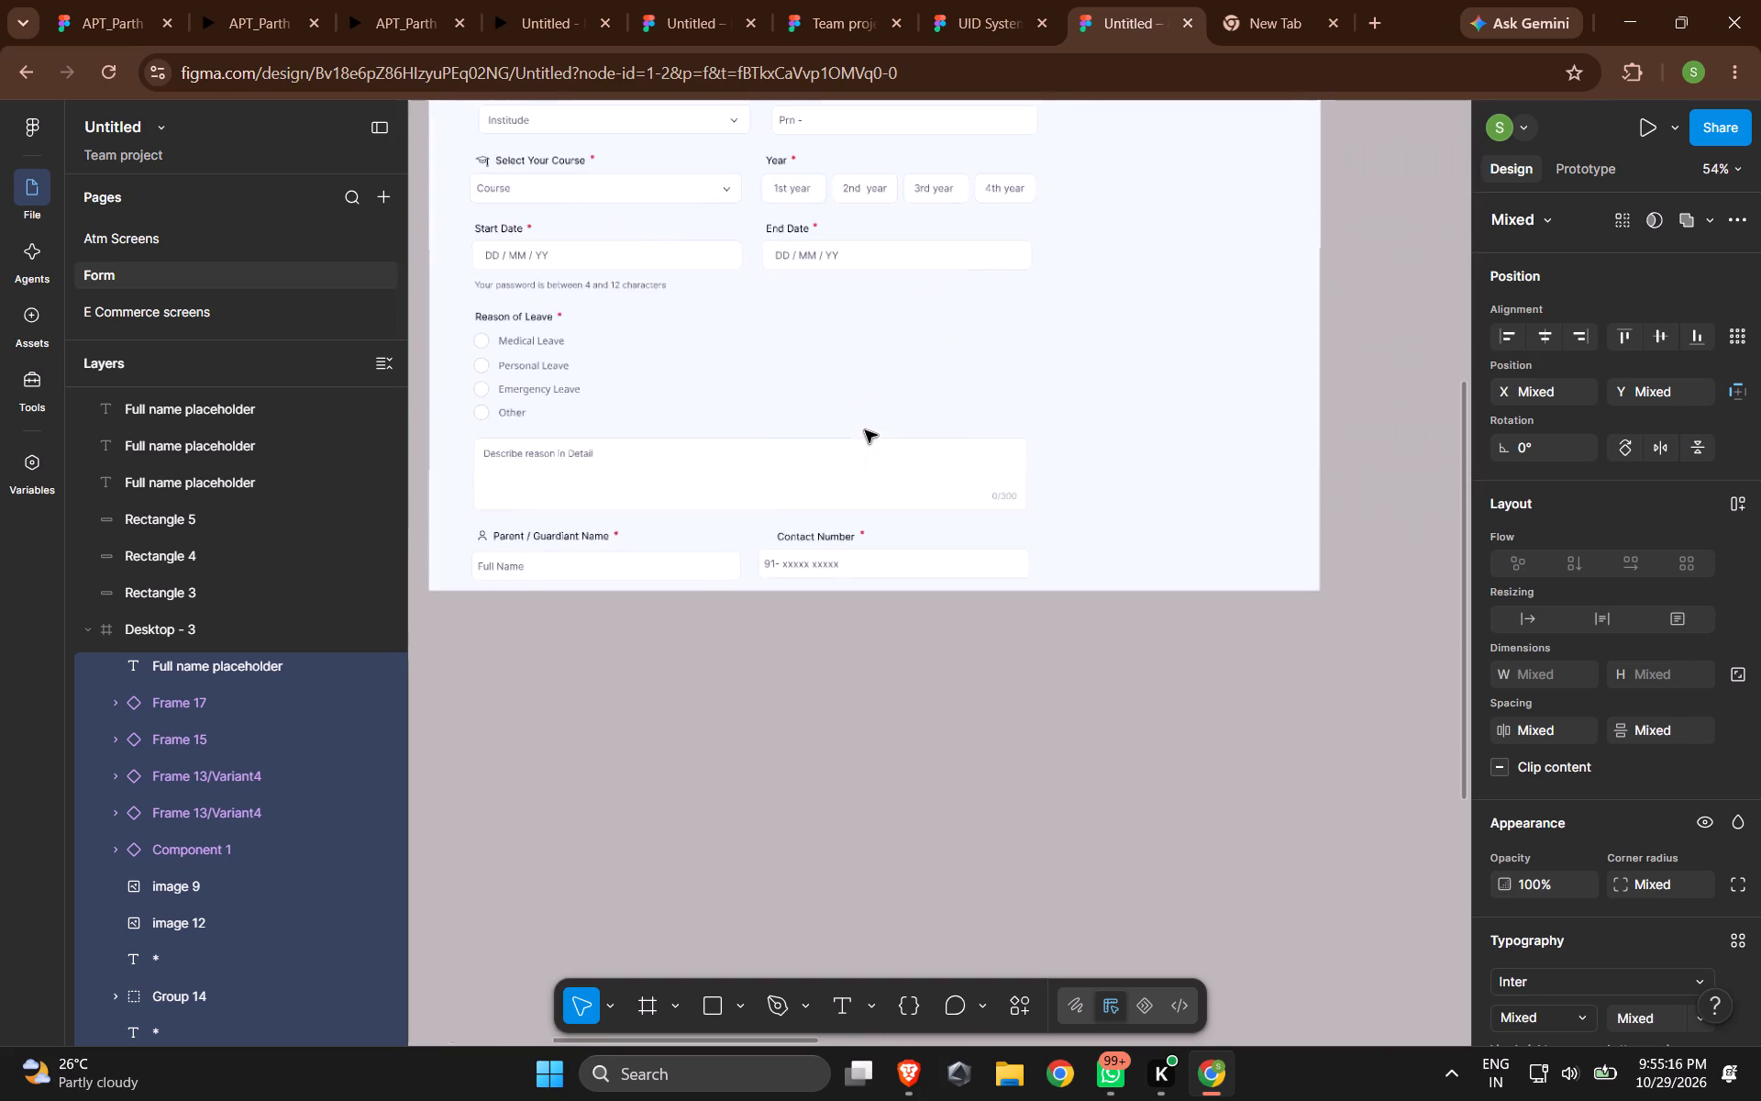
{"action": "scroll", "coordinate": [865, 430], "scroll_direction": "up", "scroll_amount": 1, "text": "ctrl"}
{"action": "scroll", "coordinate": [786, 376], "scroll_direction": "down", "scroll_amount": 7, "text": "ctrl"}
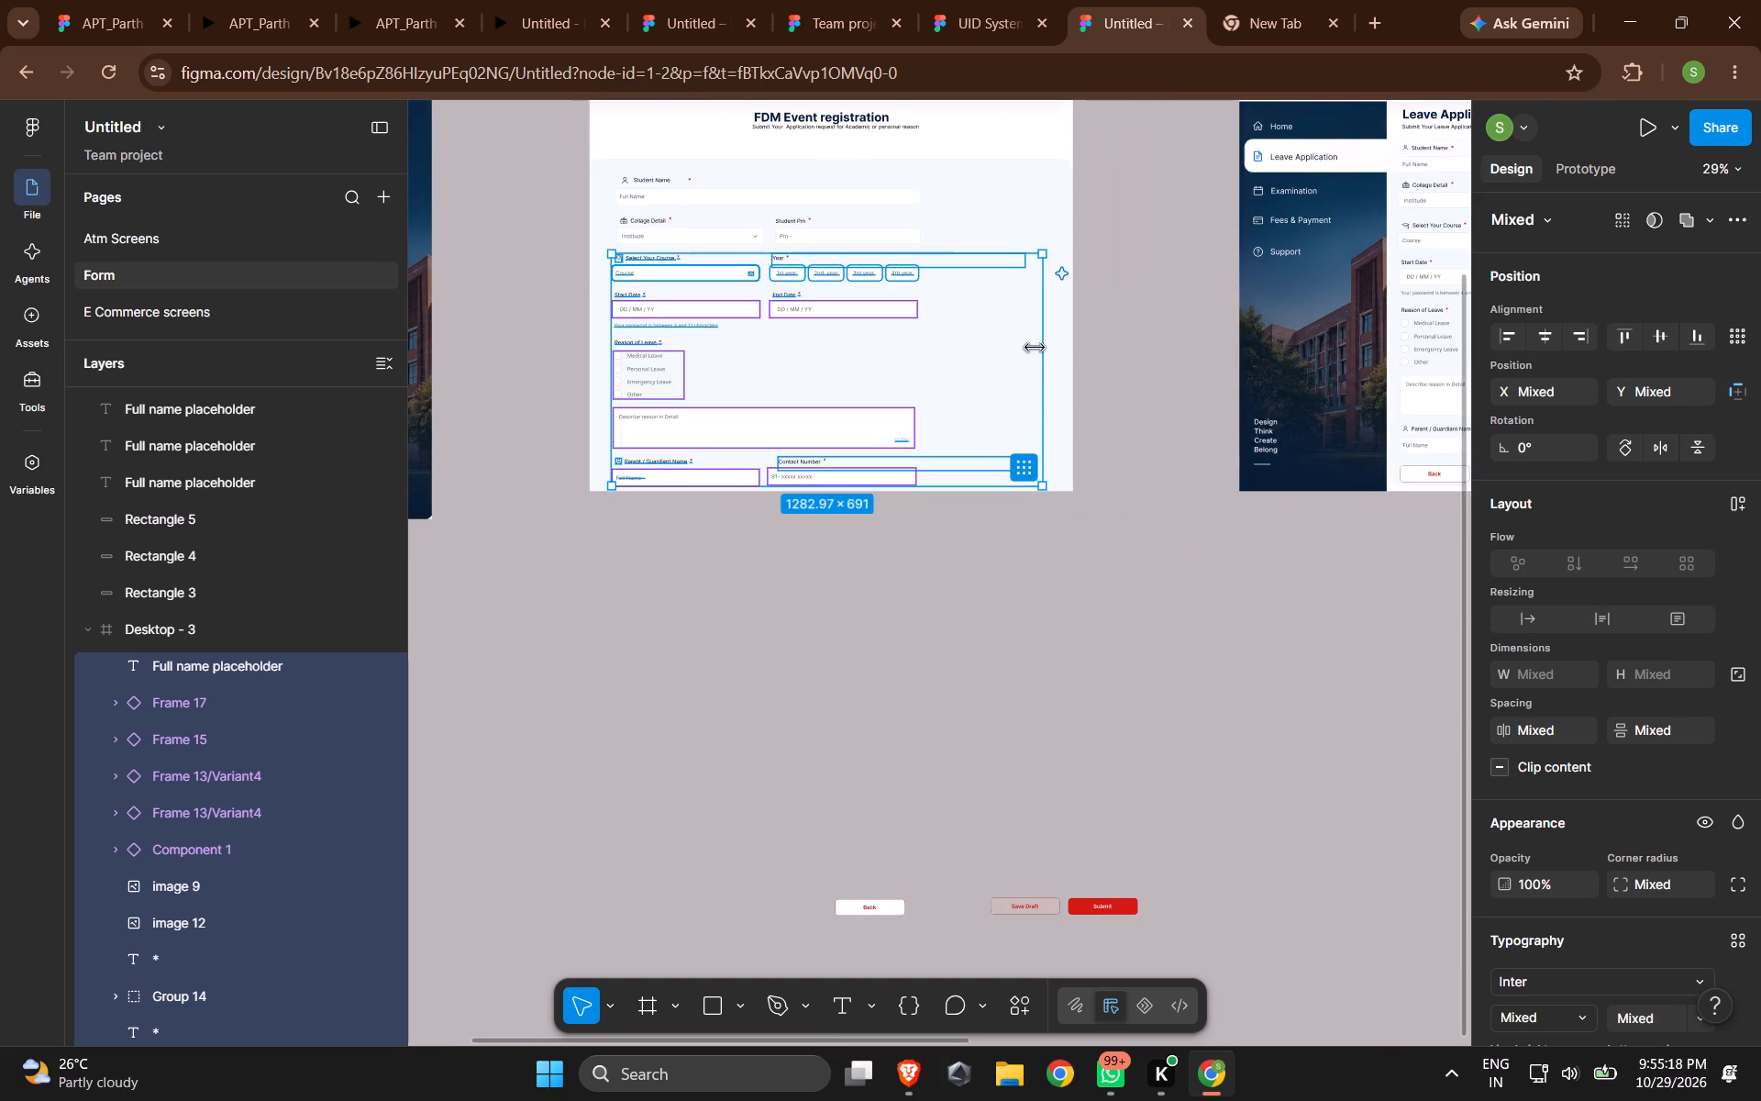
{"action": "left_click_drag", "start_coordinate": [1036, 345], "coordinate": [1062, 347]}
Extend the Desktop - 3 frame downward to a height of 1574.
{"action": "scroll", "coordinate": [827, 178], "scroll_direction": "up", "scroll_amount": 3}
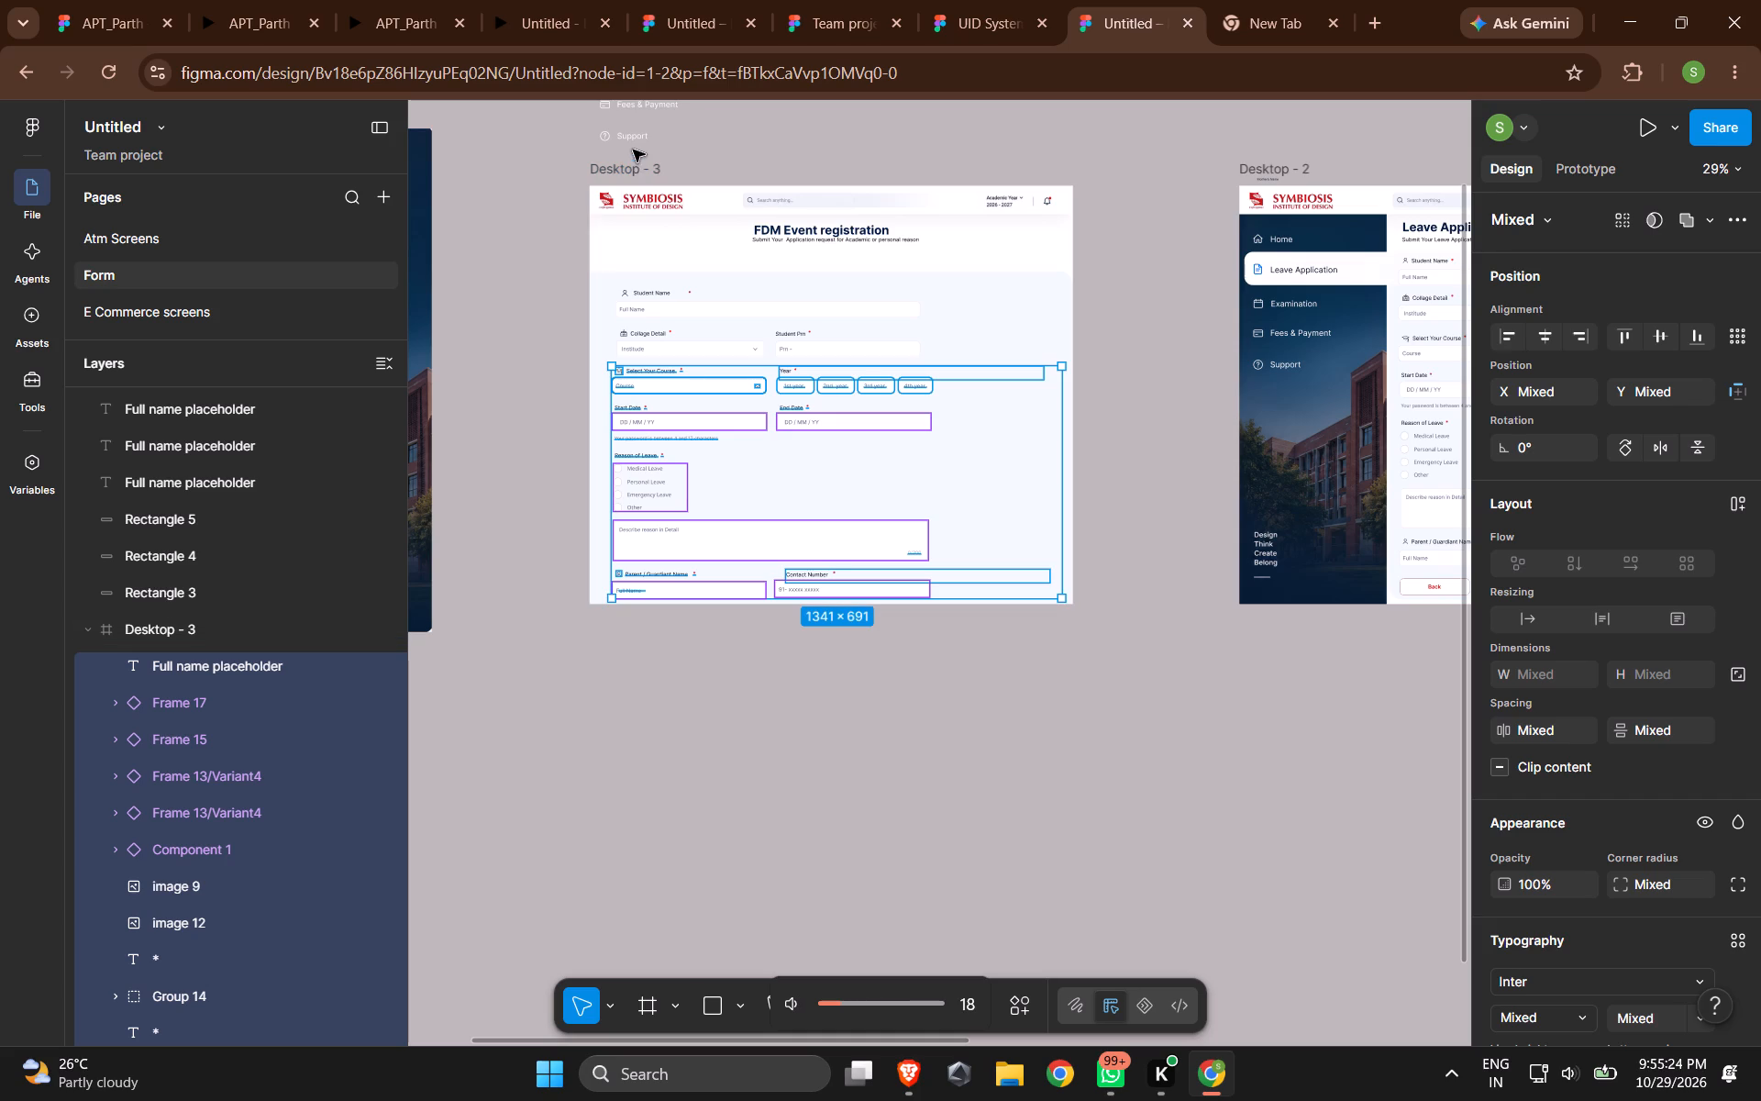
{"action": "left_click", "coordinate": [623, 160]}
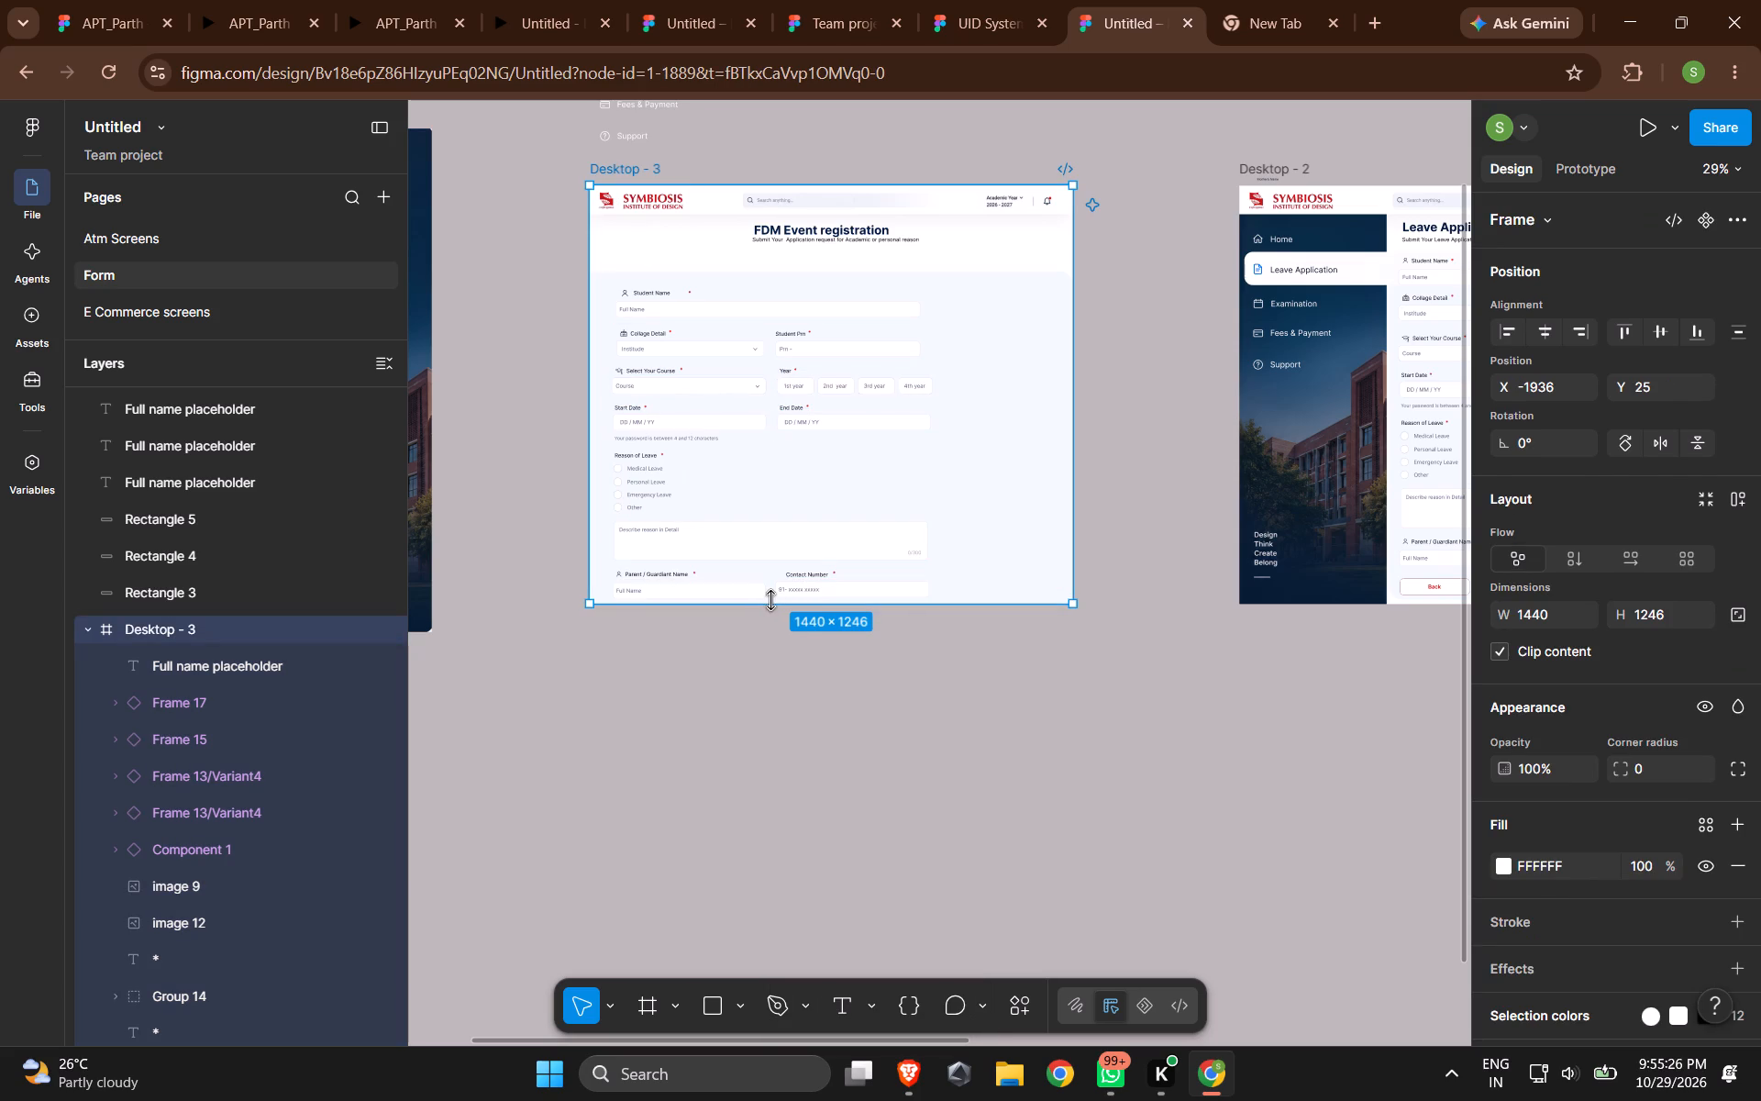
{"action": "left_click_drag", "start_coordinate": [770, 601], "coordinate": [769, 713]}
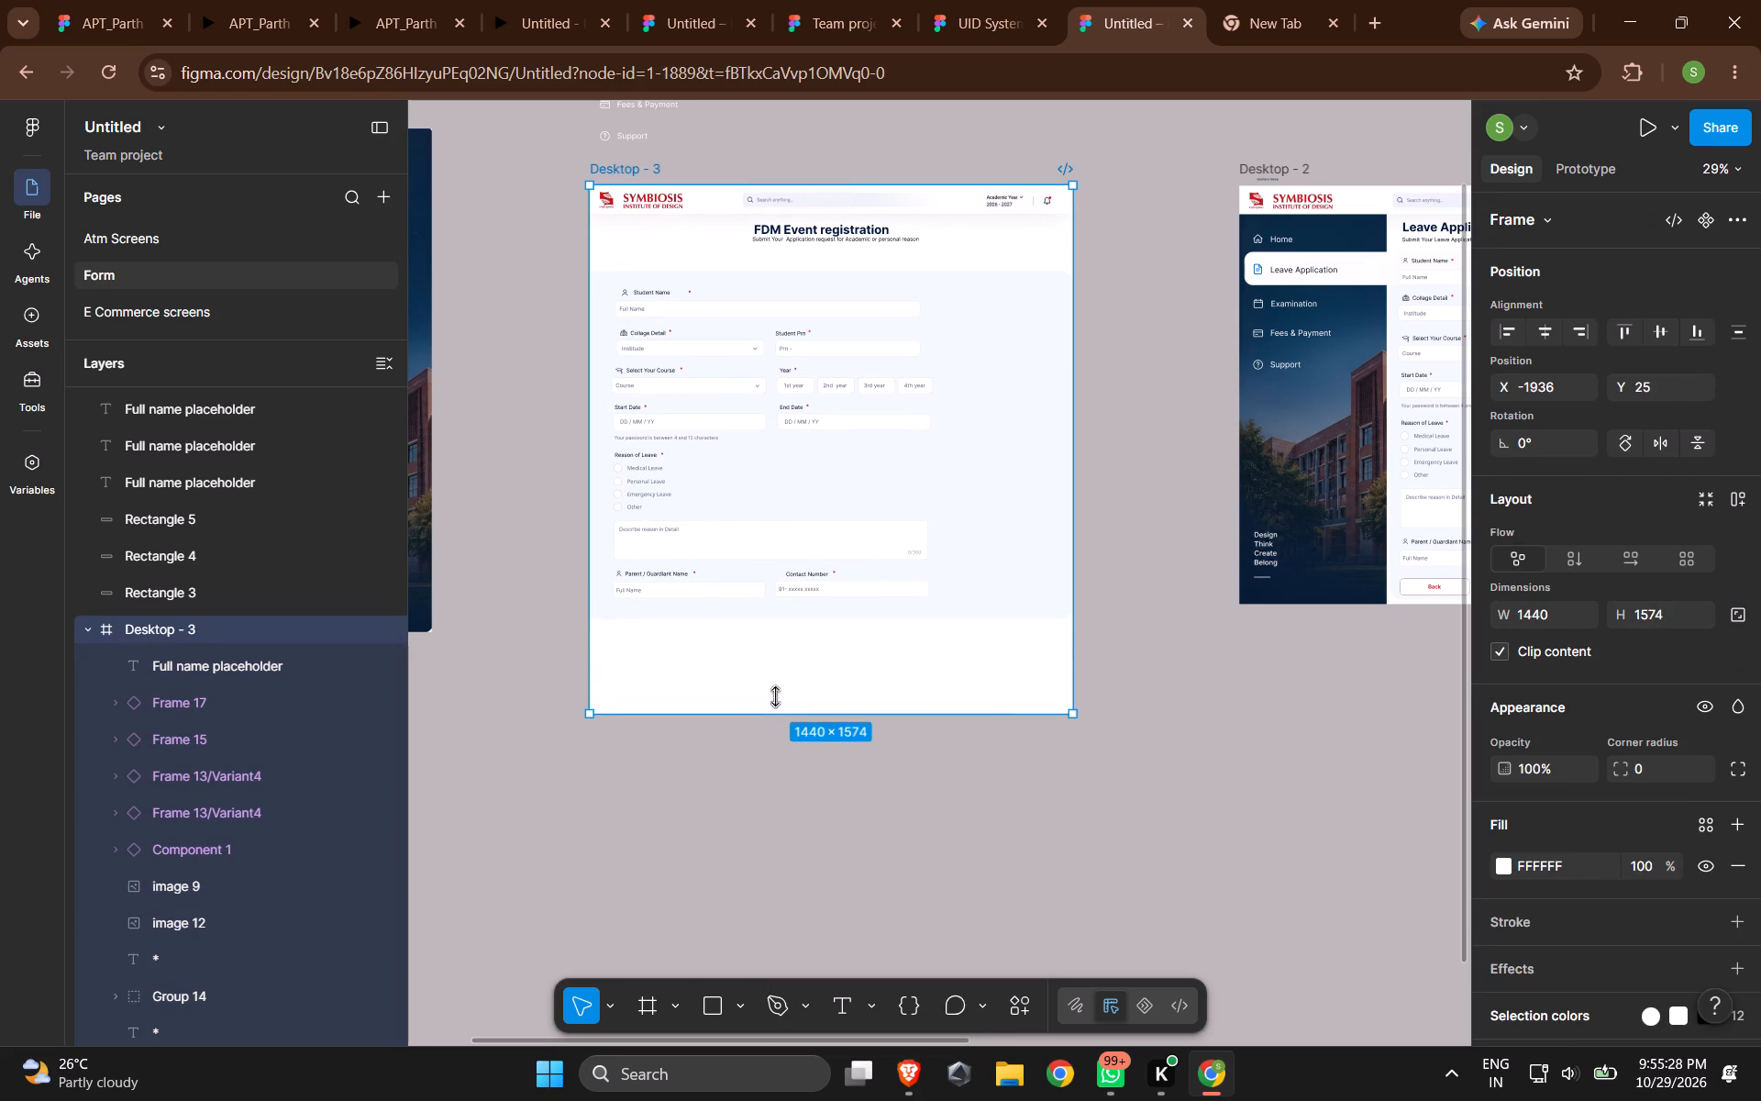
{"action": "left_click", "coordinate": [978, 597]}
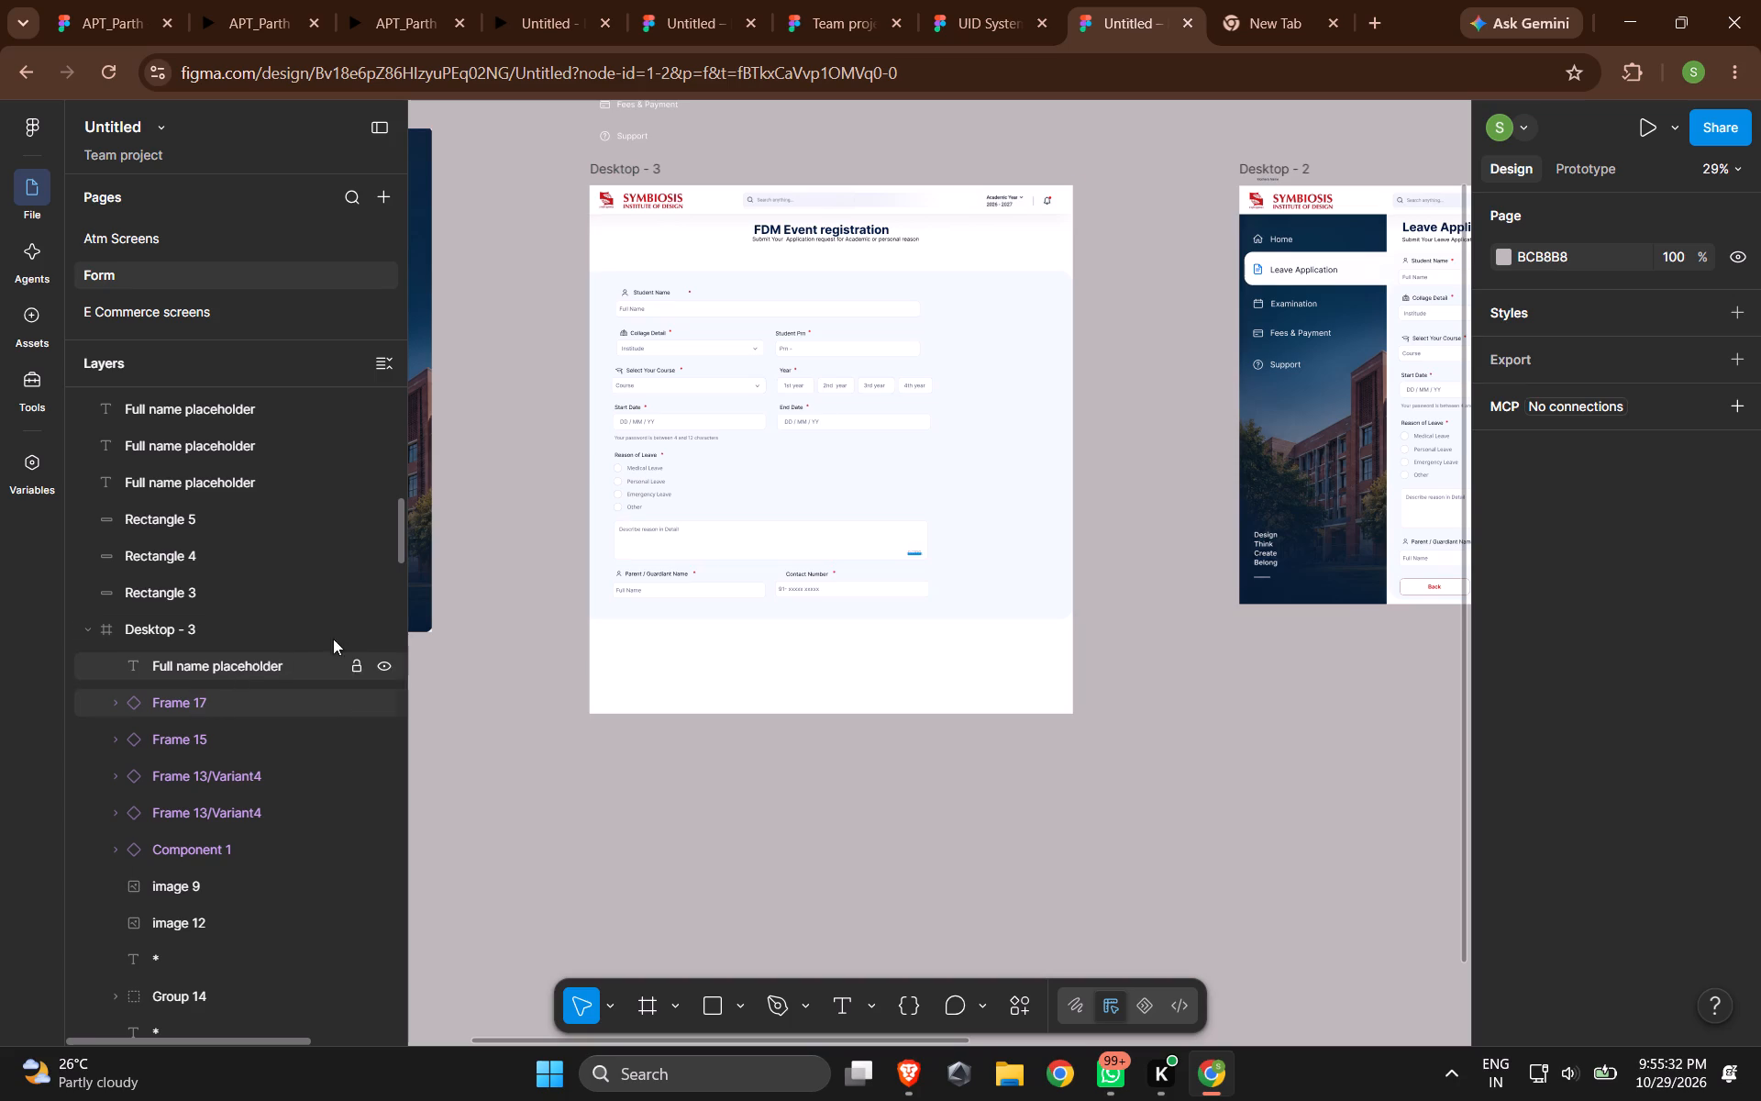
Unlock the pale blue background Rectangle 10 in Desktop - 3 and stretch it to a height of 1319, reaching the frame's bottom edge.
{"action": "scroll", "coordinate": [300, 640], "scroll_direction": "up", "scroll_amount": 4}
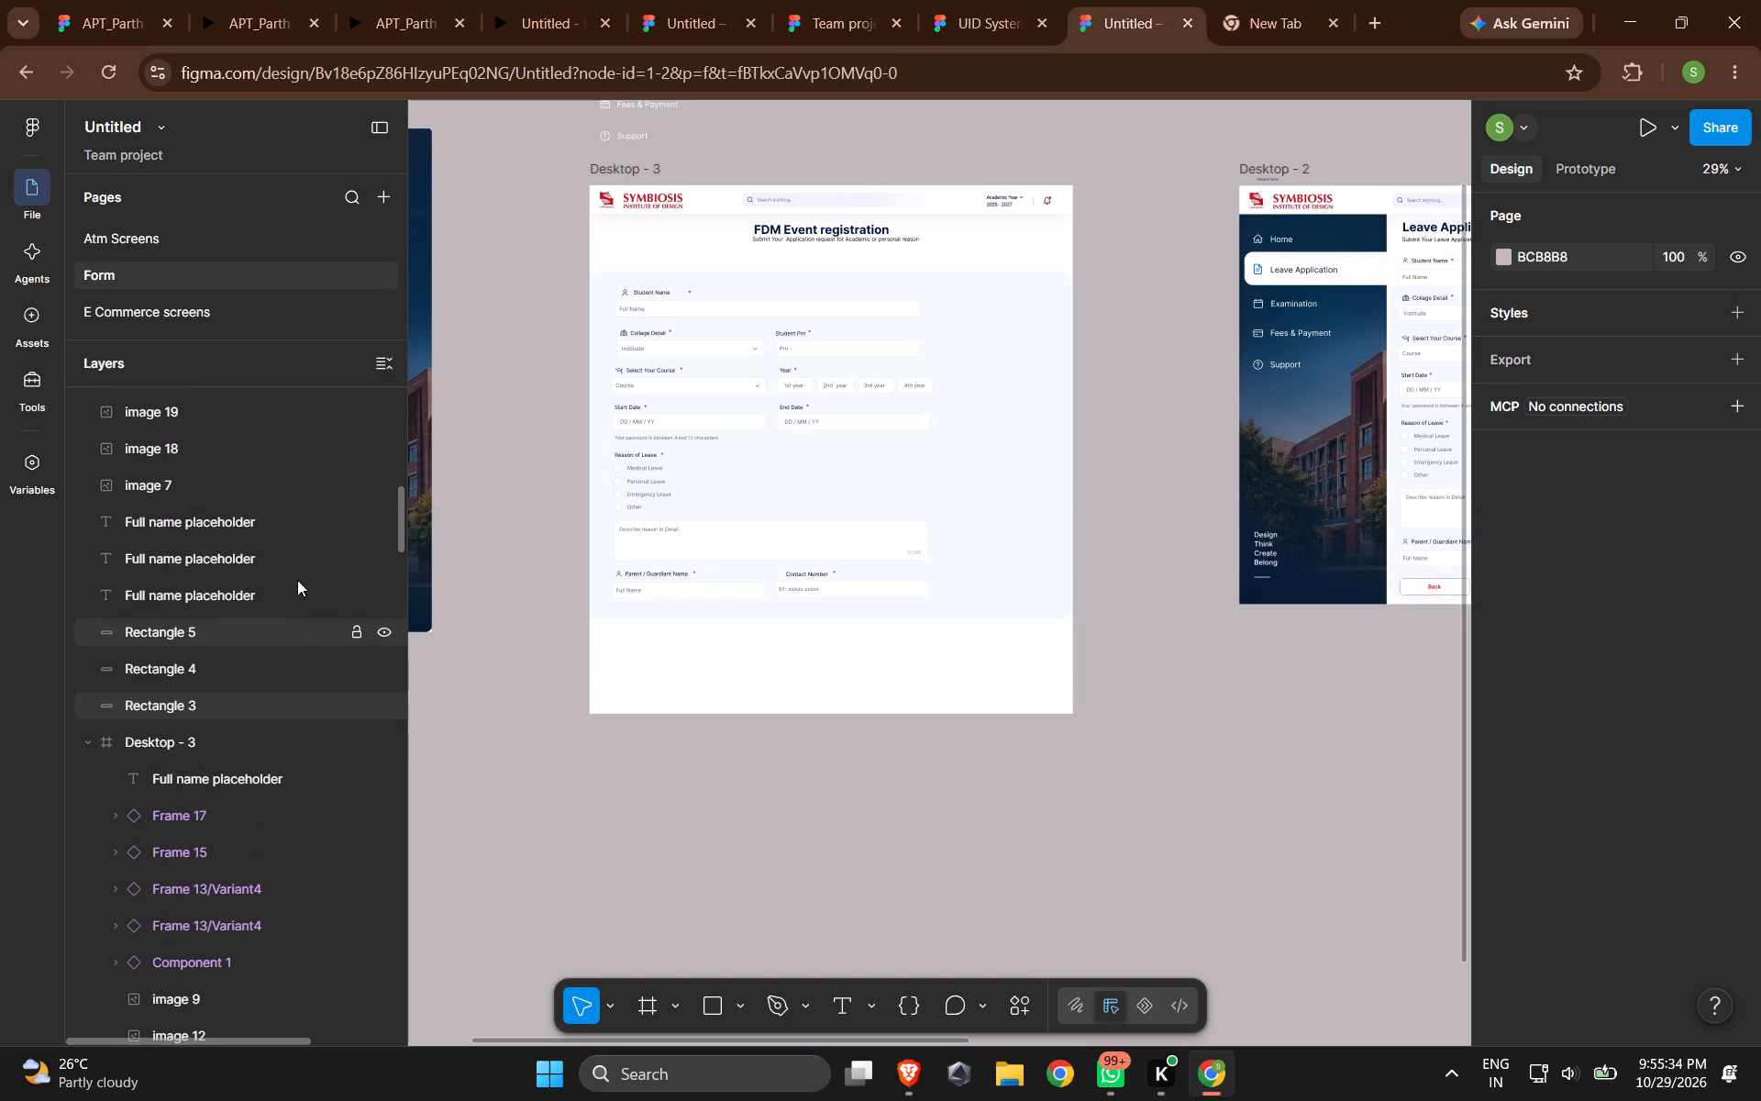
{"action": "scroll", "coordinate": [258, 497], "scroll_direction": "up", "scroll_amount": 2}
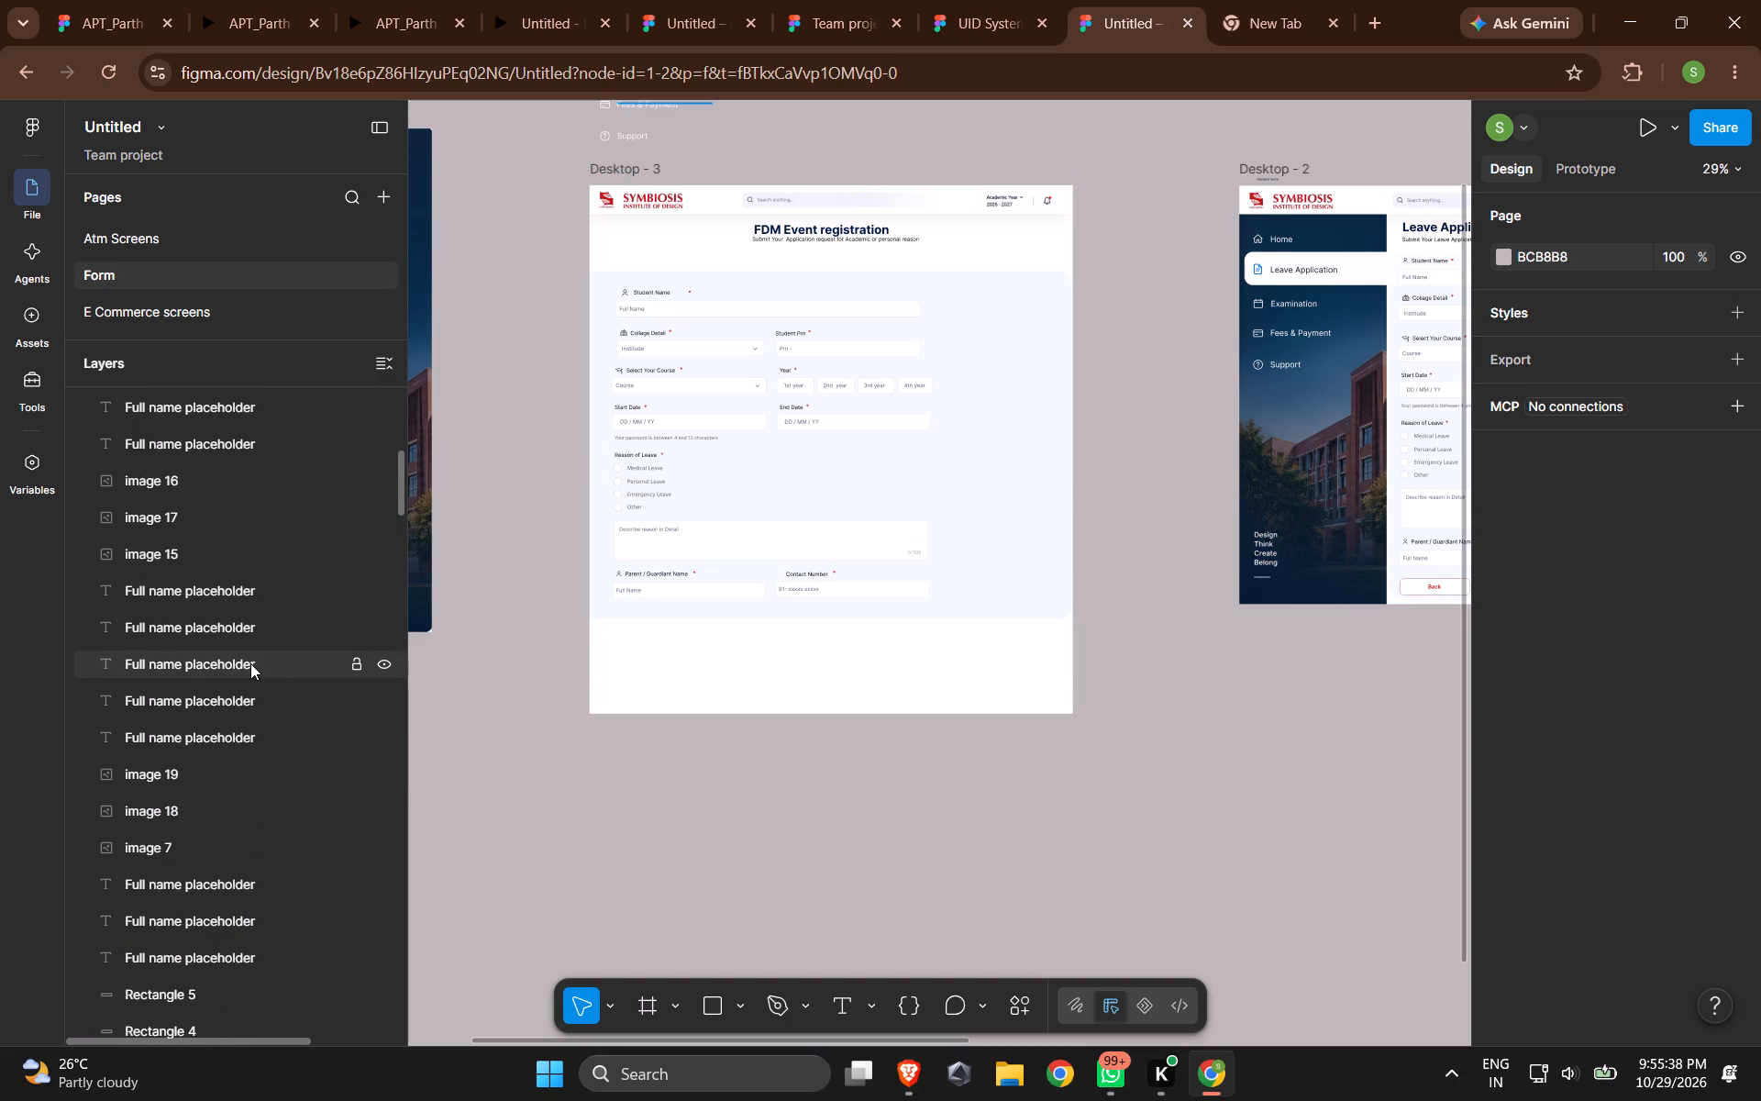
{"action": "scroll", "coordinate": [252, 773], "scroll_direction": "down", "scroll_amount": 5}
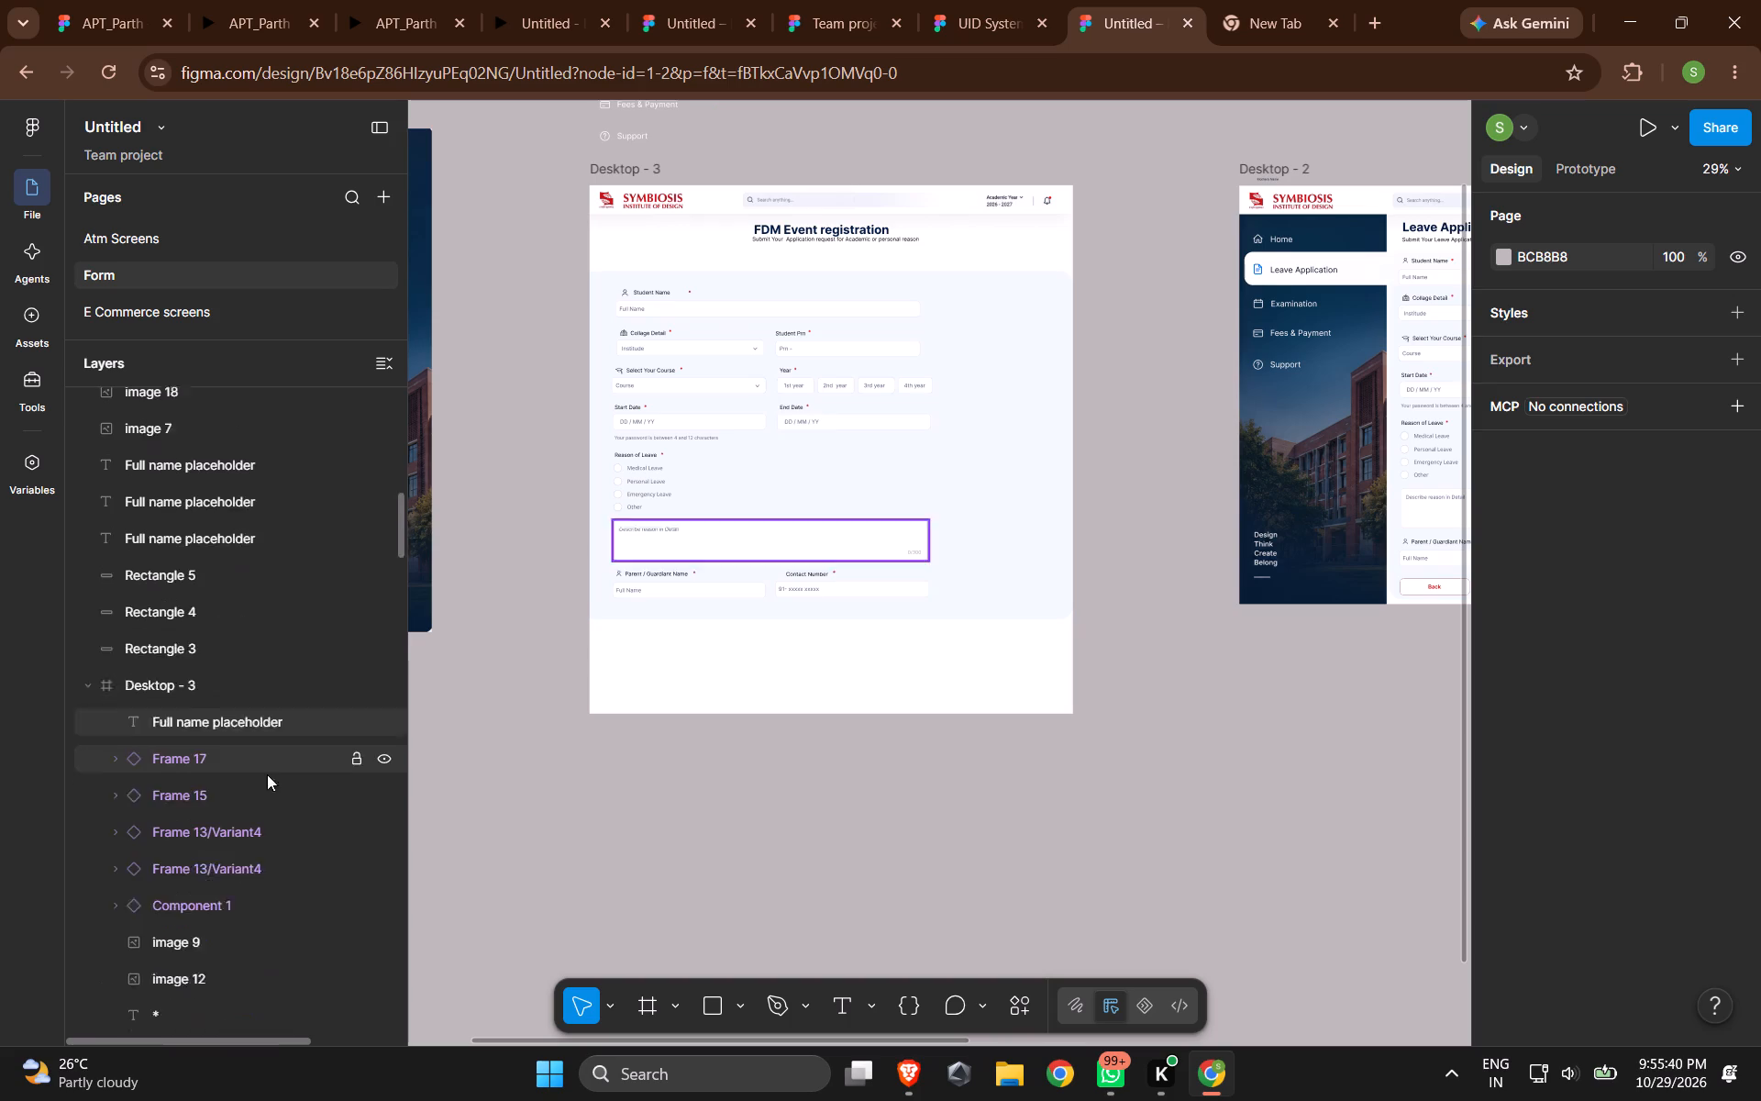
{"action": "scroll", "coordinate": [267, 774], "scroll_direction": "down", "scroll_amount": 4}
{"action": "scroll", "coordinate": [334, 664], "scroll_direction": "down", "scroll_amount": 11}
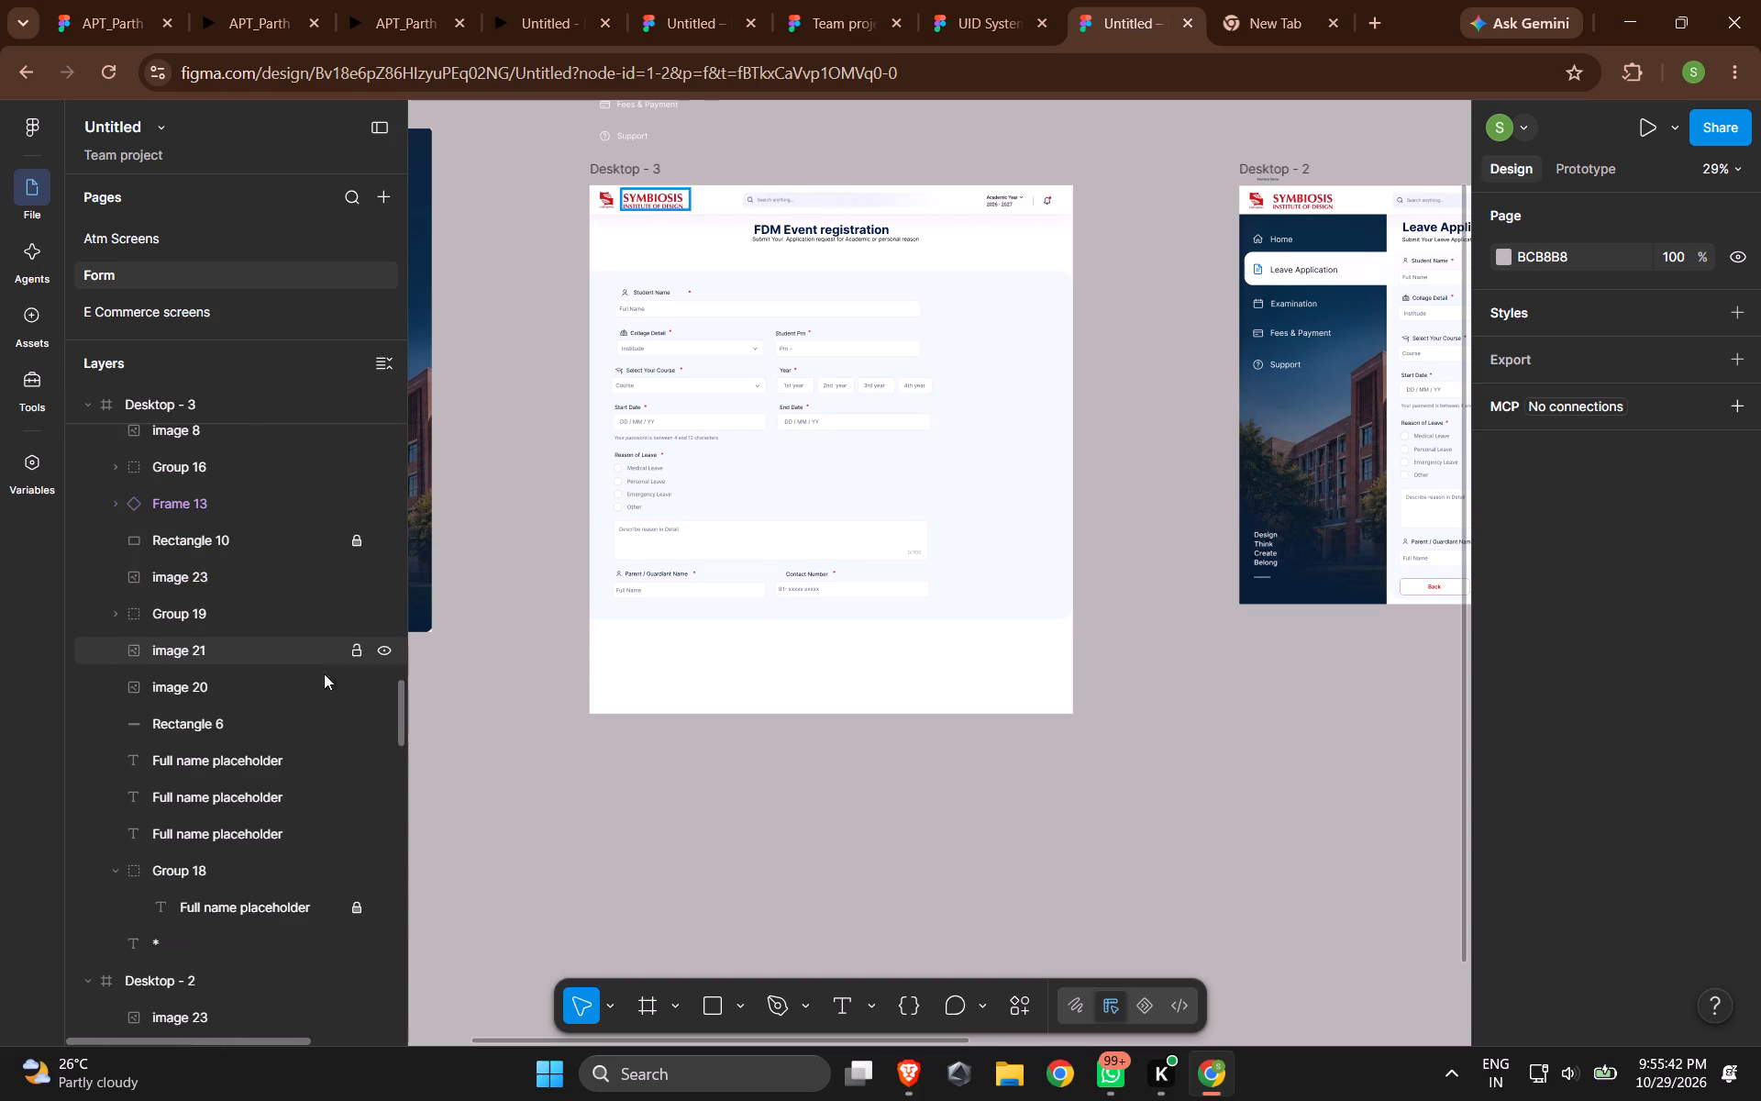
{"action": "left_click", "coordinate": [365, 541]}
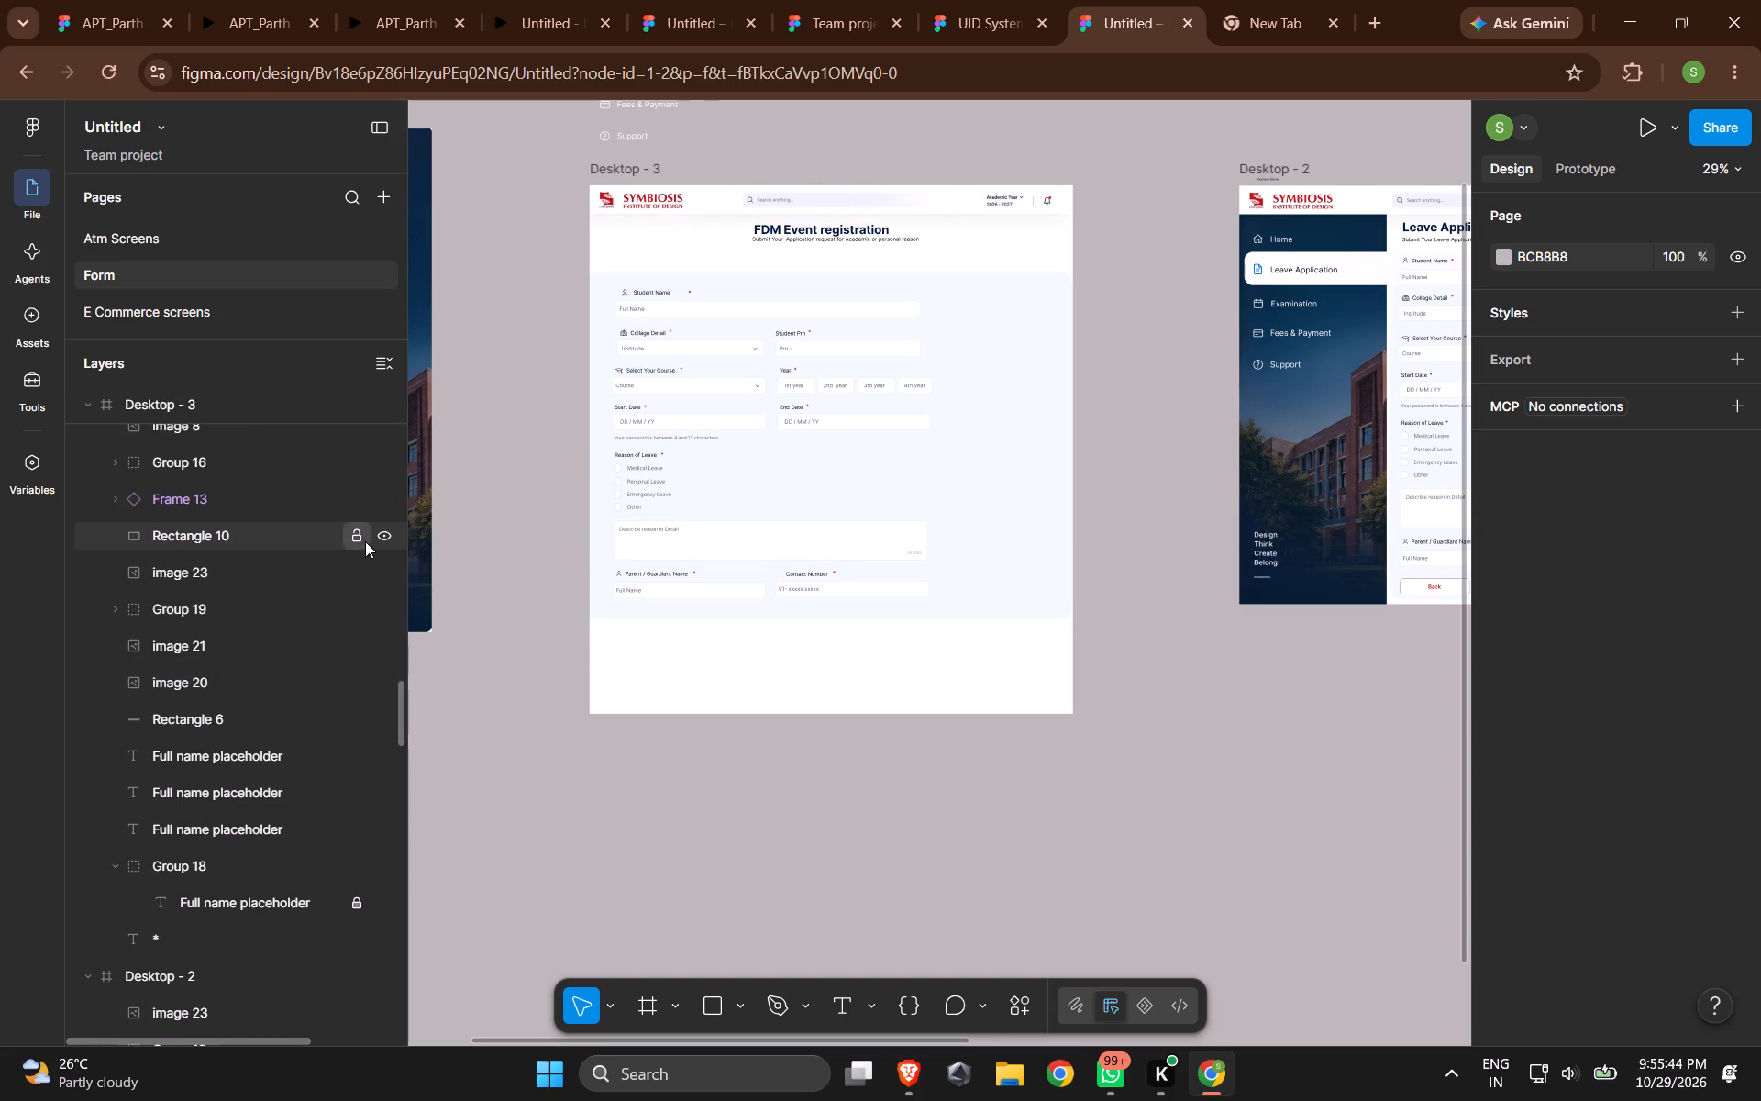
{"action": "left_click", "coordinate": [1026, 554]}
{"action": "left_click_drag", "start_coordinate": [883, 621], "coordinate": [888, 722]}
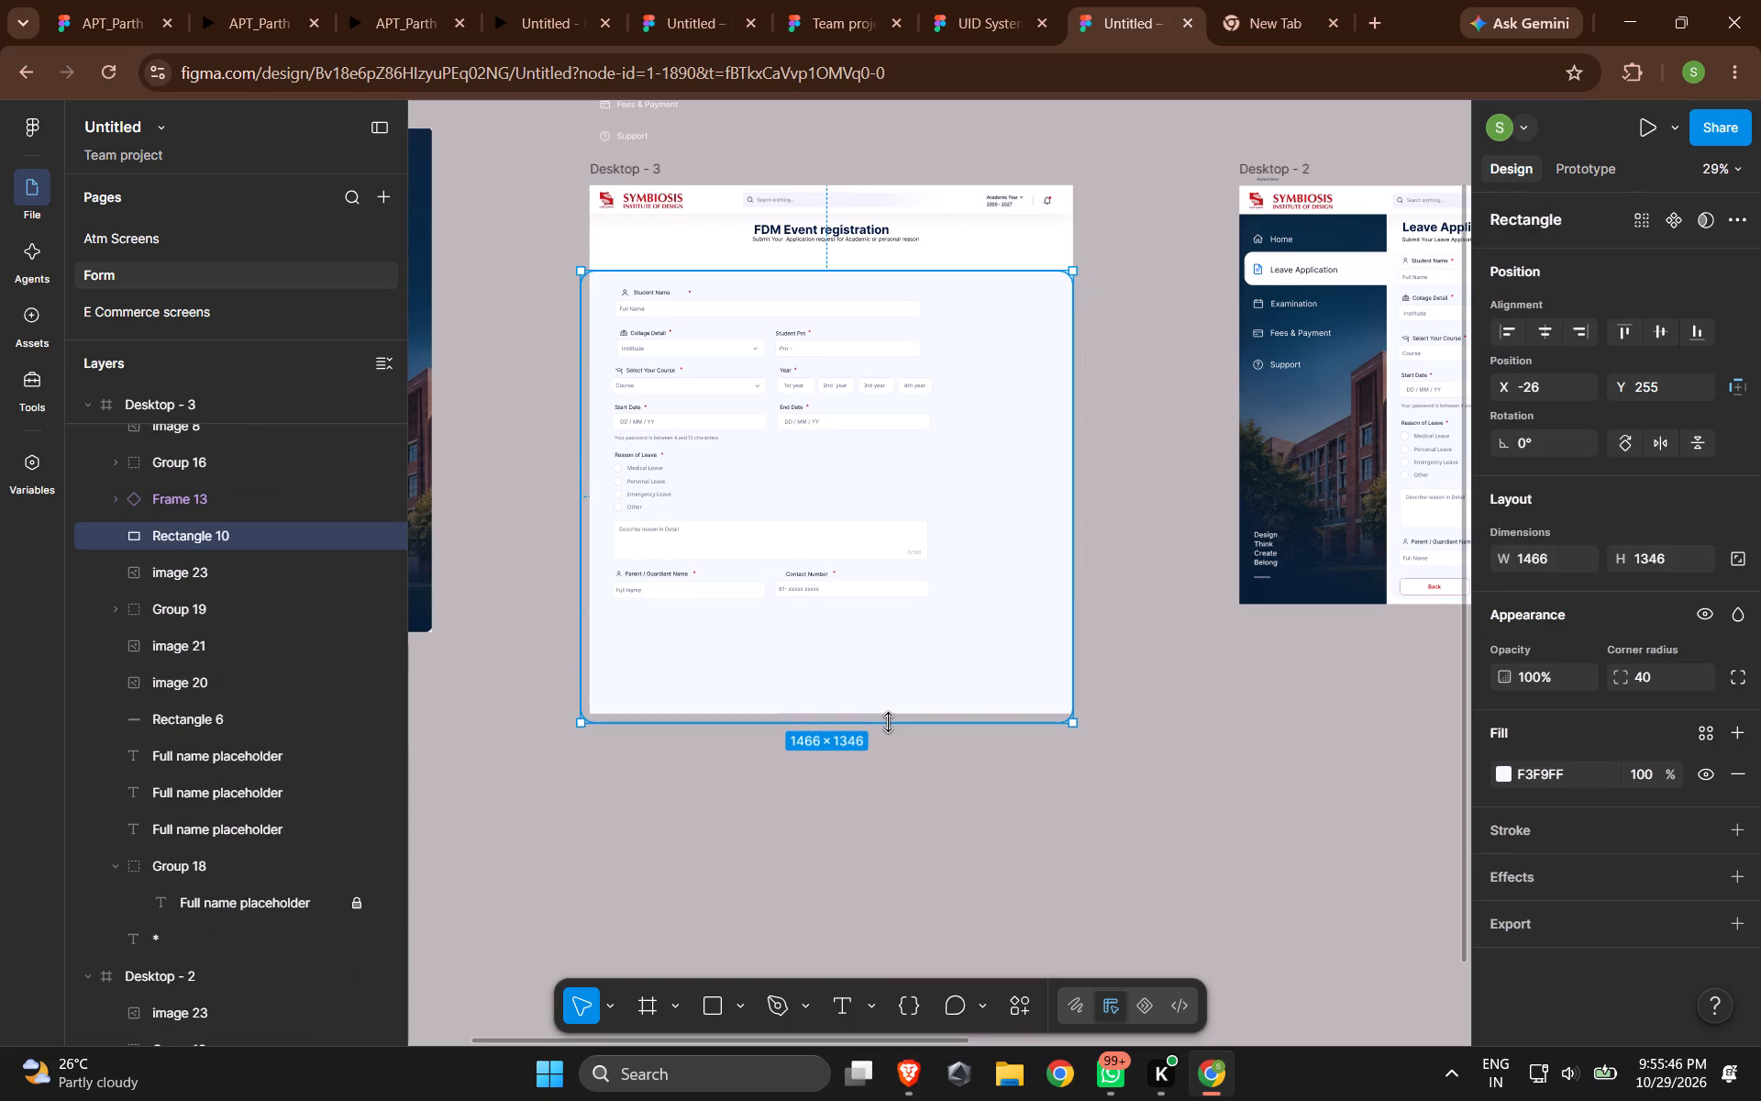
{"action": "left_click_drag", "start_coordinate": [888, 722], "coordinate": [888, 713]}
{"action": "scroll", "coordinate": [908, 551], "scroll_direction": "up", "scroll_amount": 4}
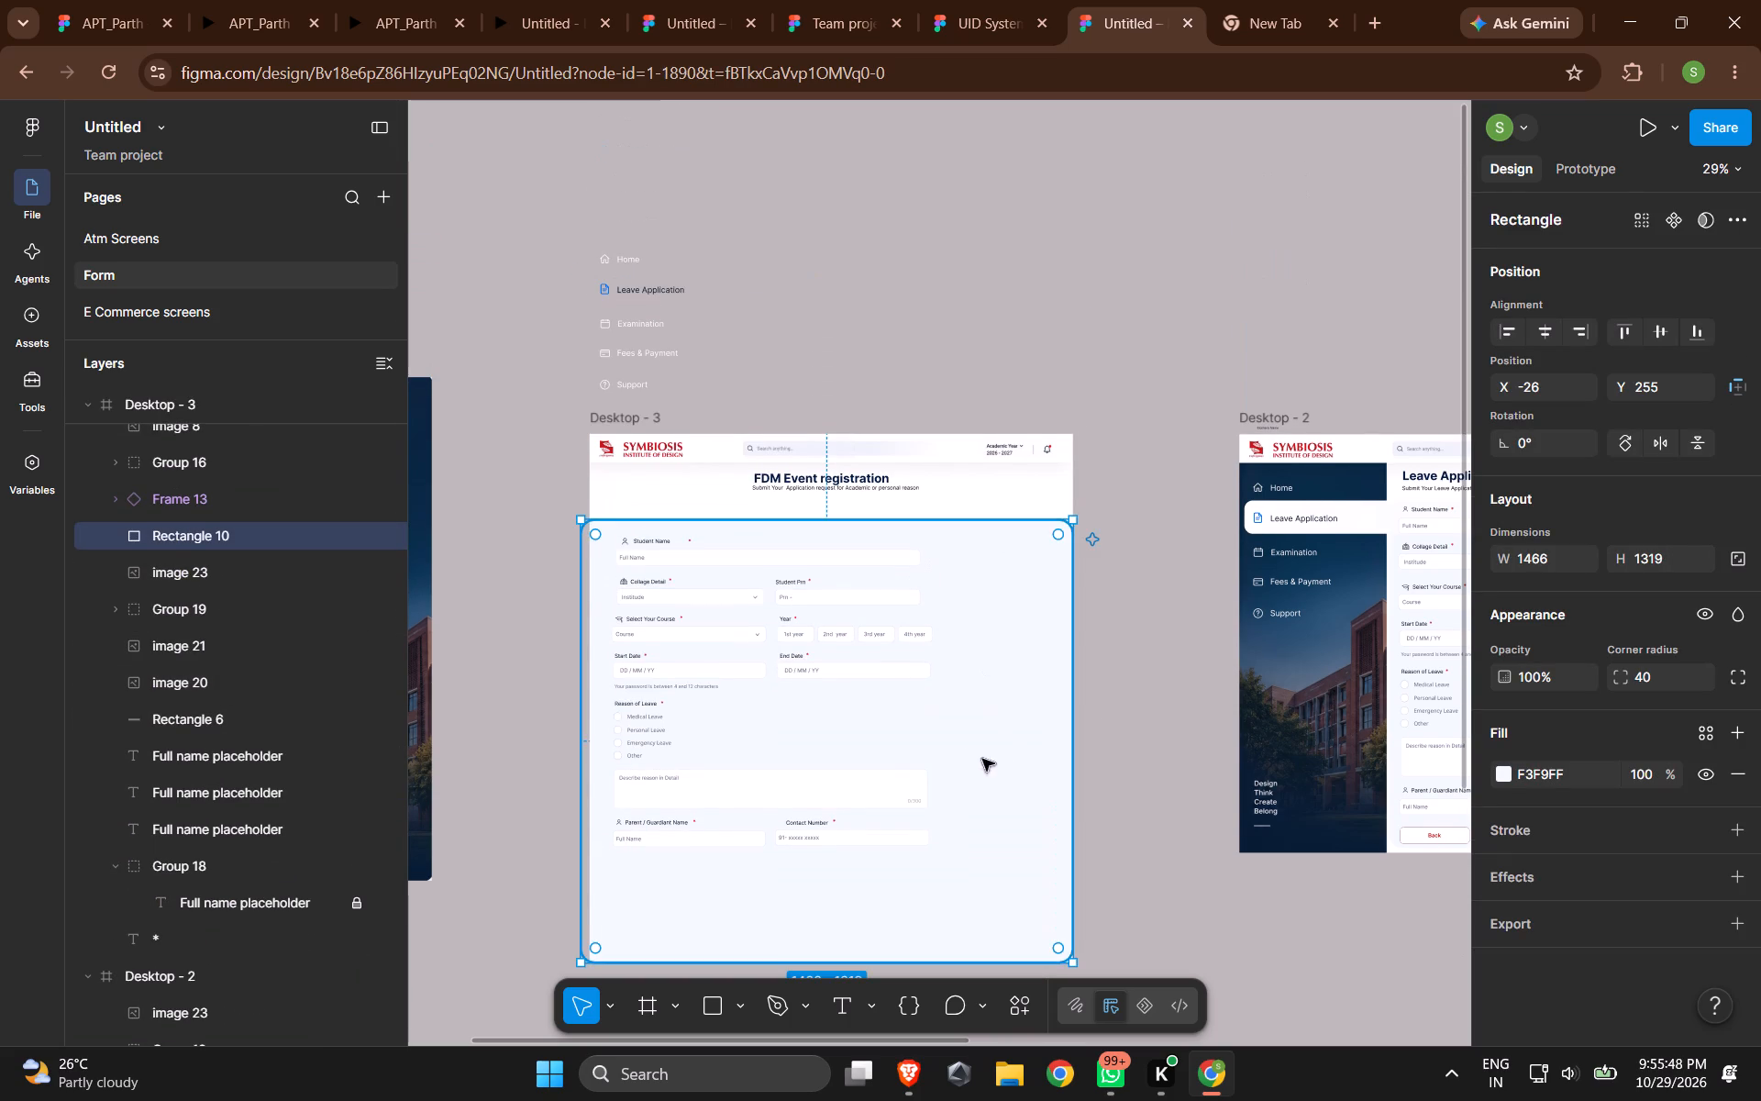
{"action": "scroll", "coordinate": [941, 750], "scroll_direction": "down", "scroll_amount": 2}
{"action": "left_click", "coordinate": [1145, 816]}
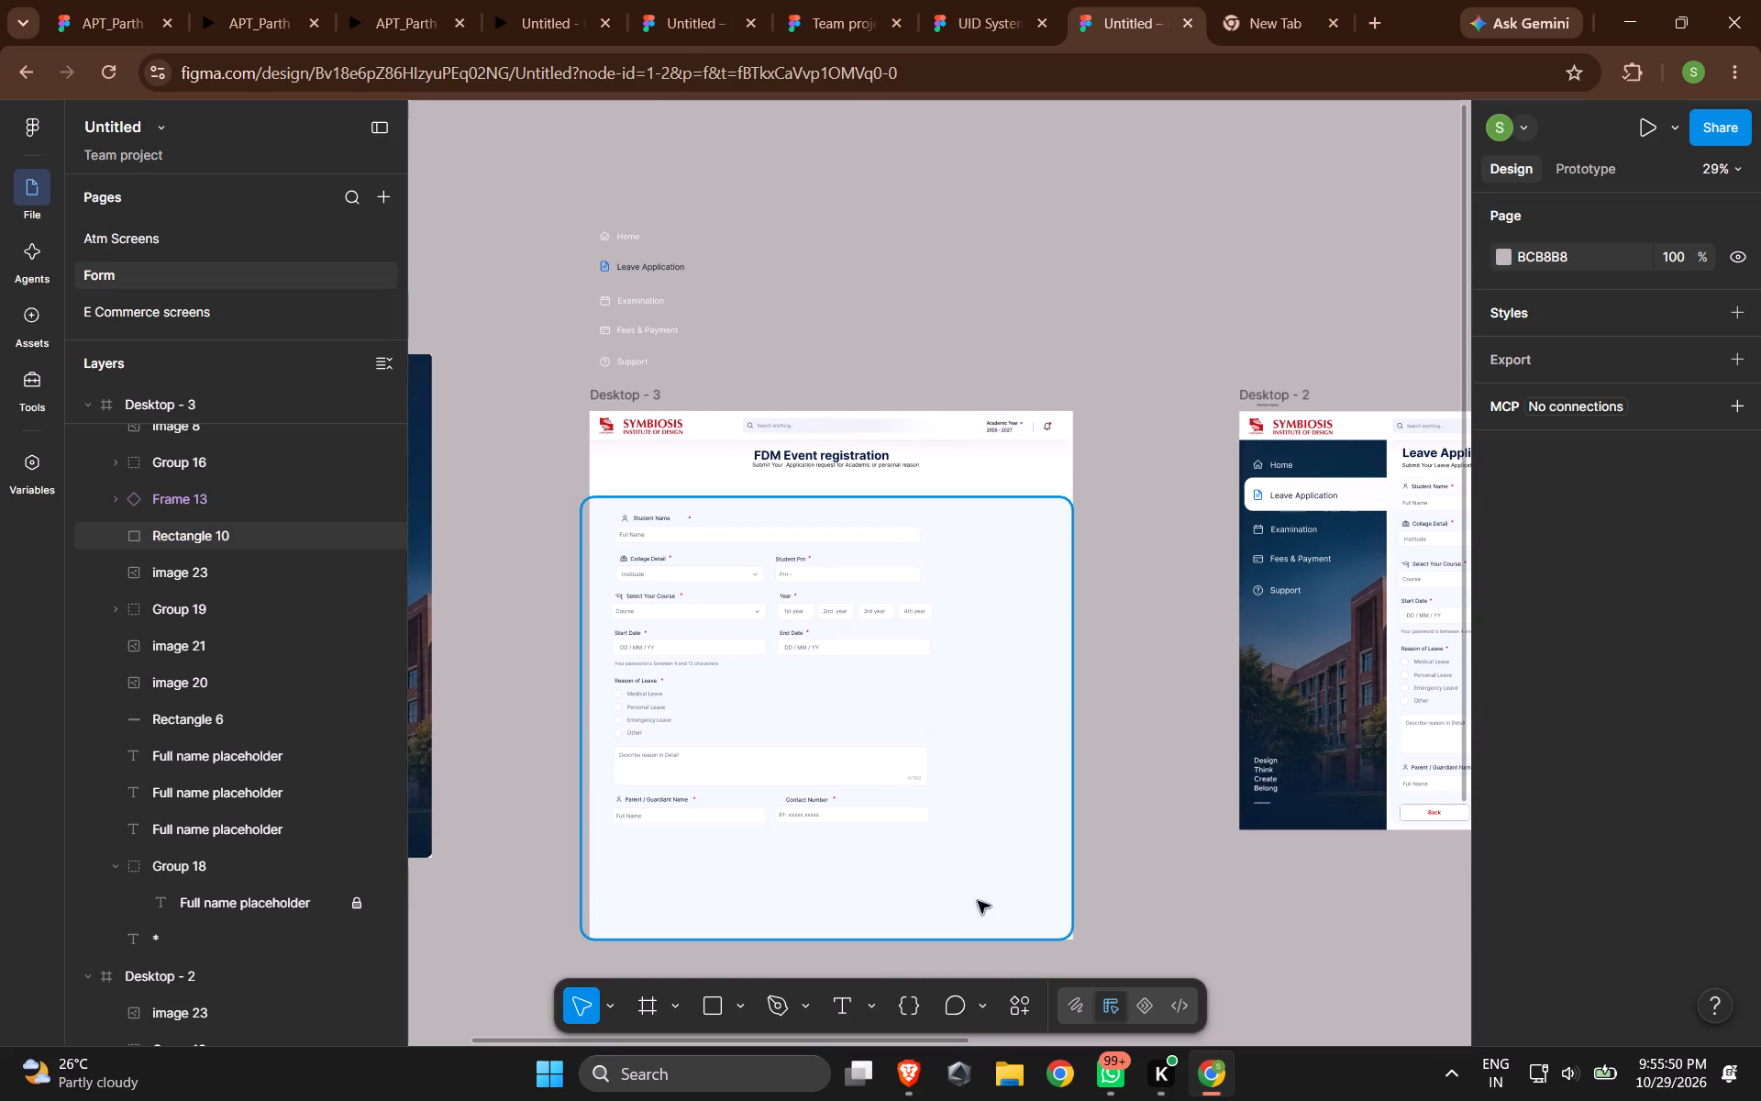
{"action": "scroll", "coordinate": [935, 901], "scroll_direction": "down", "scroll_amount": 9}
{"action": "scroll", "coordinate": [857, 341], "scroll_direction": "up", "scroll_amount": 6}
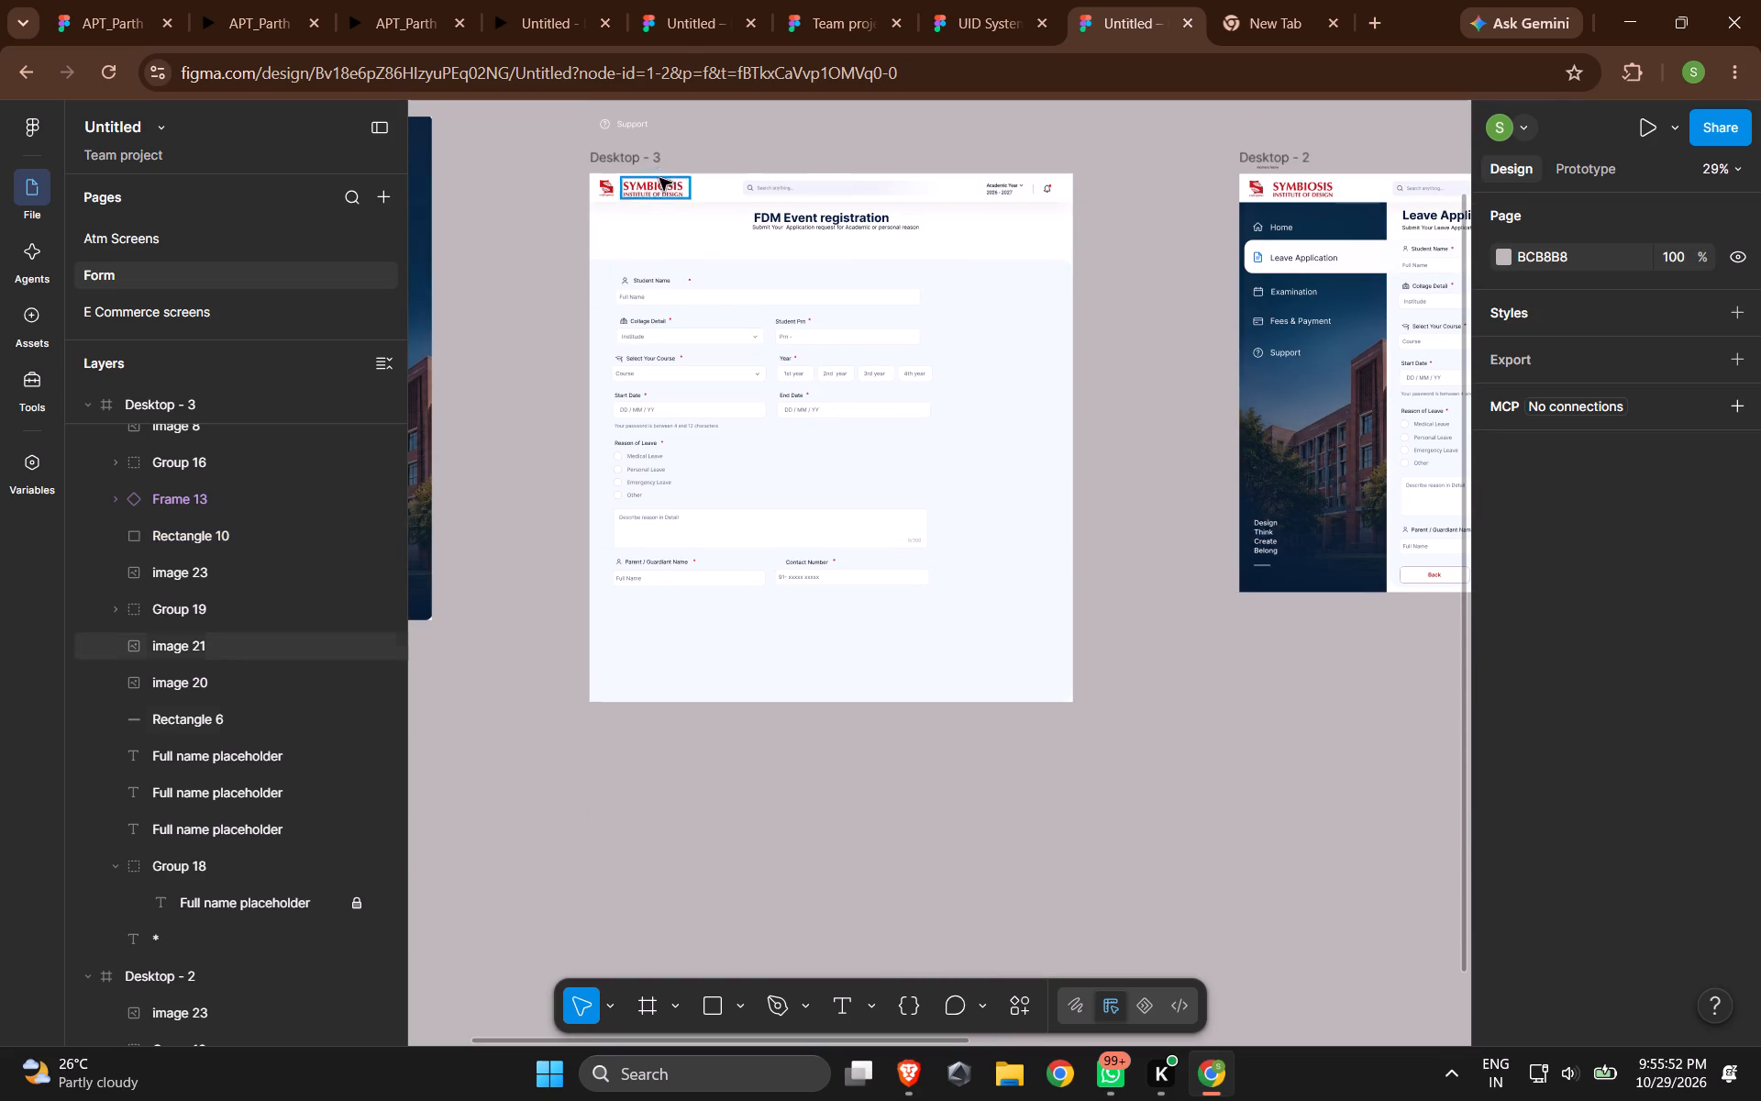
Extend the Desktop - 3 frame downward to a height of 1731.
{"action": "left_click", "coordinate": [654, 159]}
{"action": "left_click_drag", "start_coordinate": [914, 701], "coordinate": [915, 766]}
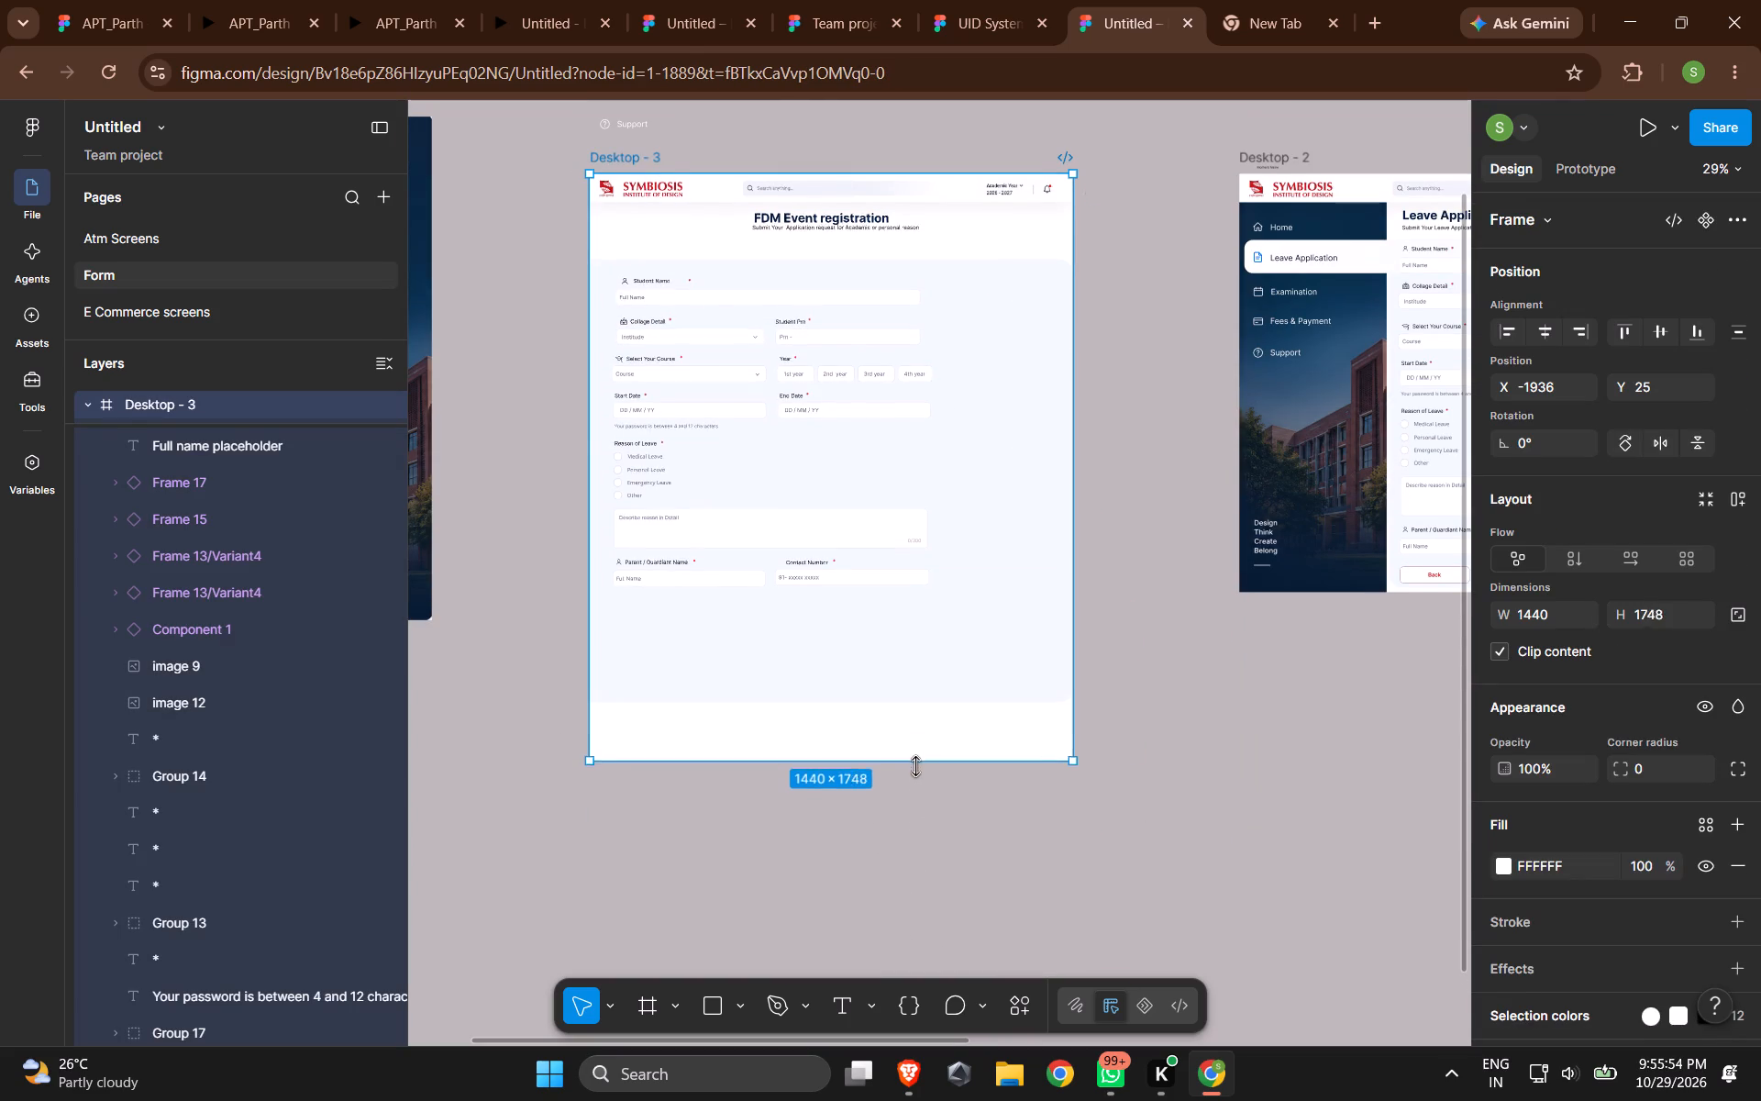
{"action": "left_click_drag", "start_coordinate": [915, 766], "coordinate": [918, 754]}
Stretch the pale blue background Rectangle 10 to a height of 1476, reaching the bottom of Desktop - 3, and lock it.
{"action": "left_click", "coordinate": [925, 695]}
{"action": "left_click_drag", "start_coordinate": [914, 703], "coordinate": [914, 750]}
{"action": "left_click", "coordinate": [894, 845]}
{"action": "left_click", "coordinate": [699, 731]}
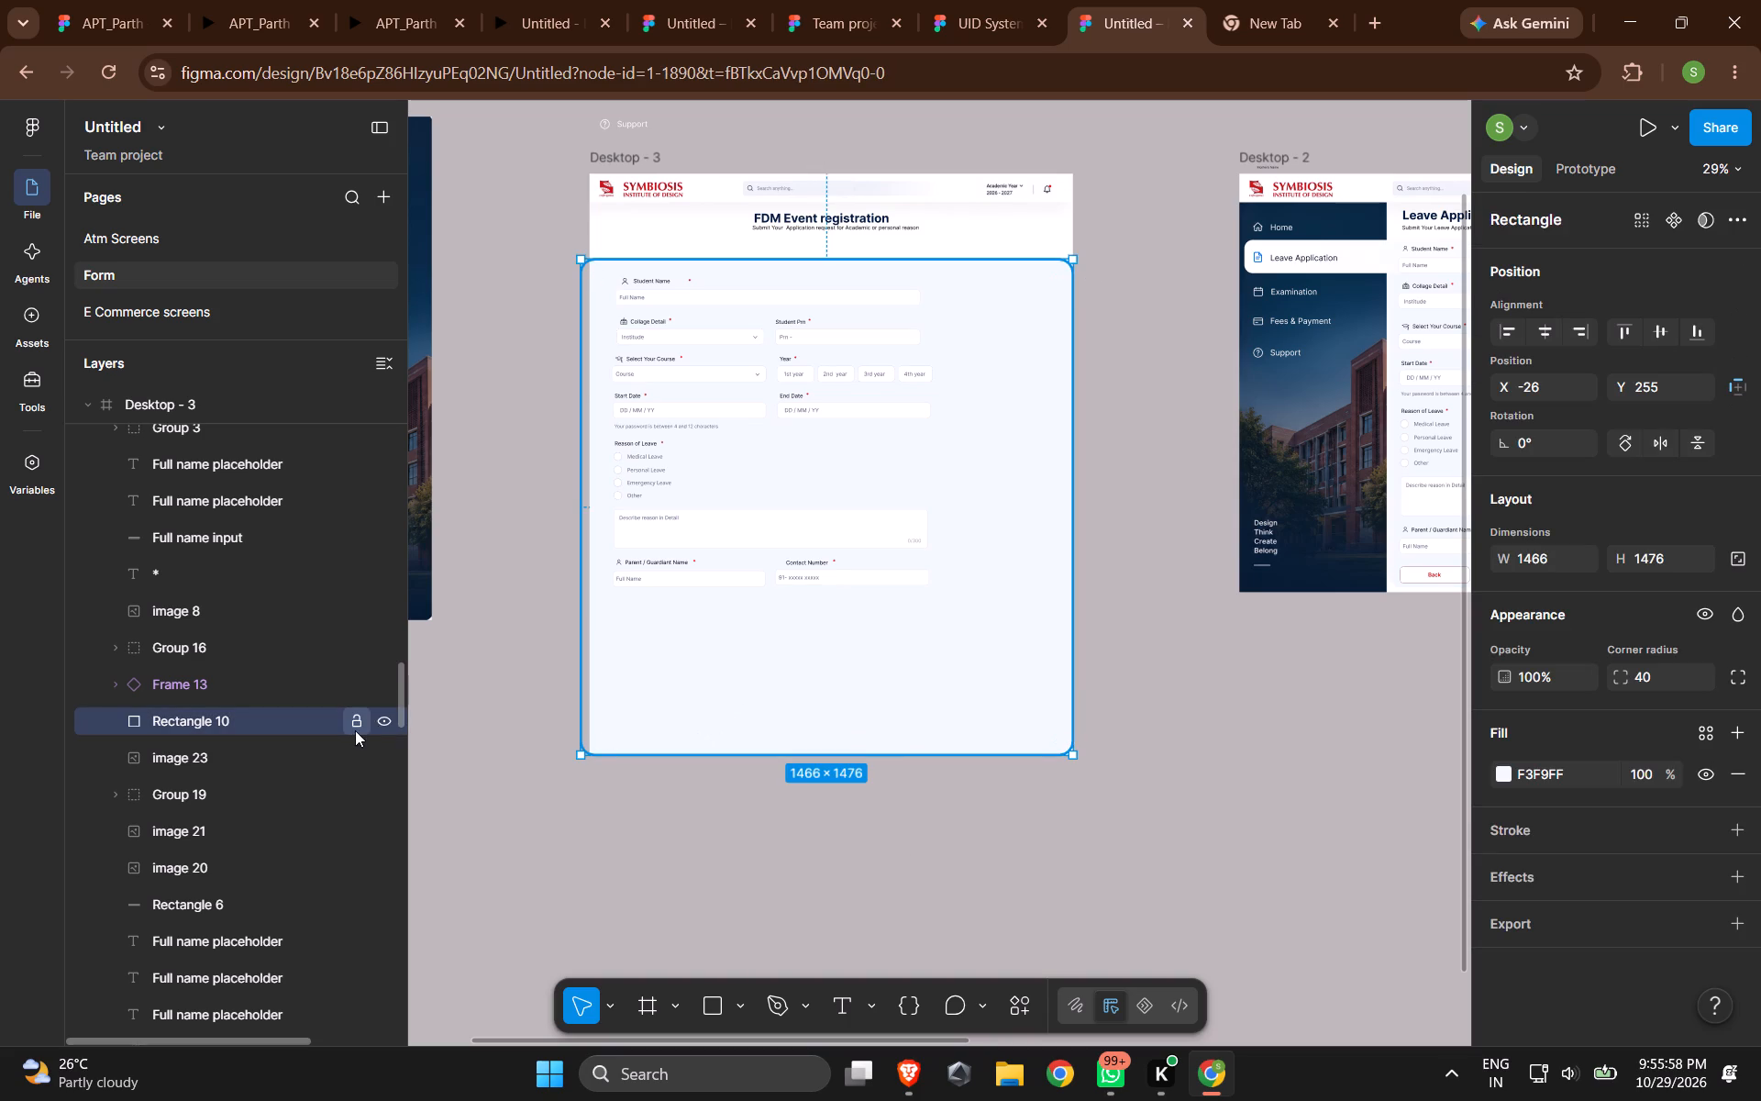
{"action": "left_click", "coordinate": [349, 725]}
{"action": "left_click", "coordinate": [639, 826]}
Move the Desktop - 3 frame to about X -1755, Y 65.
{"action": "scroll", "coordinate": [748, 744], "scroll_direction": "up", "scroll_amount": 4}
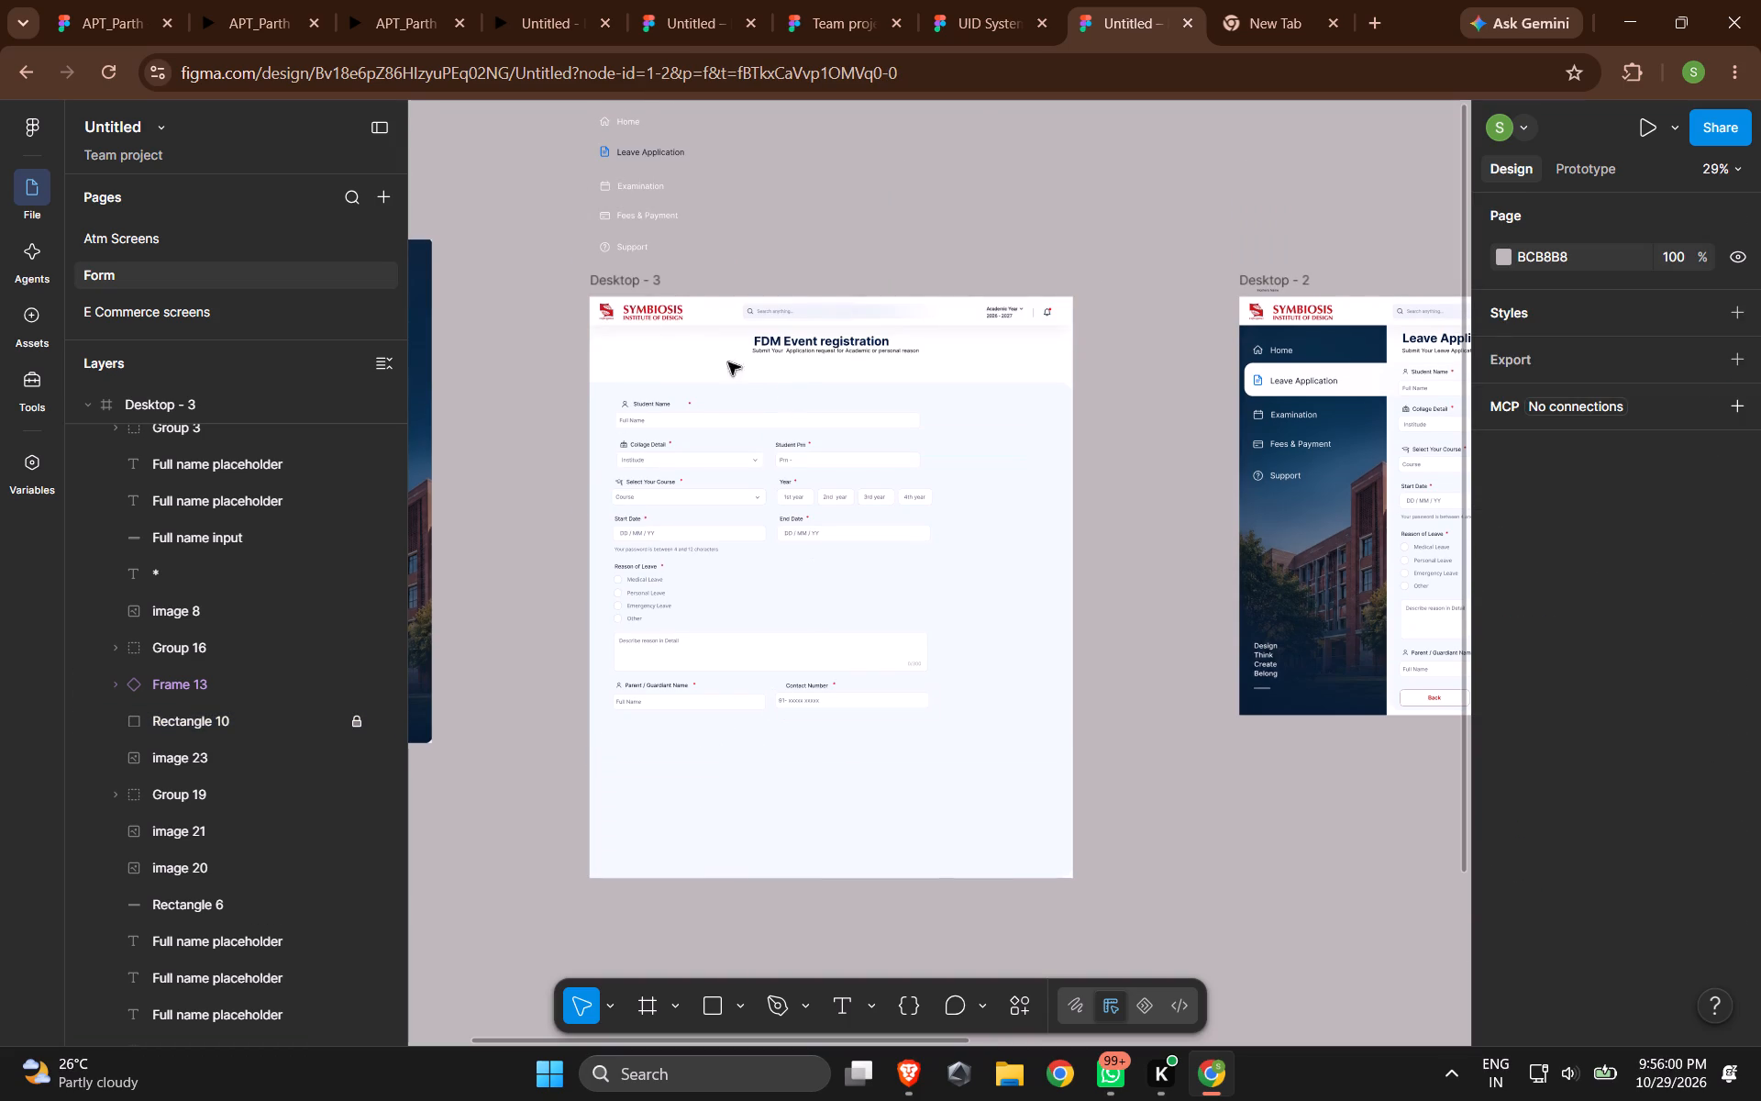
{"action": "left_click", "coordinate": [625, 285]}
{"action": "scroll", "coordinate": [850, 426], "scroll_direction": "down", "scroll_amount": 5}
{"action": "scroll", "coordinate": [893, 785], "scroll_direction": "down", "scroll_amount": 4}
{"action": "scroll", "coordinate": [859, 656], "scroll_direction": "down", "scroll_amount": 2}
{"action": "scroll", "coordinate": [859, 656], "scroll_direction": "up", "scroll_amount": 4}
{"action": "scroll", "coordinate": [759, 679], "scroll_direction": "up", "scroll_amount": 4}
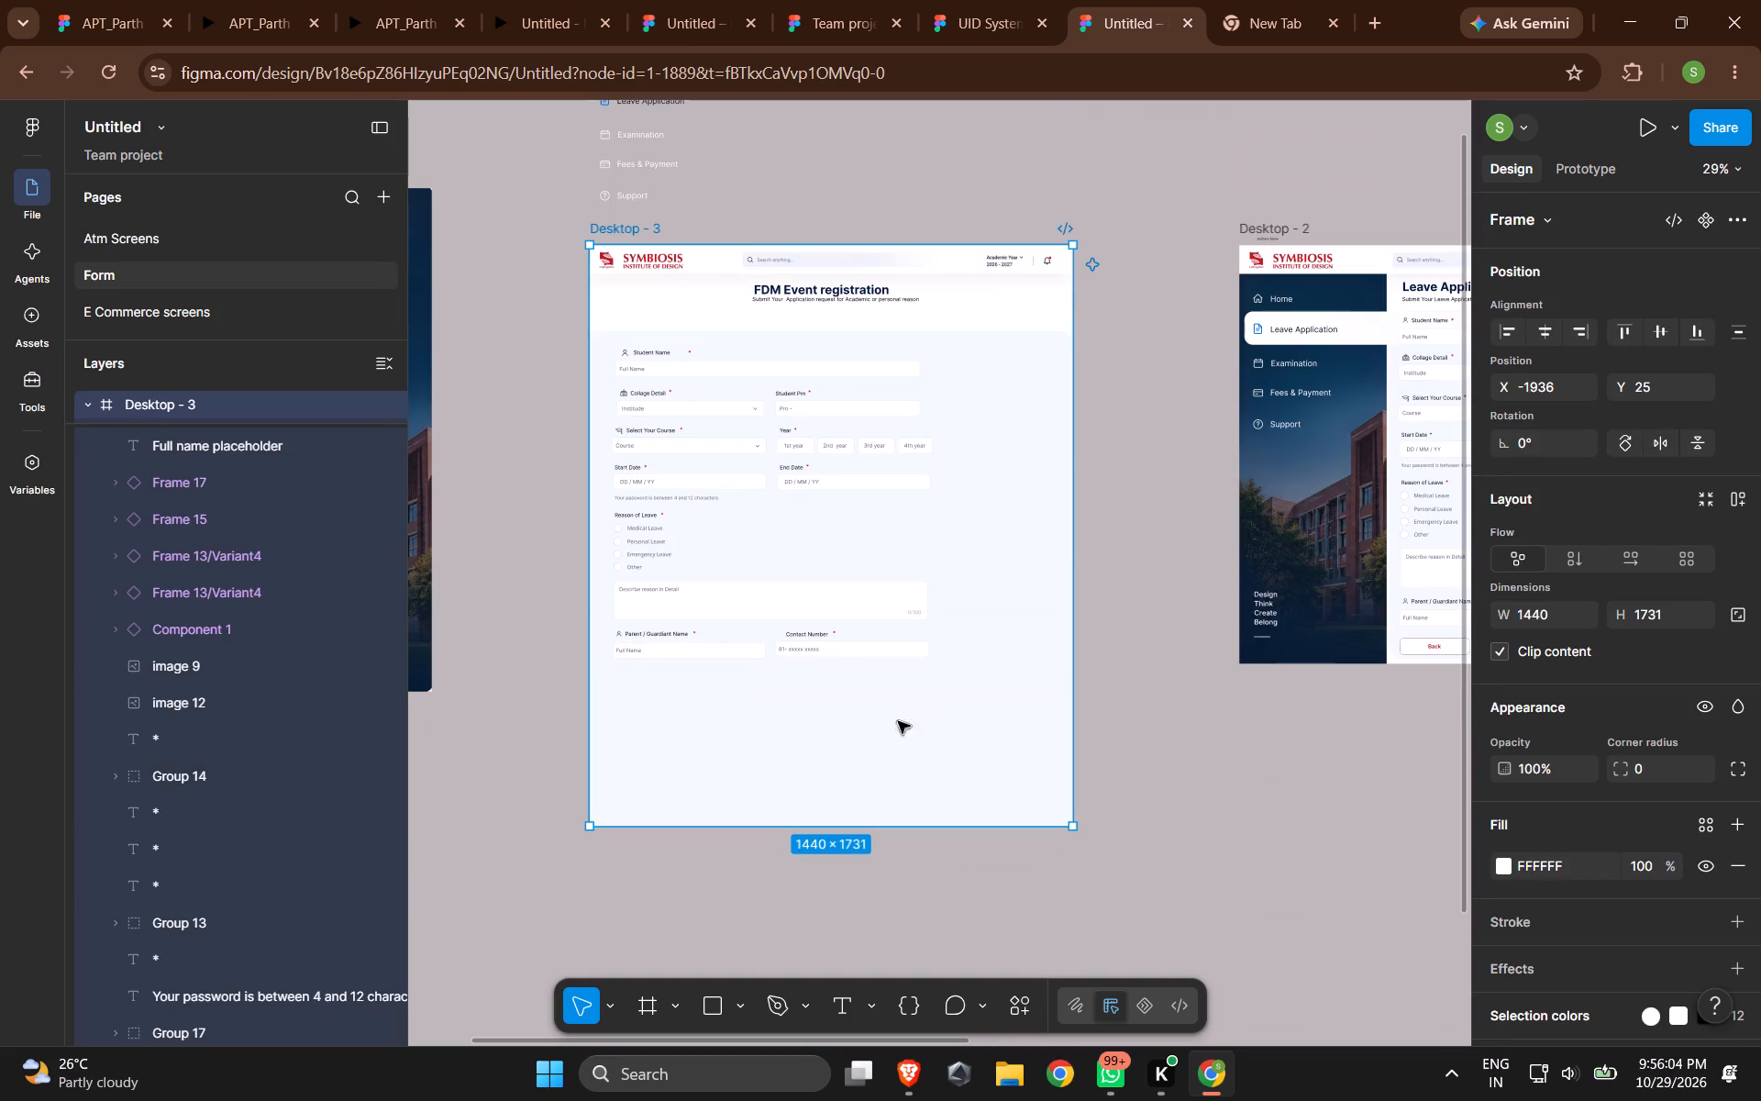
{"action": "left_click_drag", "start_coordinate": [959, 751], "coordinate": [1020, 764]}
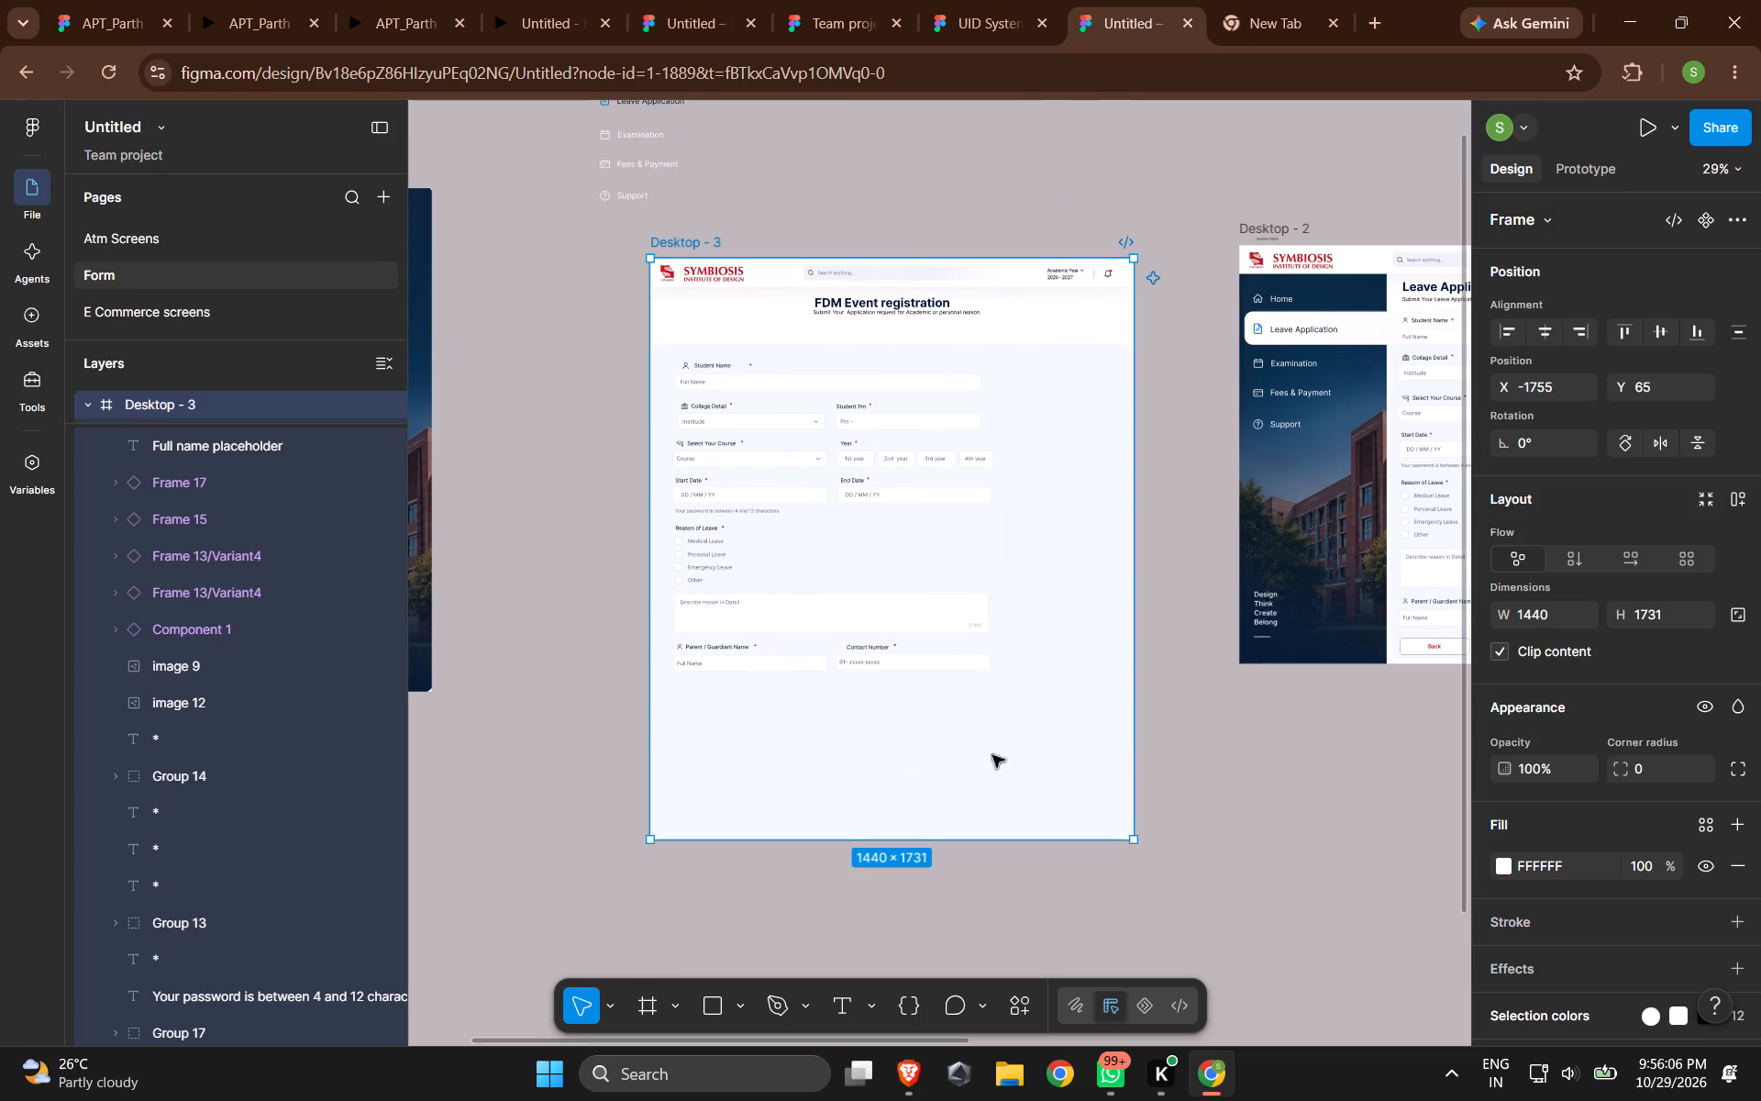
{"action": "left_click", "coordinate": [937, 749]}
Widen the whole block of form fields, from Student Name to Contact Number, to an overall width of about 1709.
{"action": "left_click_drag", "start_coordinate": [661, 362], "coordinate": [829, 603]}
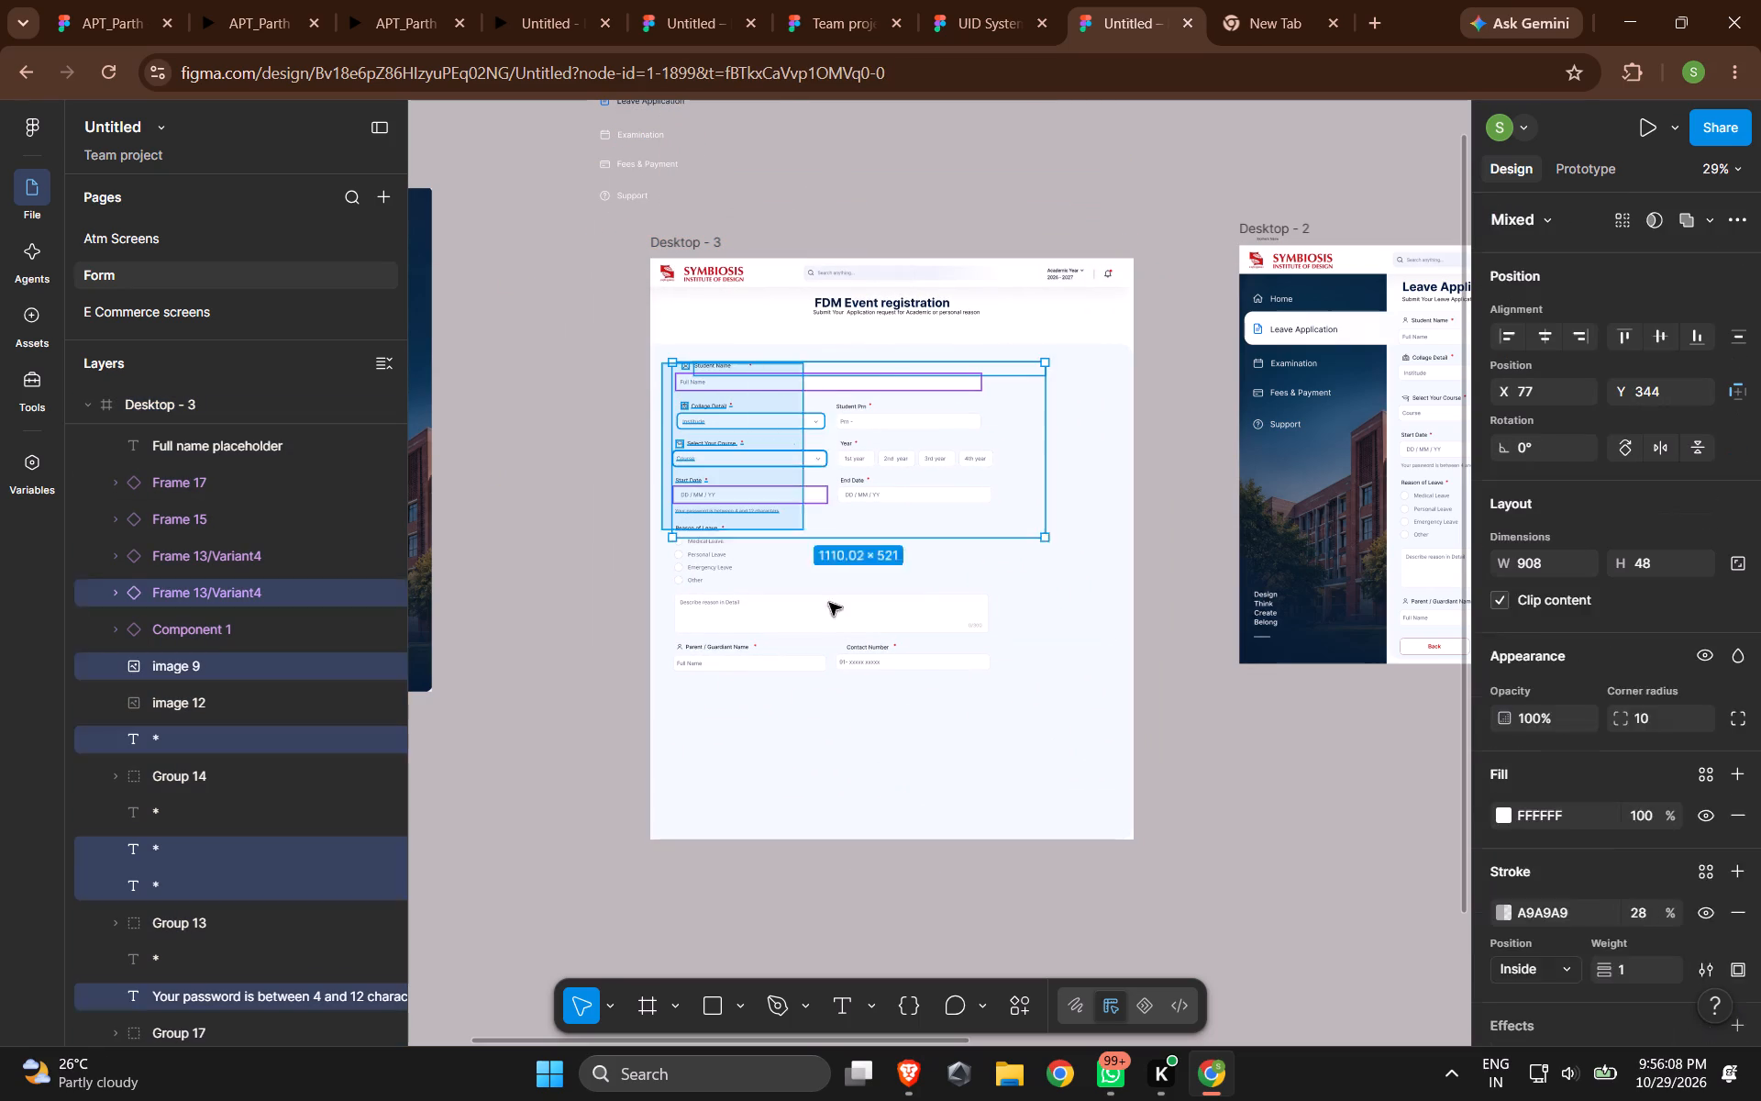
{"action": "left_click_drag", "start_coordinate": [829, 603], "coordinate": [1027, 748]}
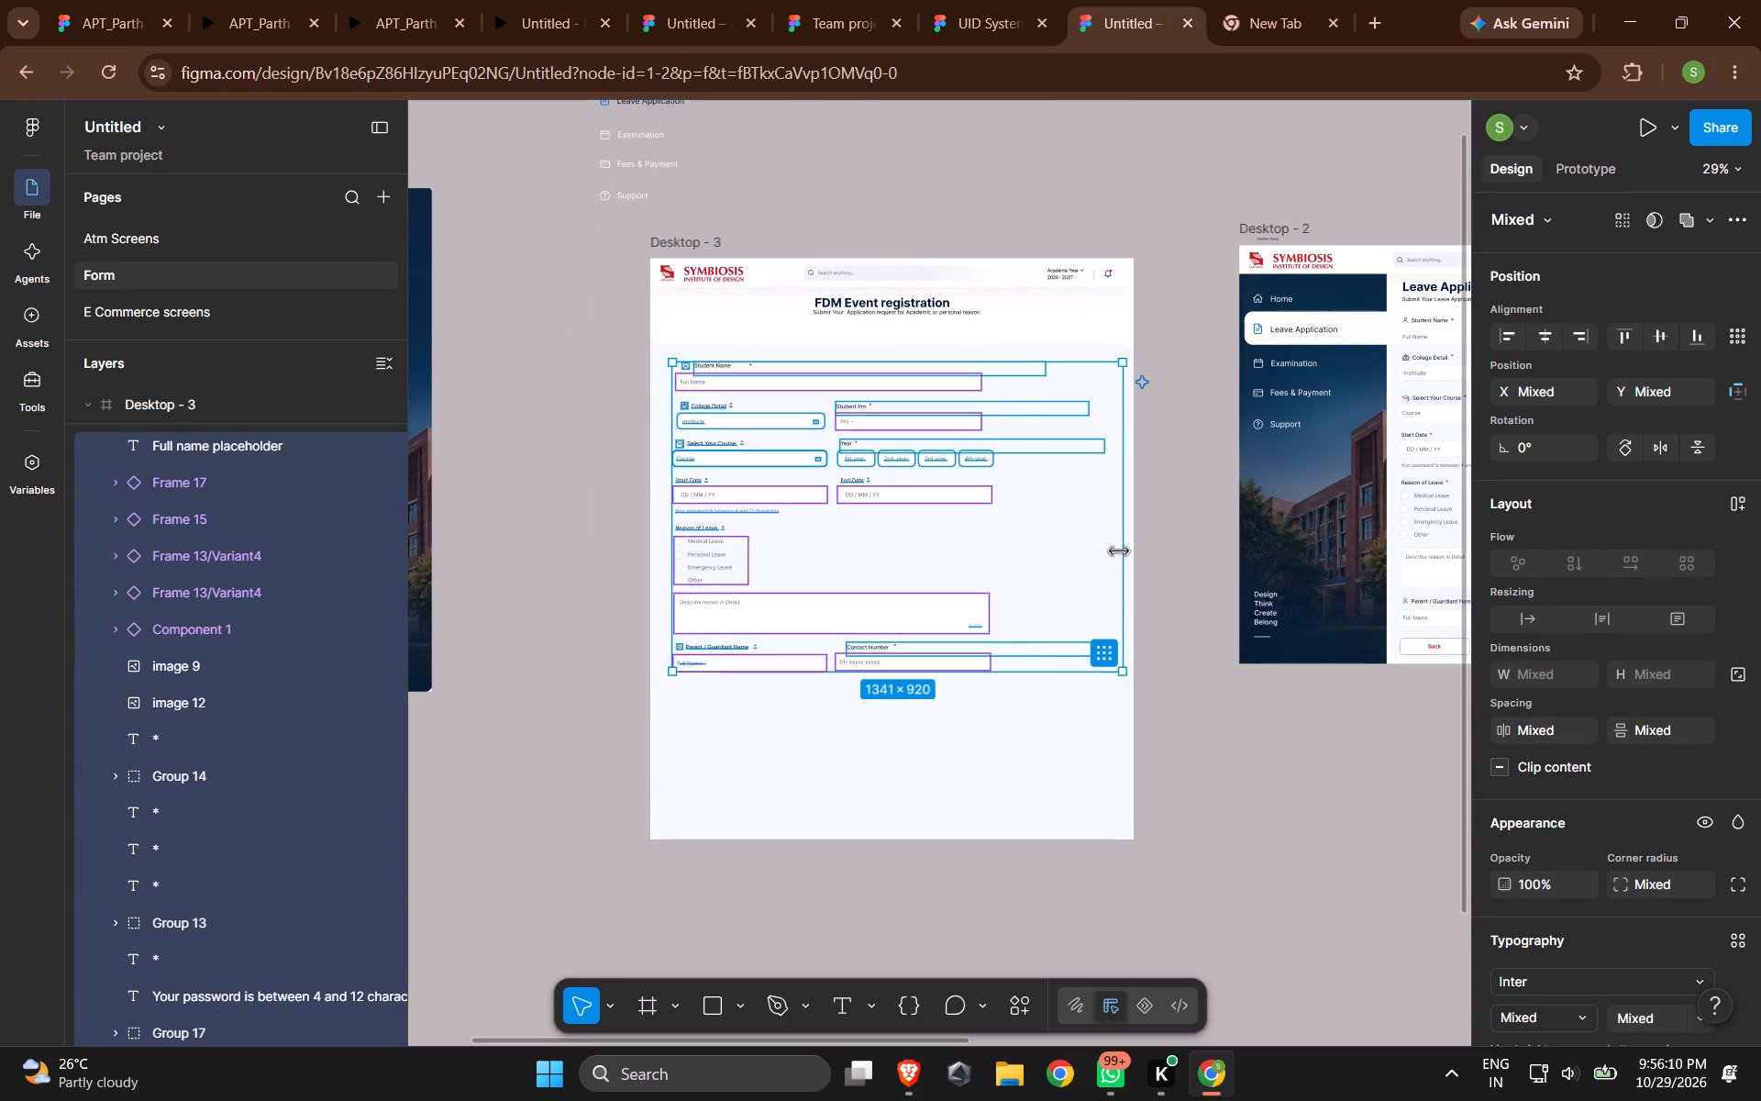
{"action": "left_click_drag", "start_coordinate": [1119, 551], "coordinate": [1246, 564]}
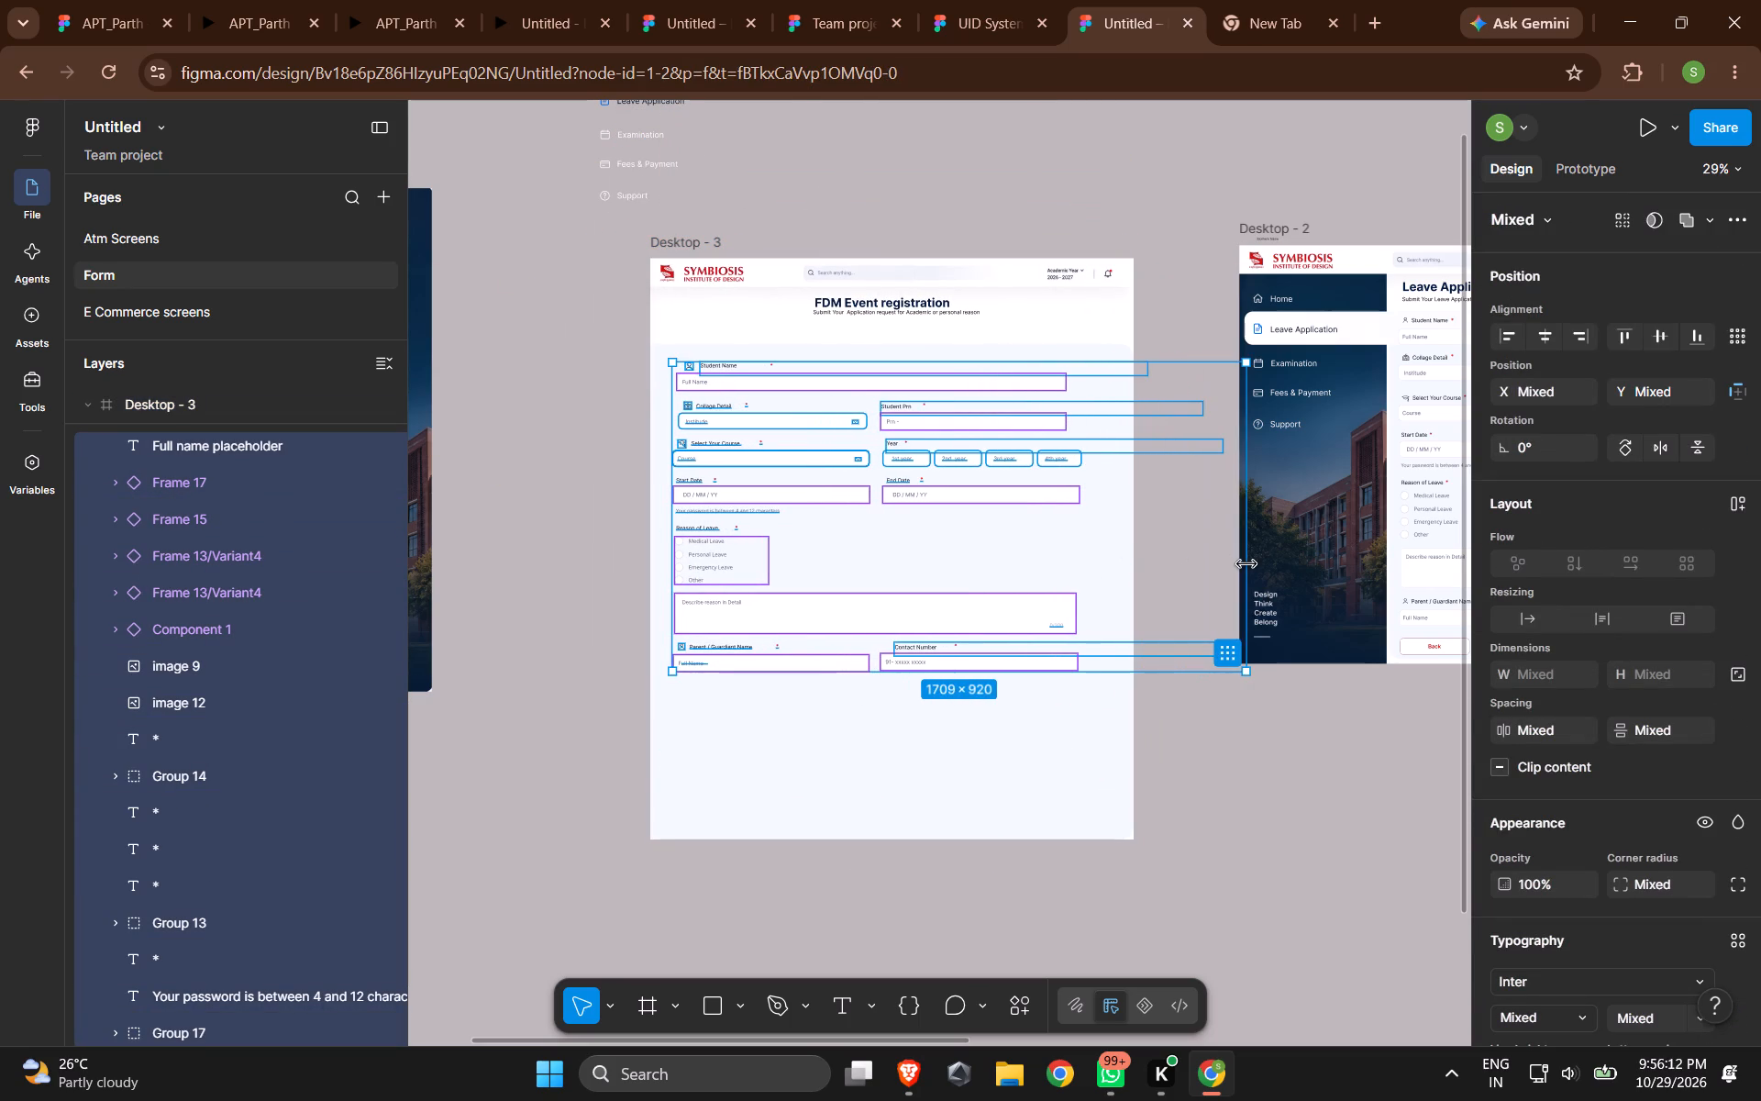
{"action": "left_click_drag", "start_coordinate": [1246, 564], "coordinate": [1219, 567]}
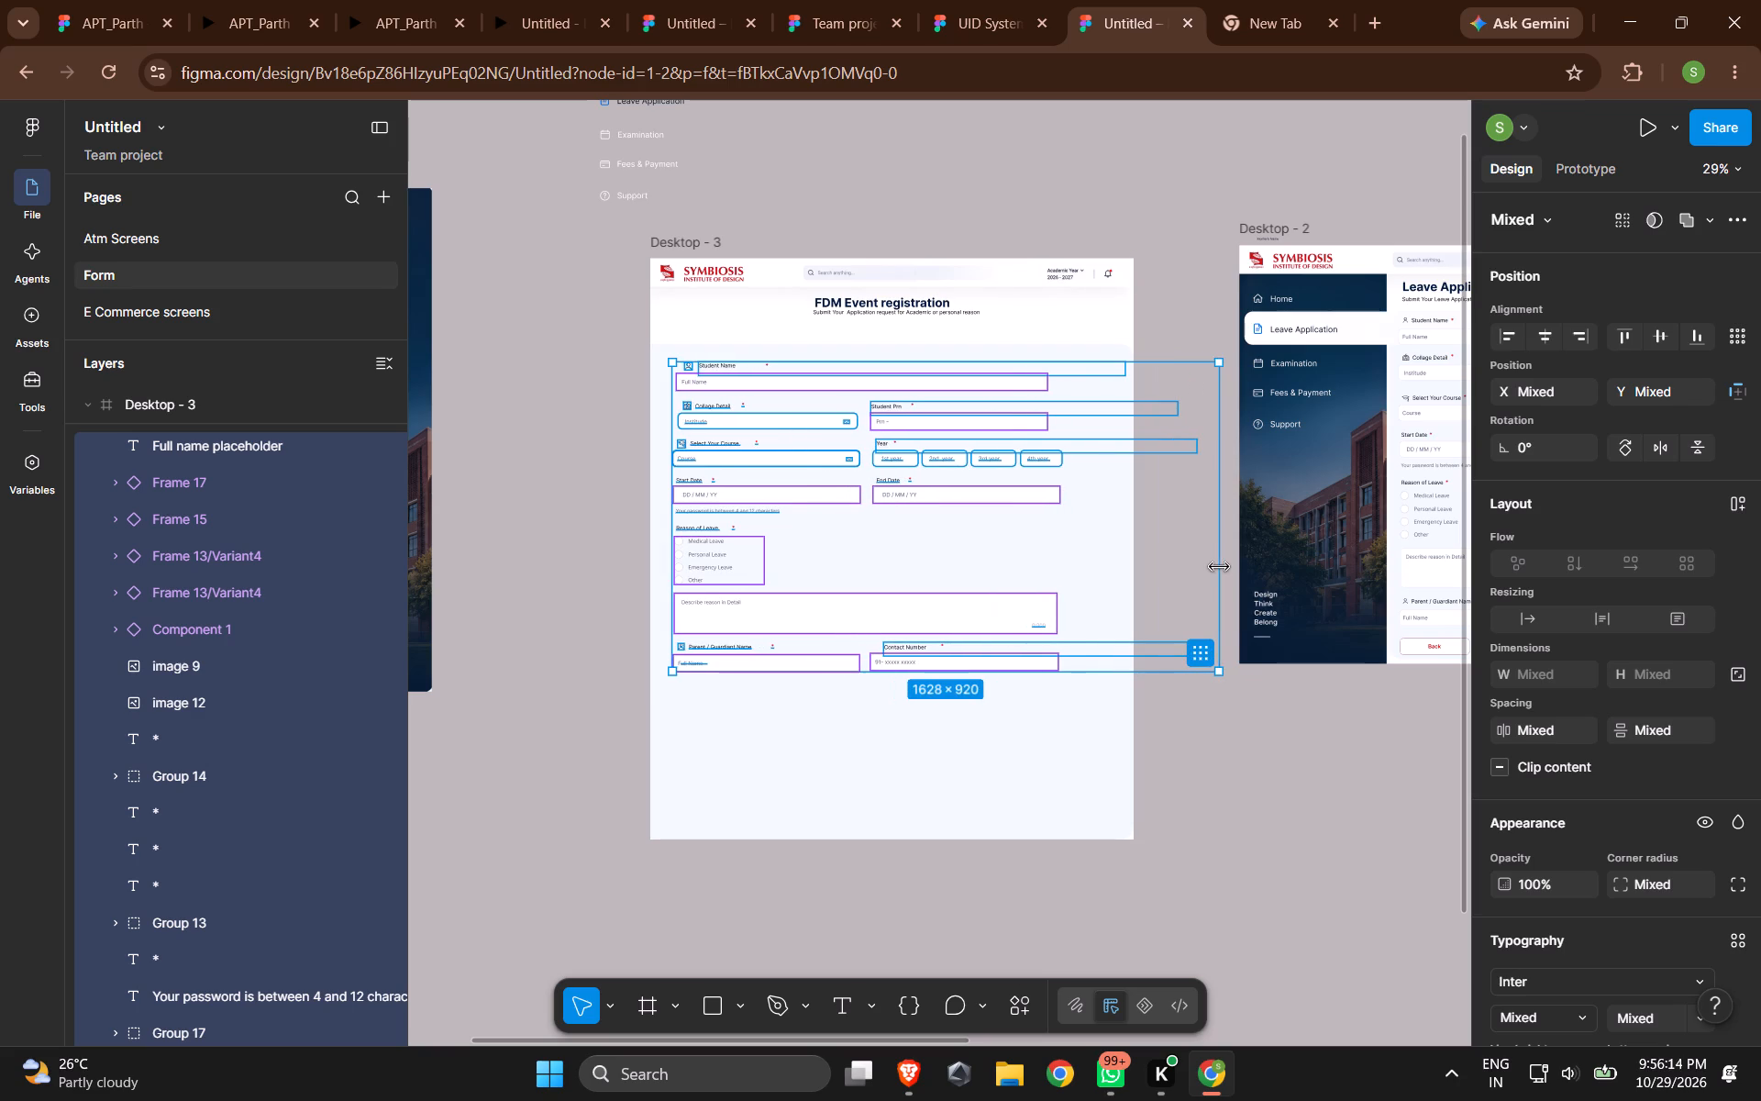
{"action": "left_click_drag", "start_coordinate": [1219, 567], "coordinate": [1246, 562]}
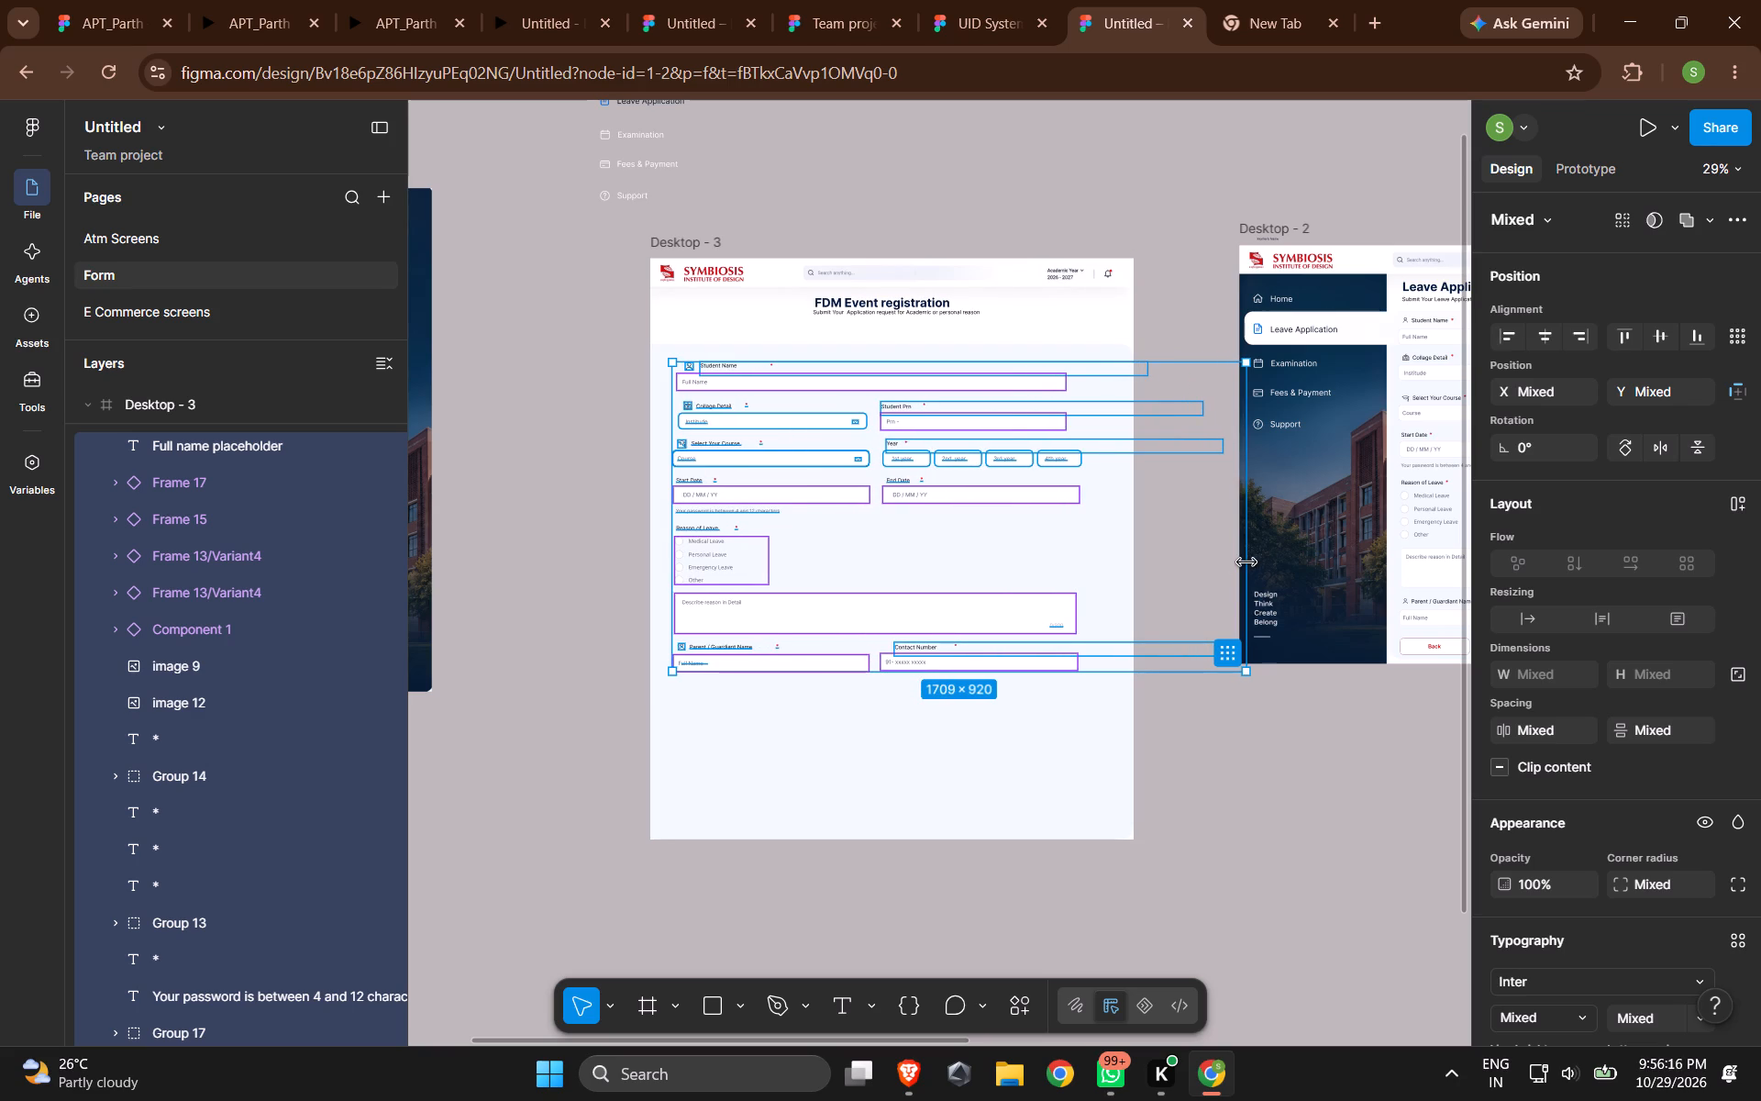
{"action": "left_click_drag", "start_coordinate": [1246, 562], "coordinate": [1246, 562]}
{"action": "left_click", "coordinate": [1140, 748]}
Delete the duplicate input rectangle stacked on the Course dropdown under Select Your Course.
{"action": "scroll", "coordinate": [743, 517], "scroll_direction": "up", "scroll_amount": 4, "text": "ctrl"}
{"action": "scroll", "coordinate": [710, 450], "scroll_direction": "up", "scroll_amount": 4, "text": "ctrl"}
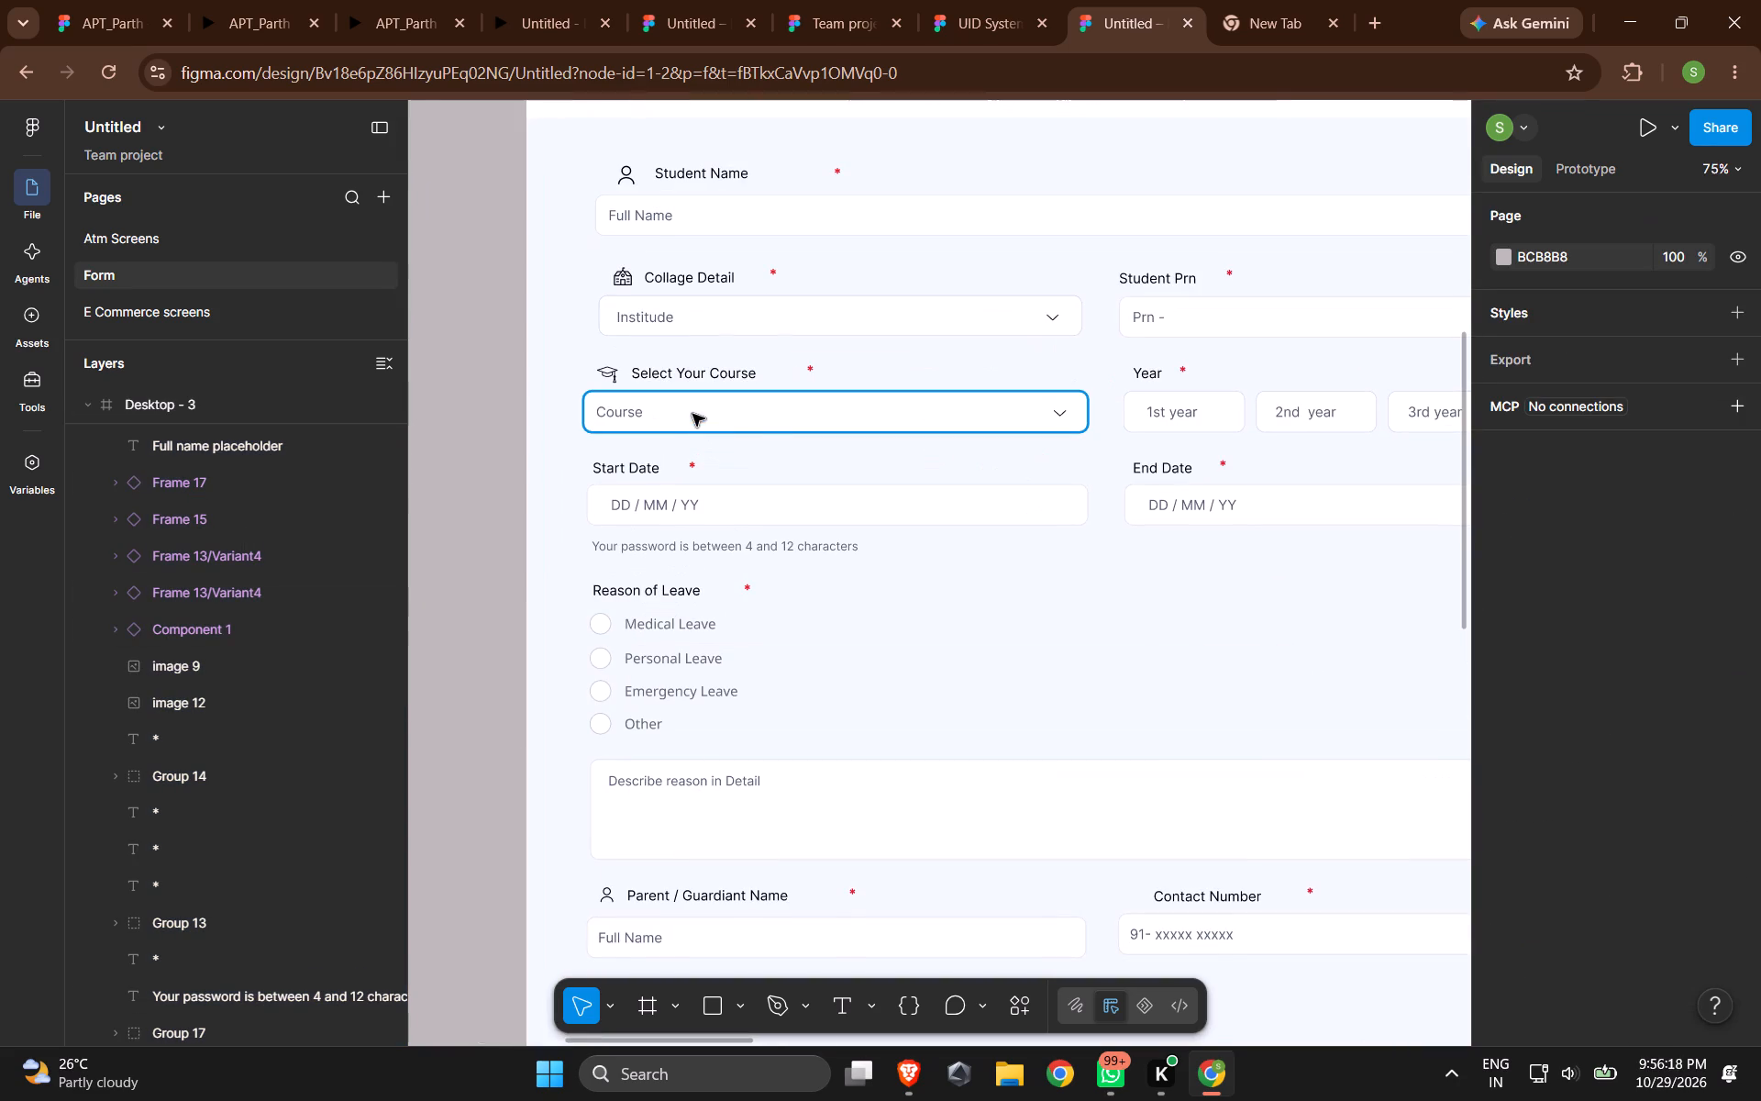
{"action": "left_click", "coordinate": [723, 420]}
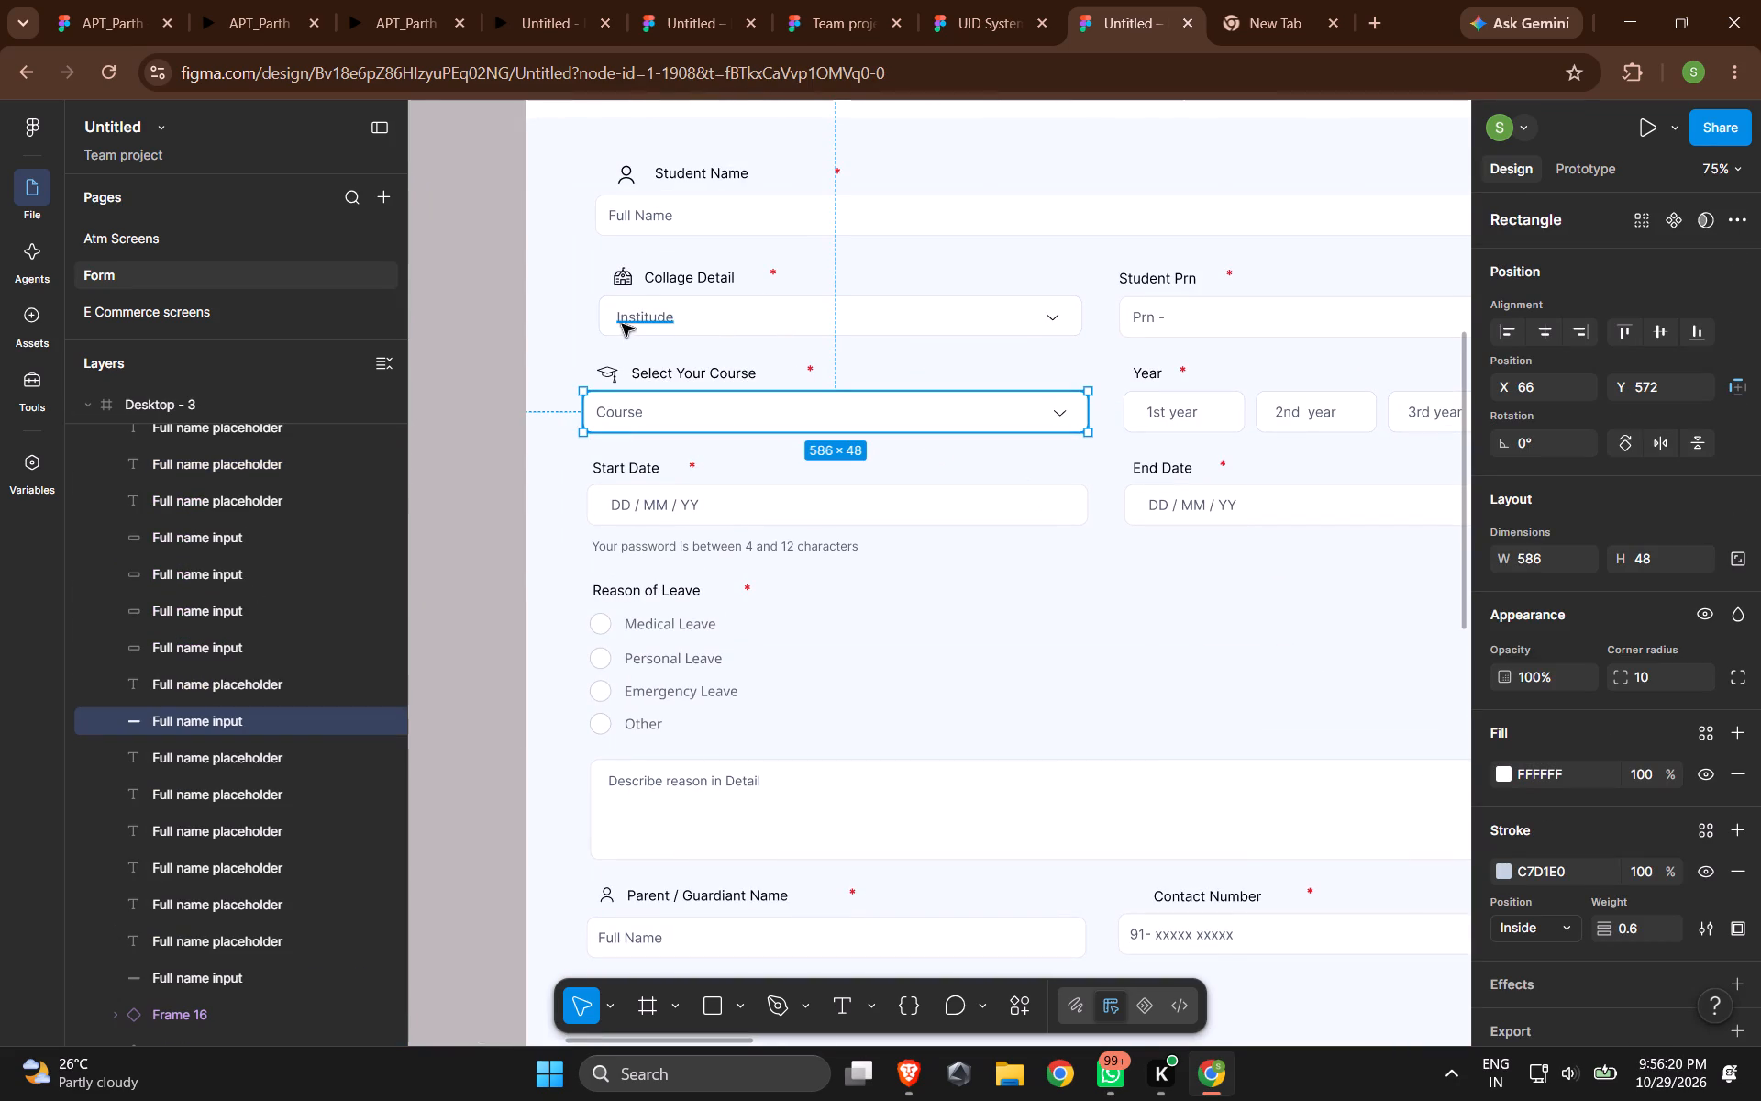
{"action": "scroll", "coordinate": [659, 407], "scroll_direction": "down", "scroll_amount": 4, "text": "ctrl"}
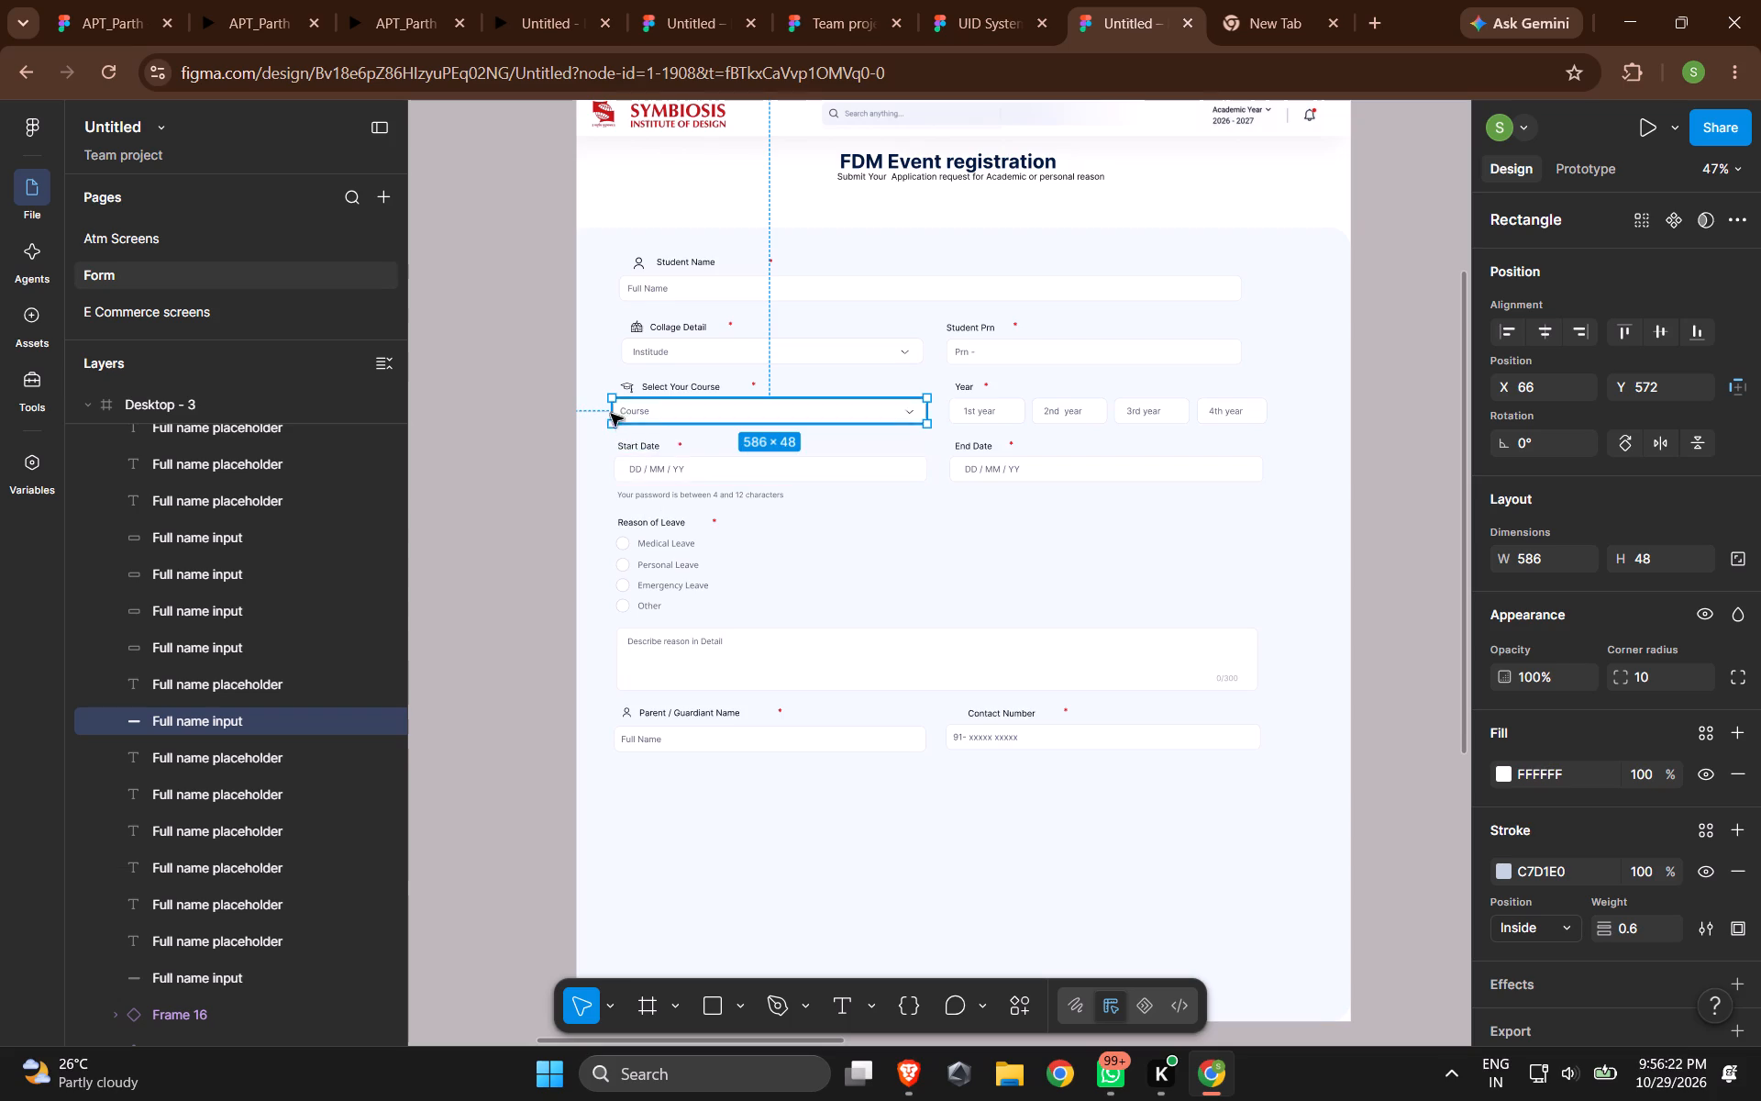
{"action": "scroll", "coordinate": [639, 417], "scroll_direction": "up", "scroll_amount": 7, "text": "ctrl"}
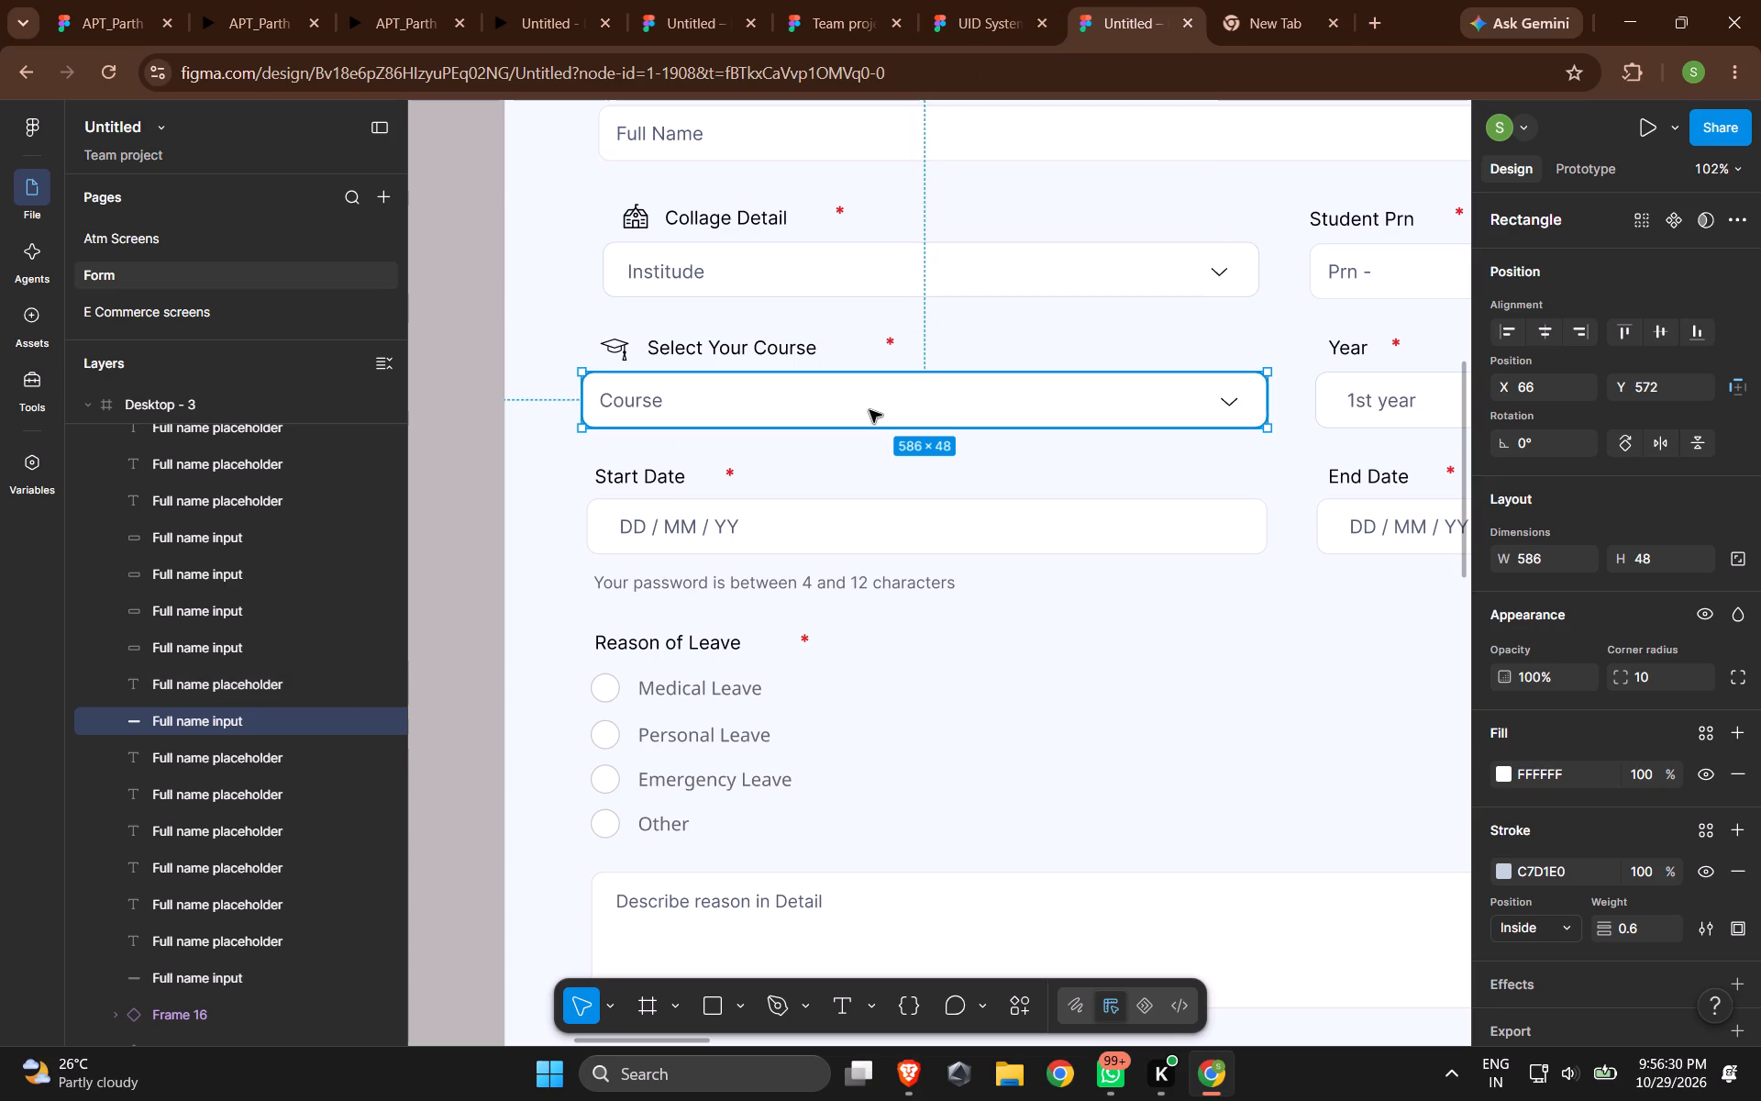
{"action": "left_click_drag", "start_coordinate": [856, 413], "coordinate": [887, 422]}
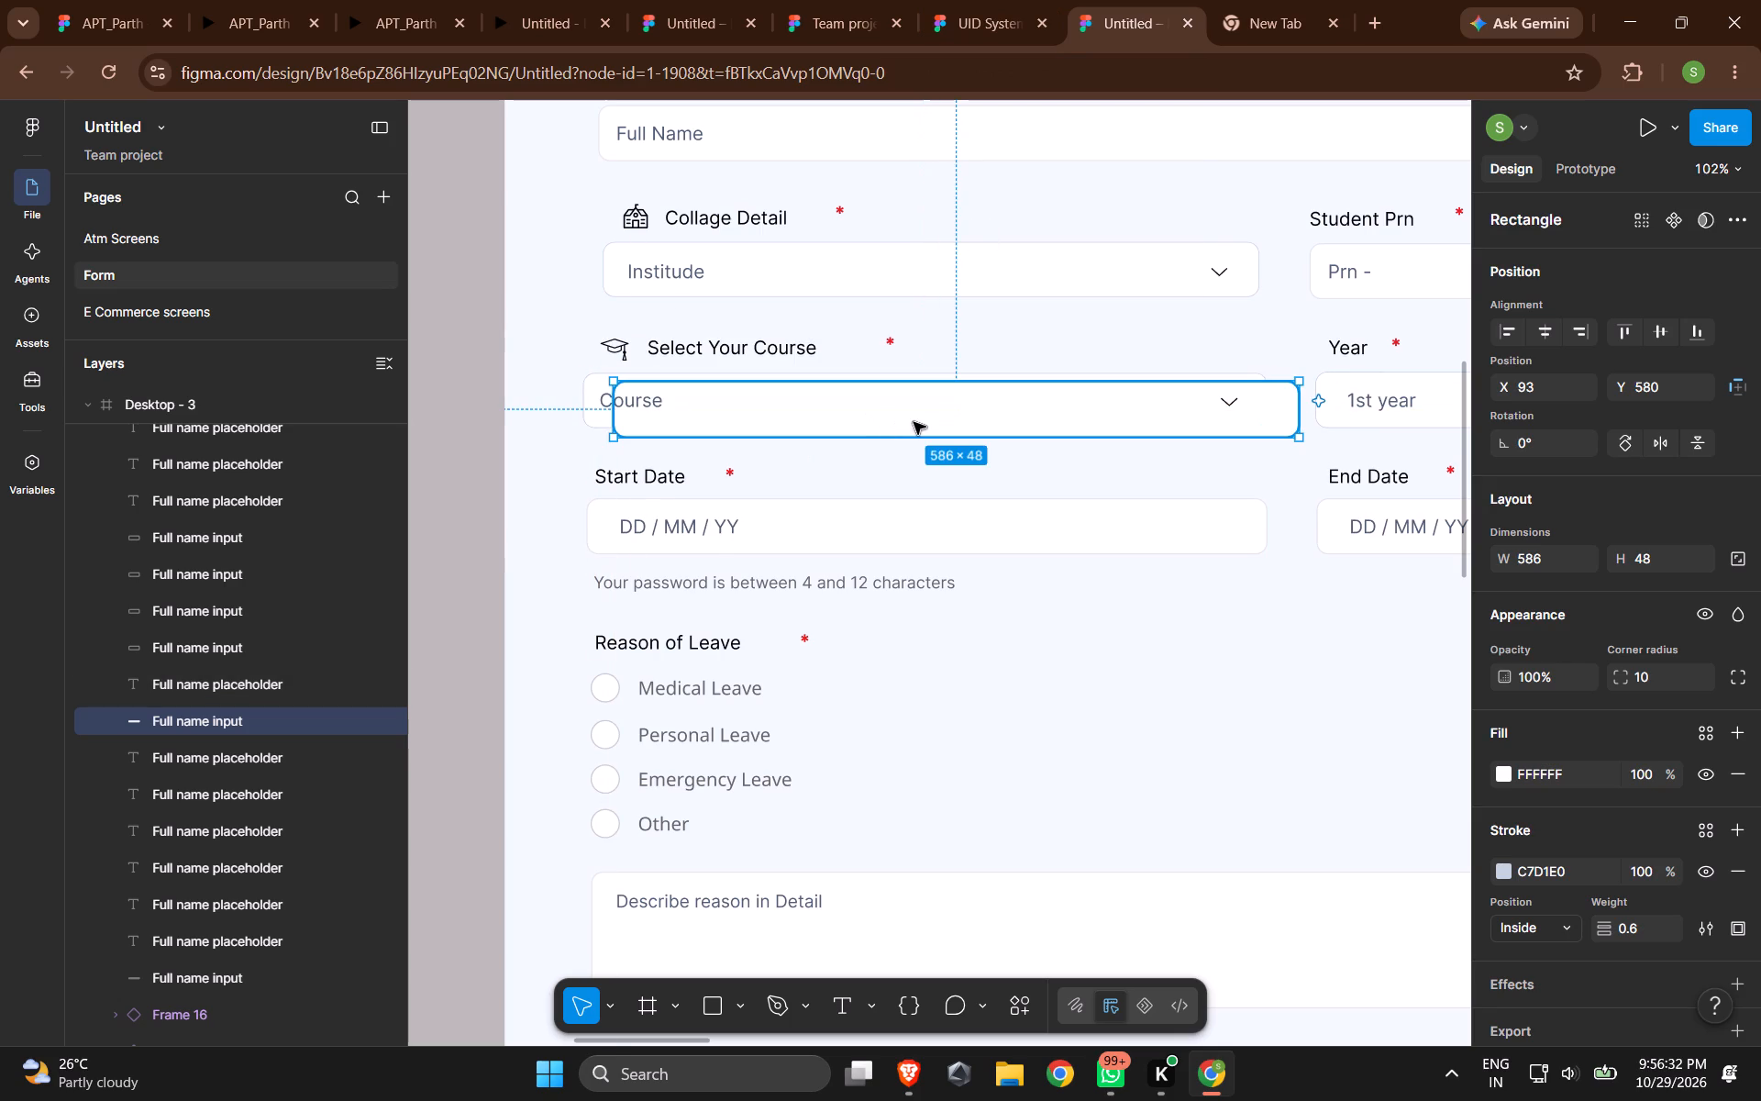
{"action": "key", "text": "BackSpace"}
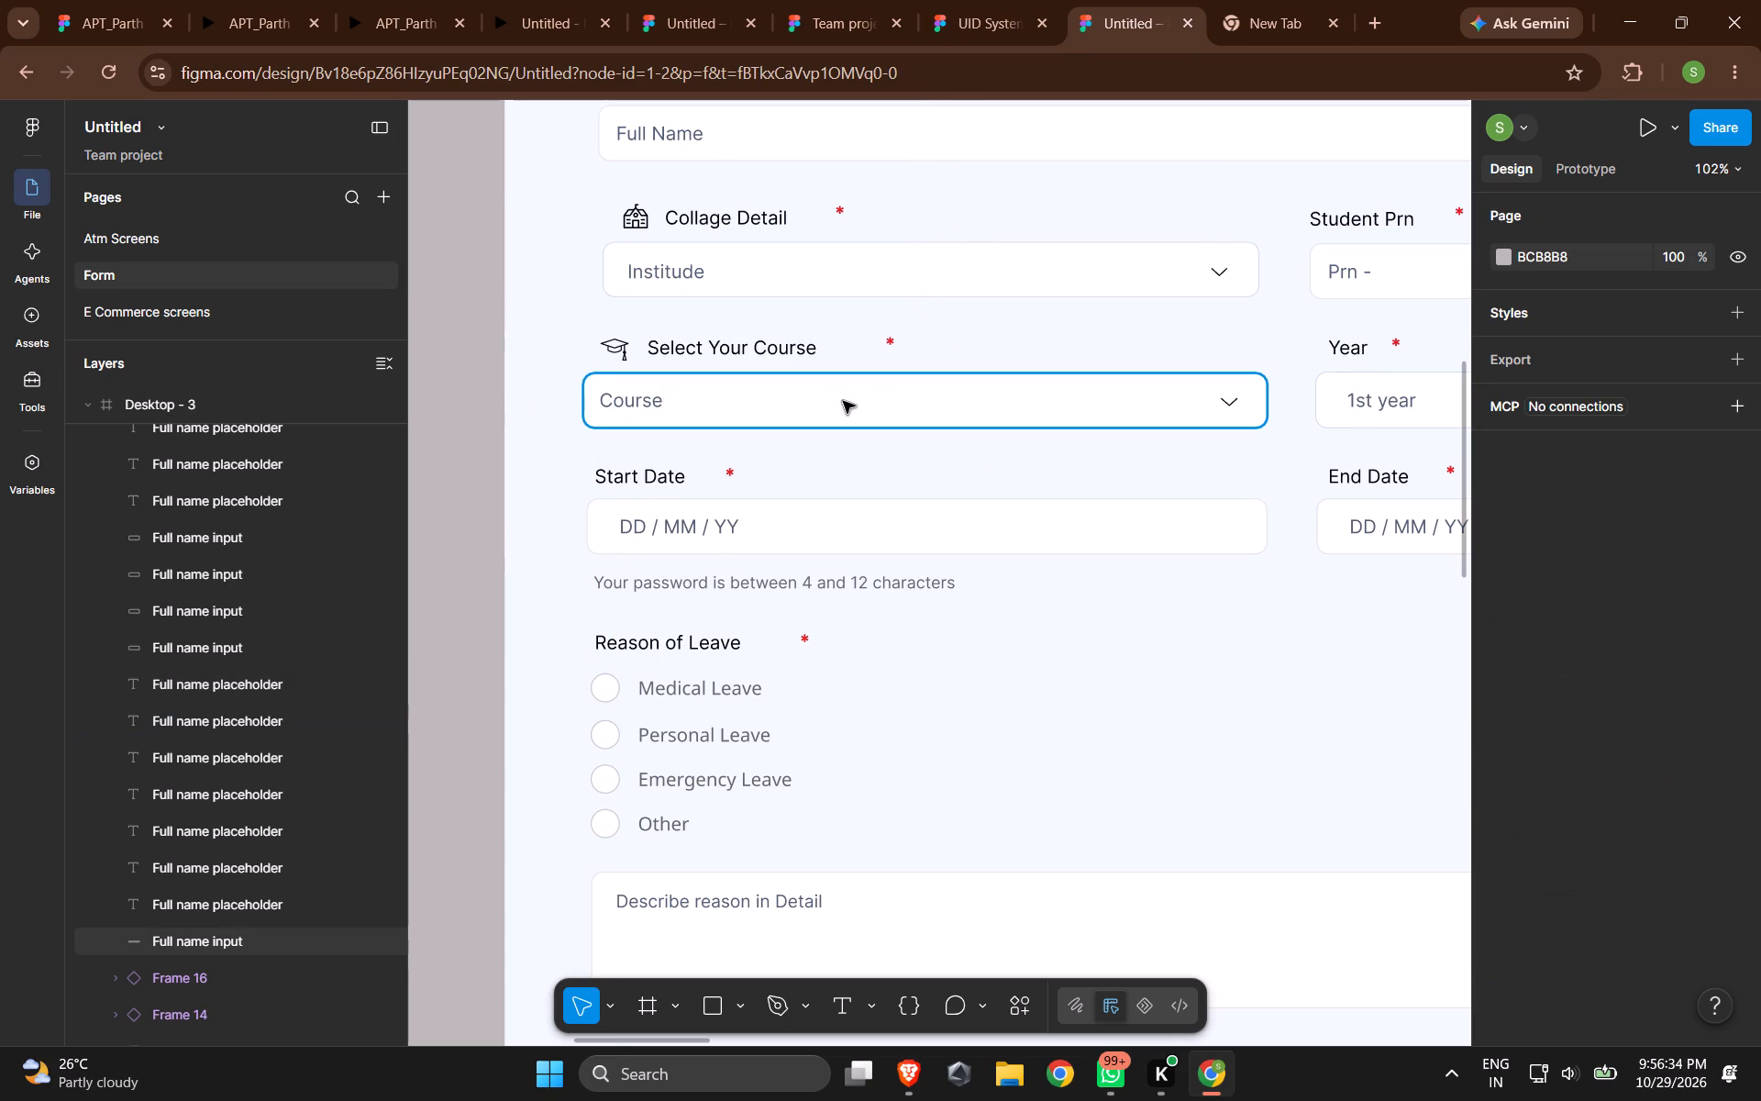
Trim the left edge of the remaining Course box to line up with the Institude box above, and shift its Course placeholder inward.
{"action": "left_click", "coordinate": [823, 413]}
{"action": "left_click_drag", "start_coordinate": [581, 408], "coordinate": [595, 406]}
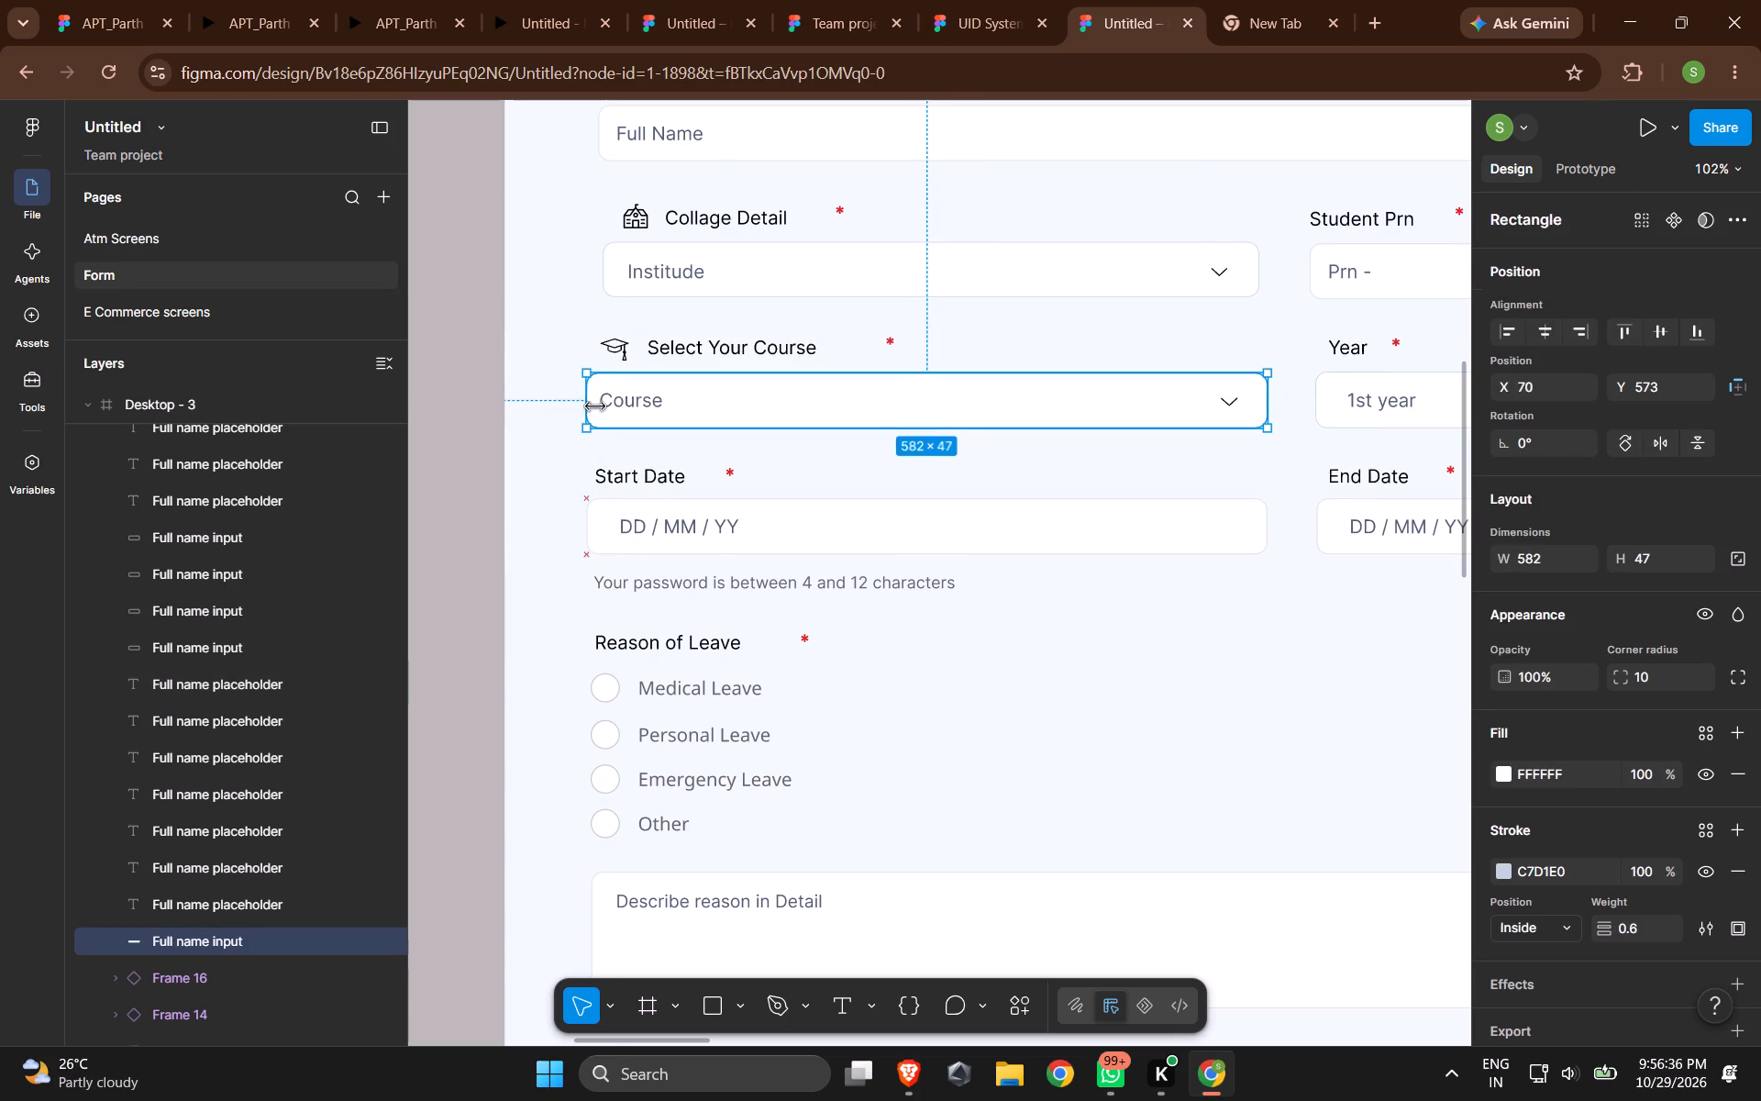
{"action": "left_click_drag", "start_coordinate": [595, 406], "coordinate": [608, 406]}
{"action": "left_click", "coordinate": [632, 406]}
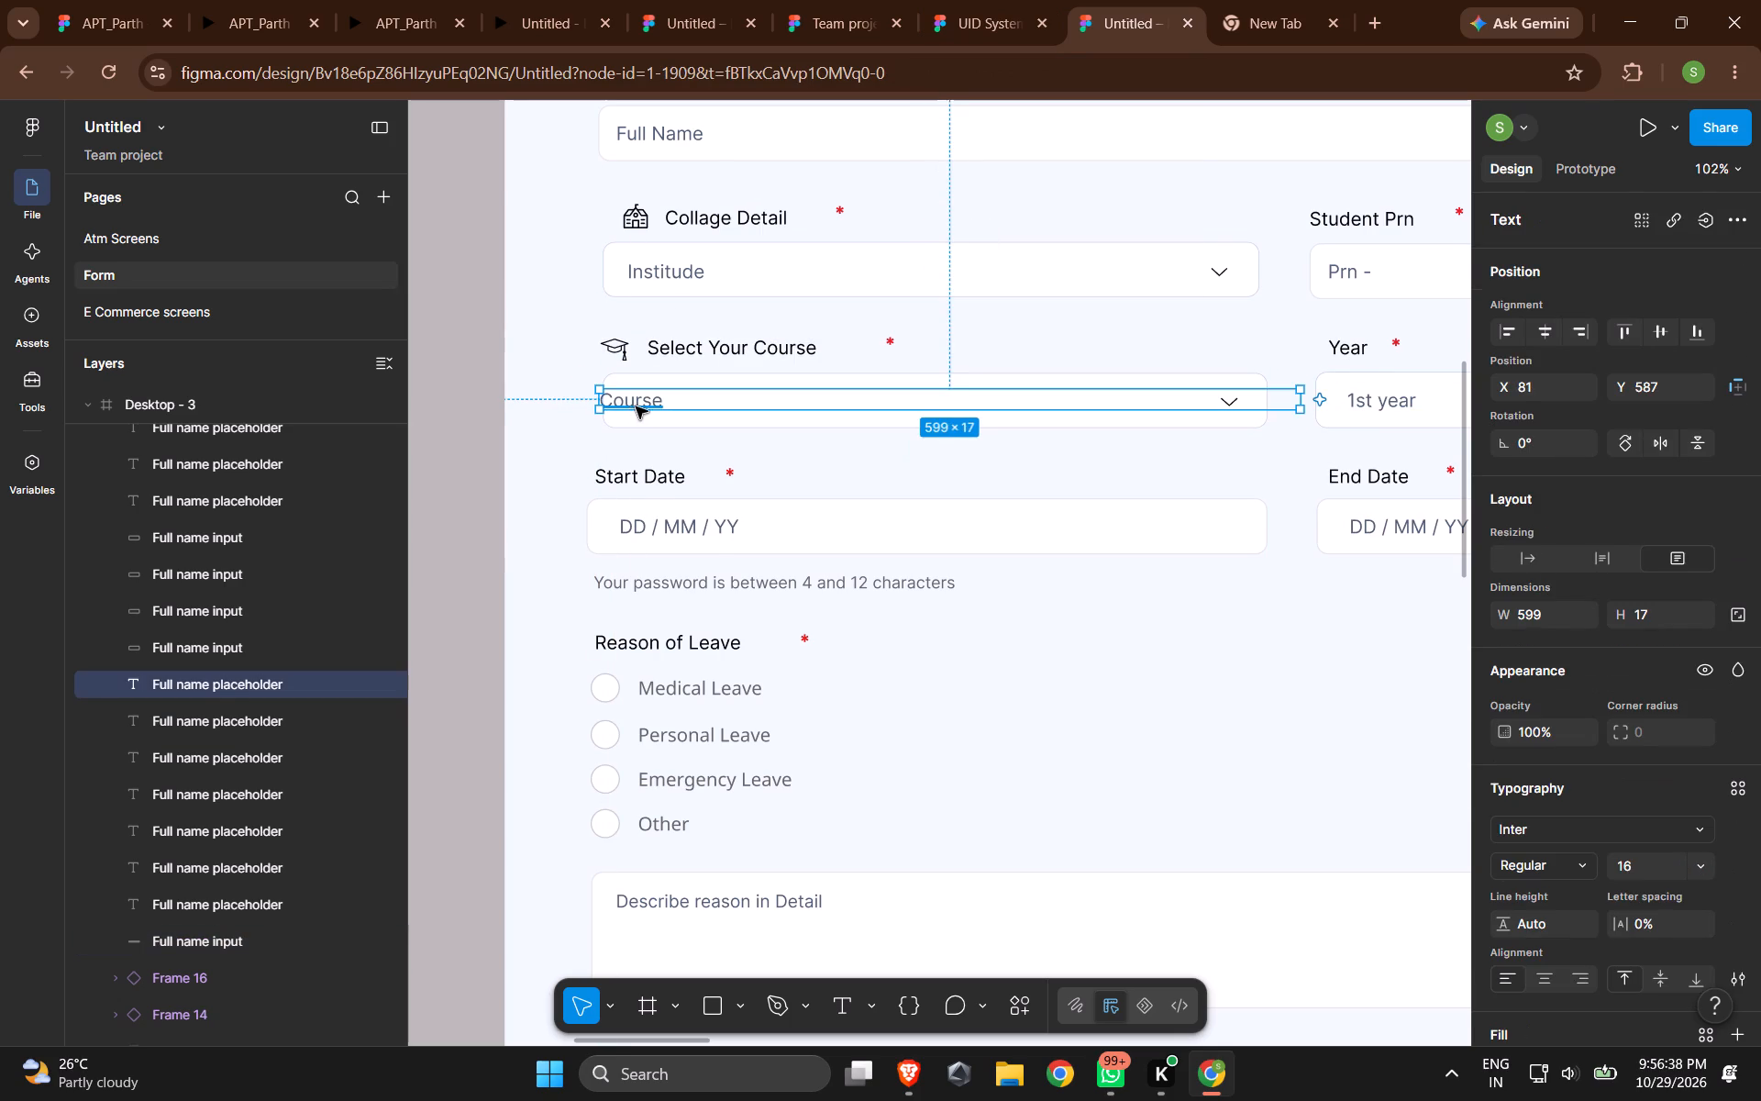
{"action": "left_click_drag", "start_coordinate": [636, 406], "coordinate": [660, 406]}
Trim the Start Date input from its left edge to a width of about 572, at about X 80.
{"action": "left_click", "coordinate": [594, 523]}
{"action": "left_click_drag", "start_coordinate": [583, 532], "coordinate": [599, 532]}
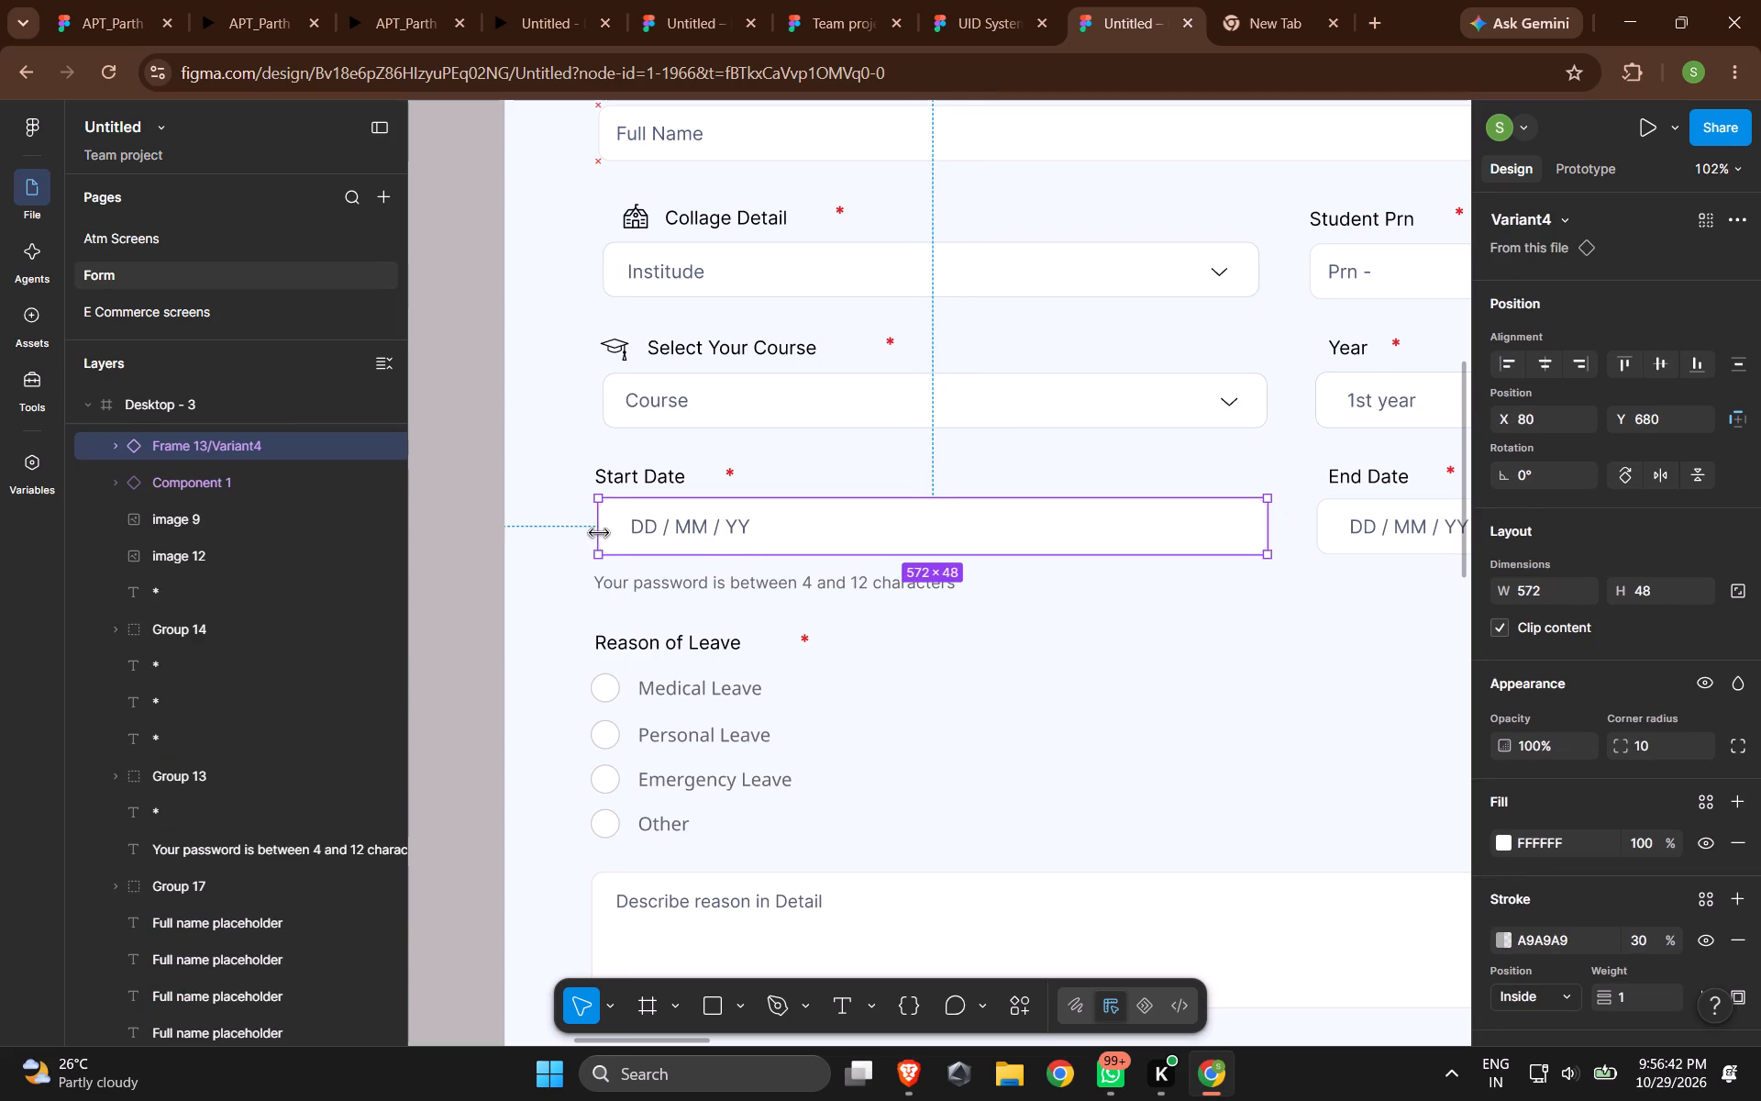
{"action": "left_click_drag", "start_coordinate": [599, 532], "coordinate": [596, 533]}
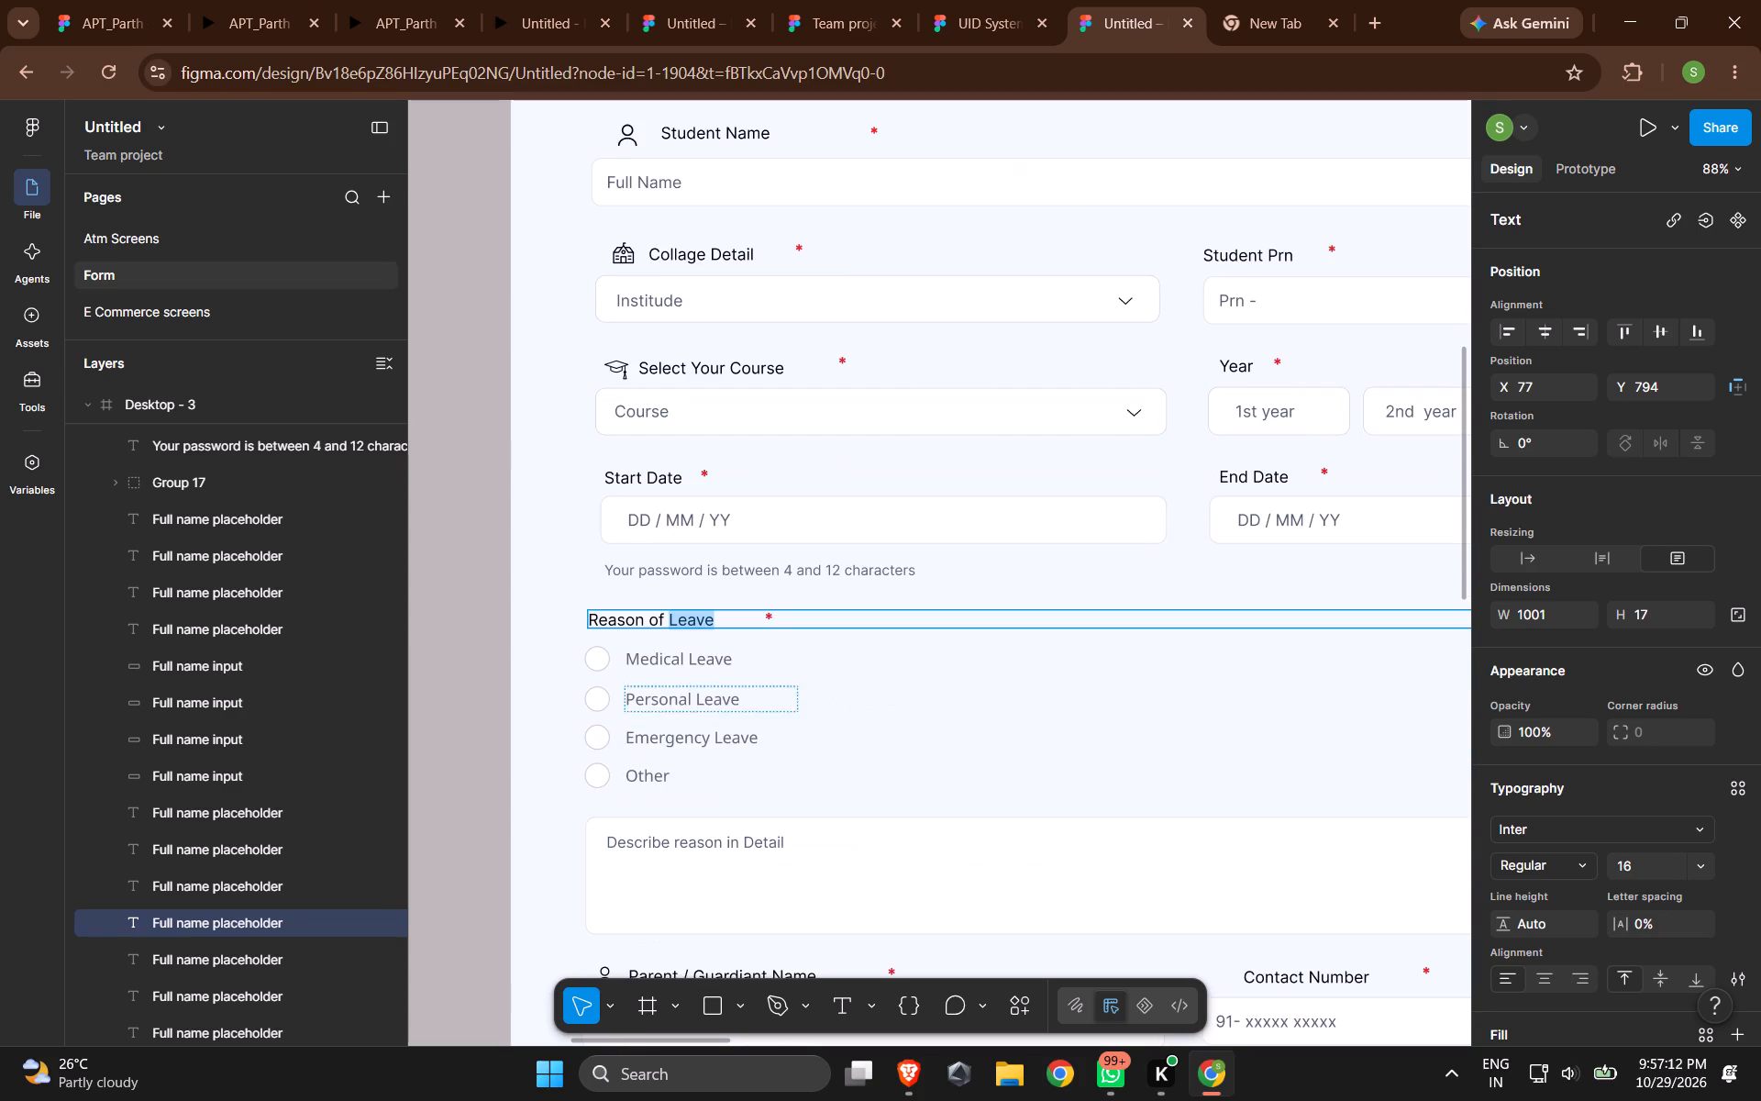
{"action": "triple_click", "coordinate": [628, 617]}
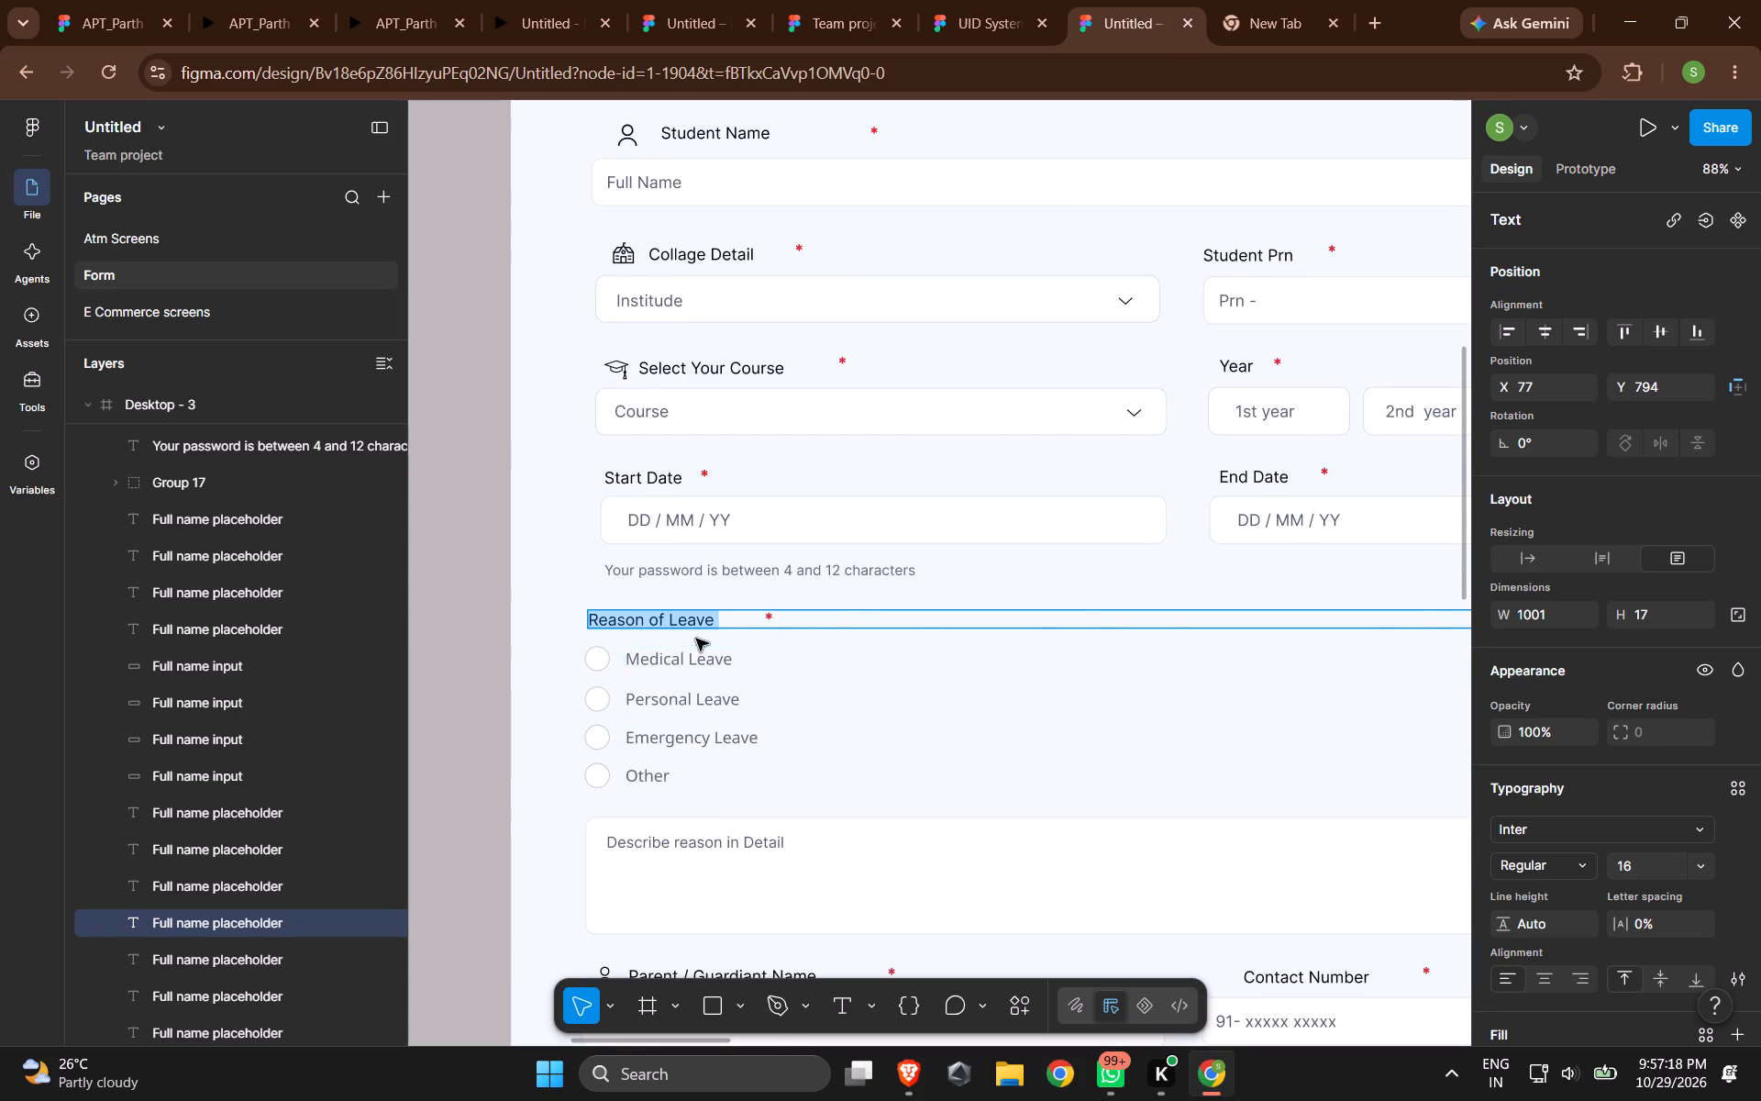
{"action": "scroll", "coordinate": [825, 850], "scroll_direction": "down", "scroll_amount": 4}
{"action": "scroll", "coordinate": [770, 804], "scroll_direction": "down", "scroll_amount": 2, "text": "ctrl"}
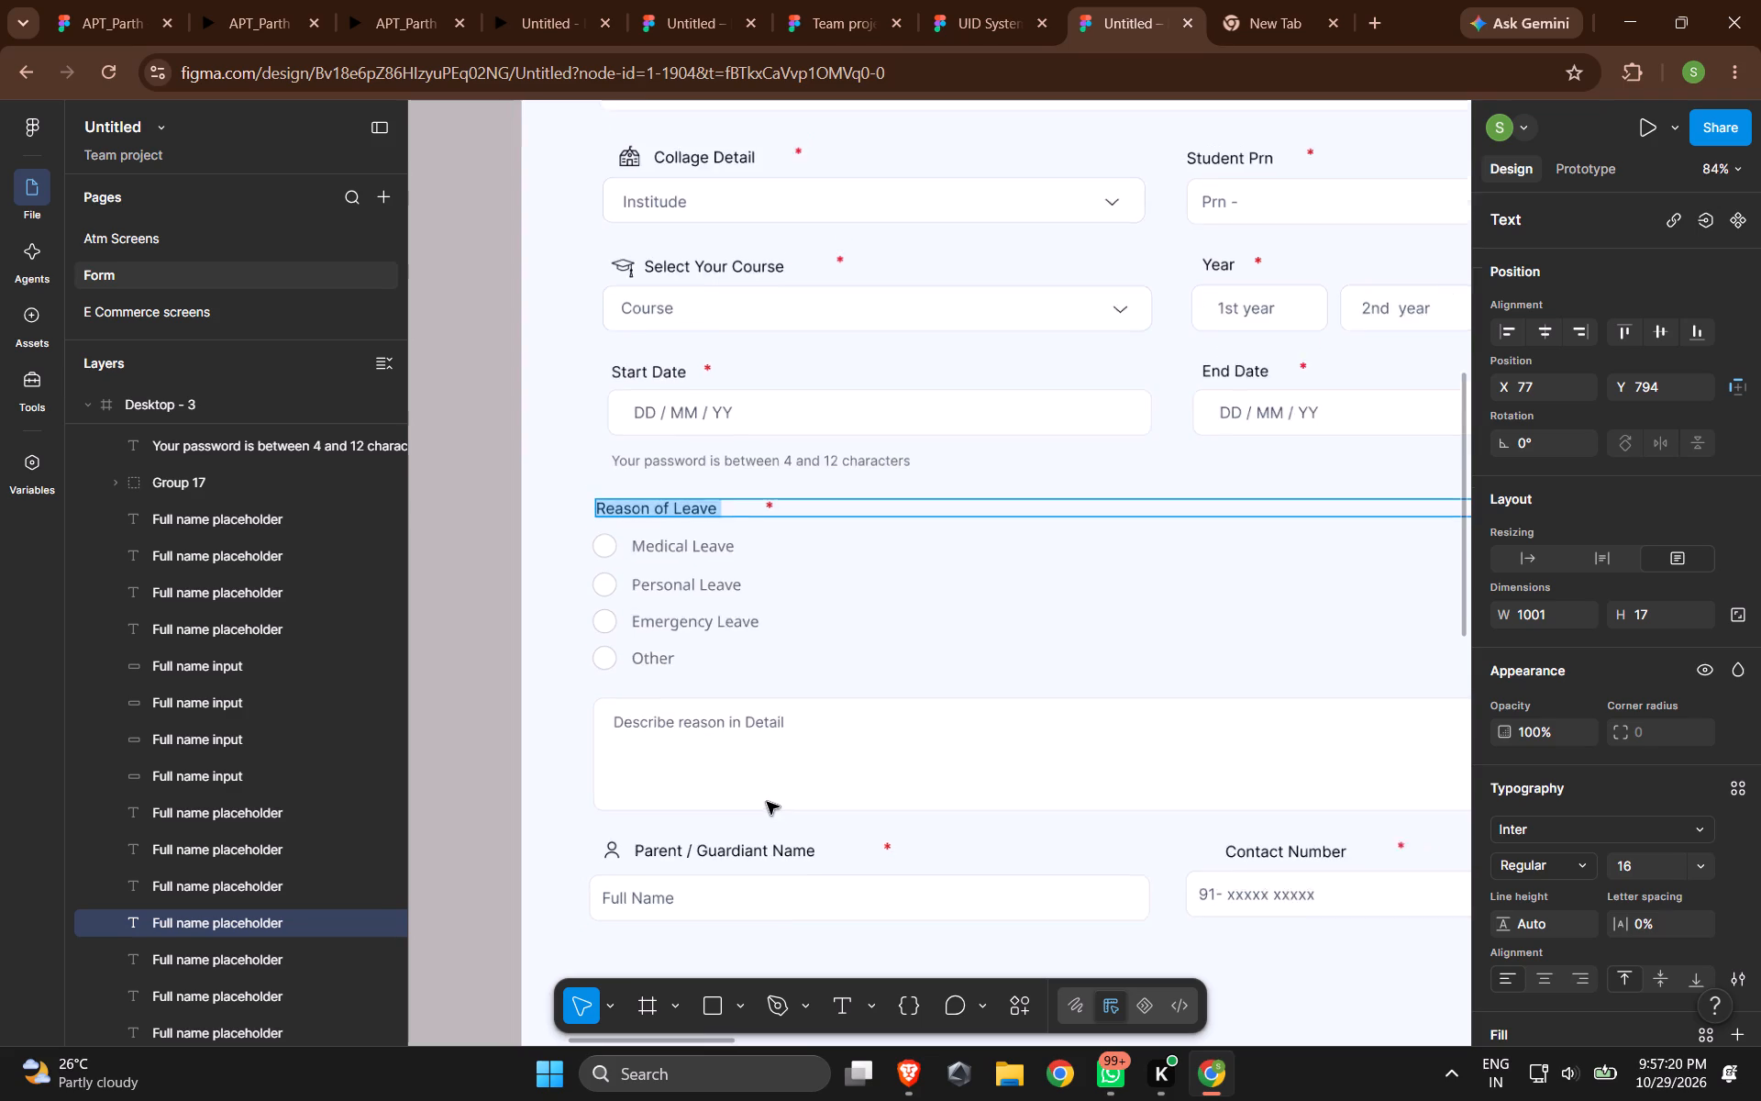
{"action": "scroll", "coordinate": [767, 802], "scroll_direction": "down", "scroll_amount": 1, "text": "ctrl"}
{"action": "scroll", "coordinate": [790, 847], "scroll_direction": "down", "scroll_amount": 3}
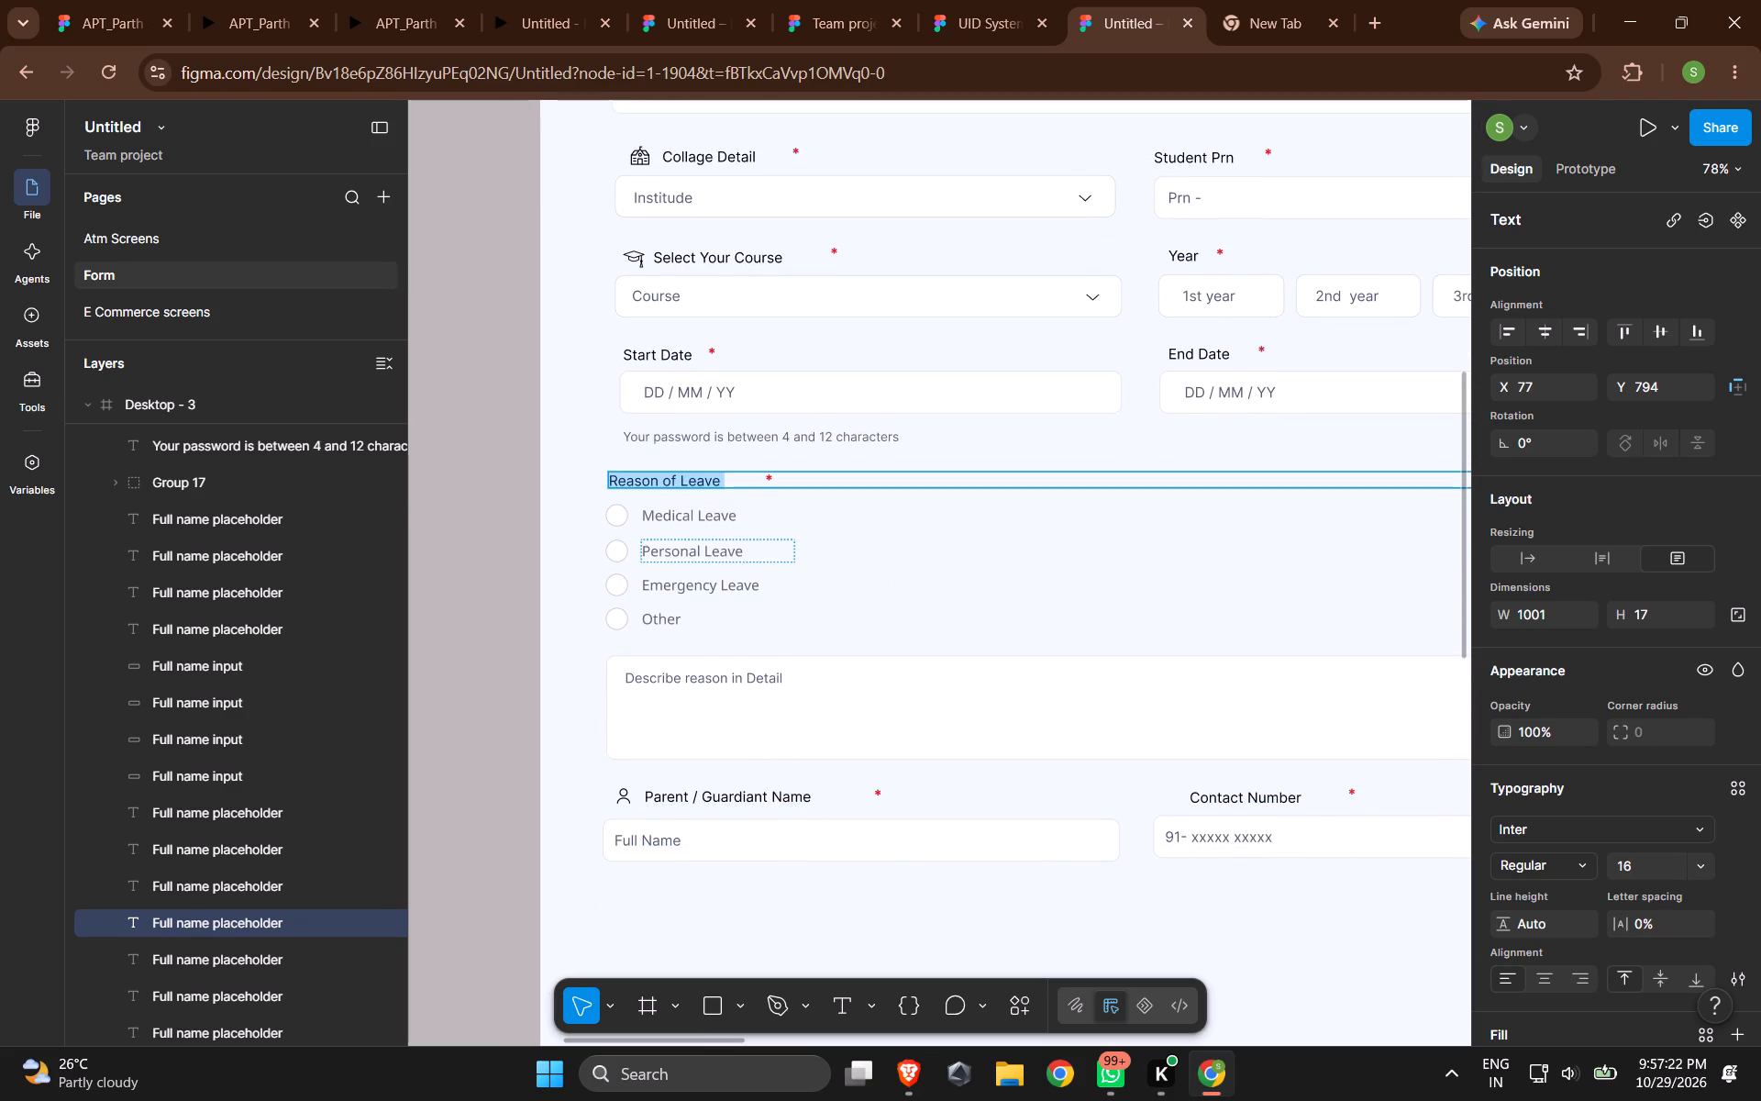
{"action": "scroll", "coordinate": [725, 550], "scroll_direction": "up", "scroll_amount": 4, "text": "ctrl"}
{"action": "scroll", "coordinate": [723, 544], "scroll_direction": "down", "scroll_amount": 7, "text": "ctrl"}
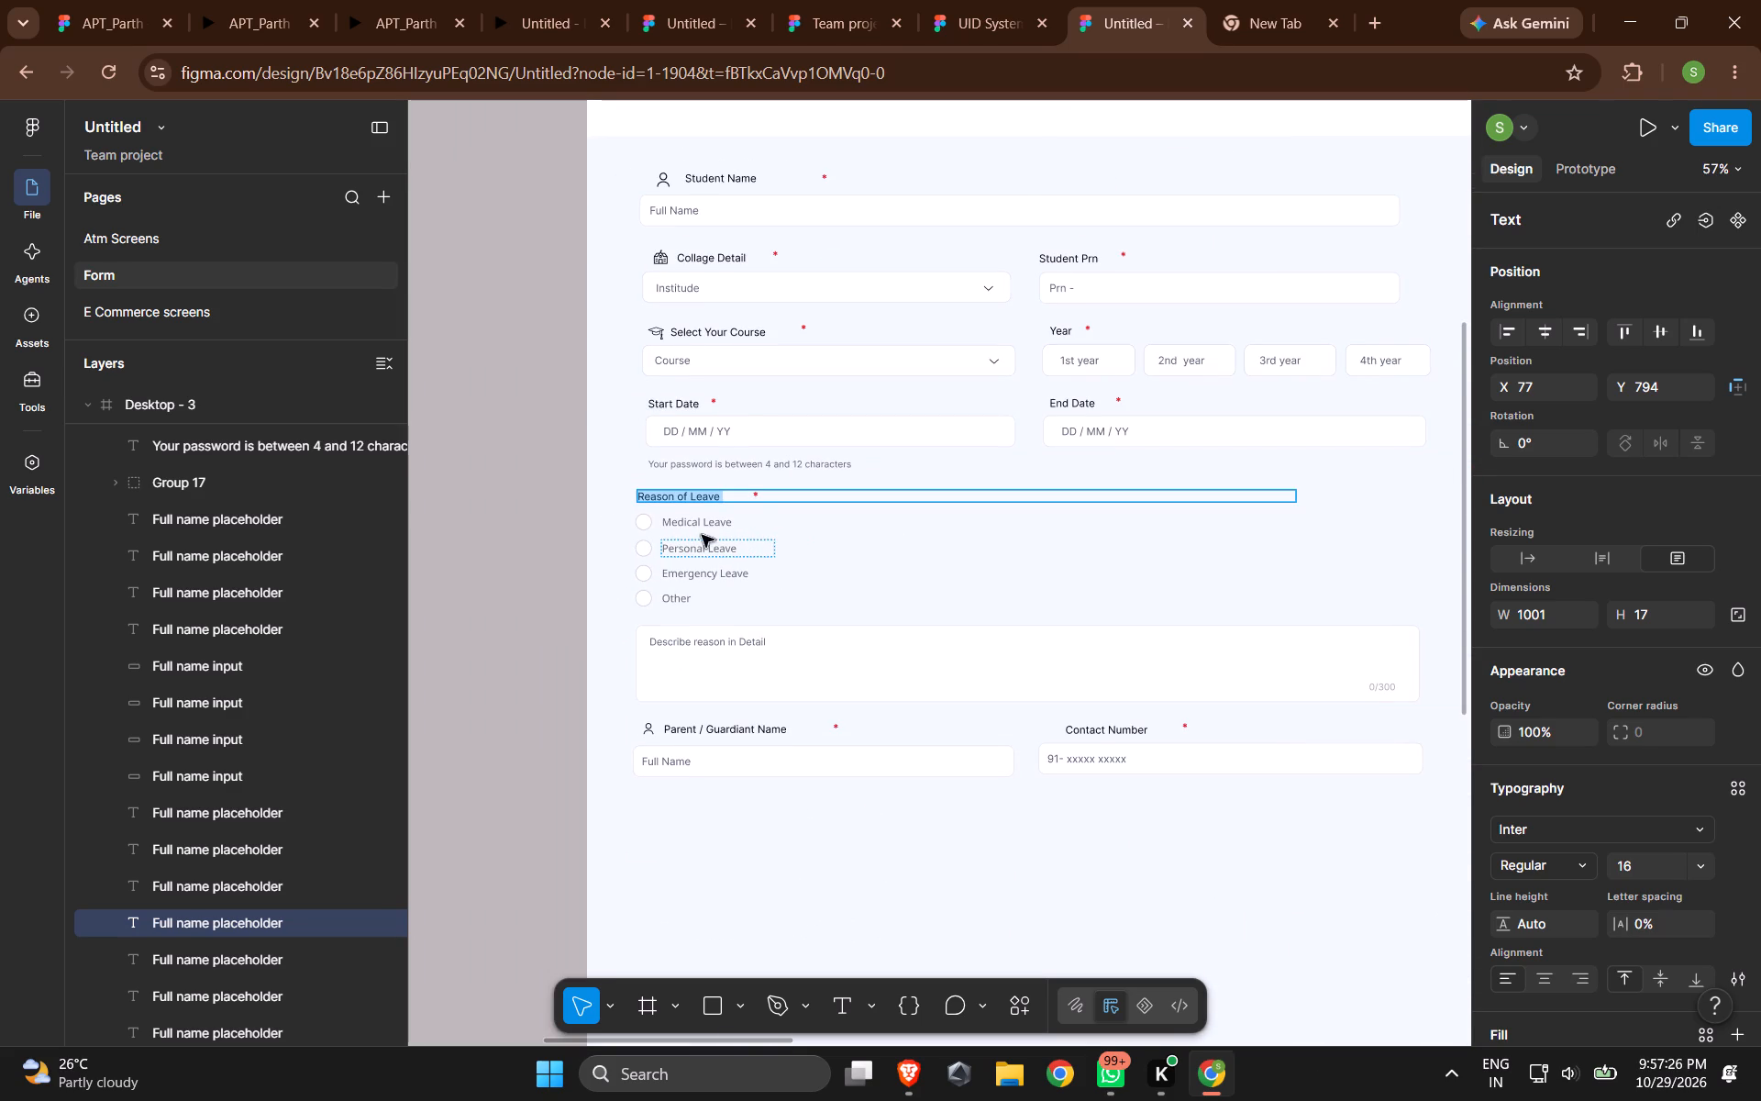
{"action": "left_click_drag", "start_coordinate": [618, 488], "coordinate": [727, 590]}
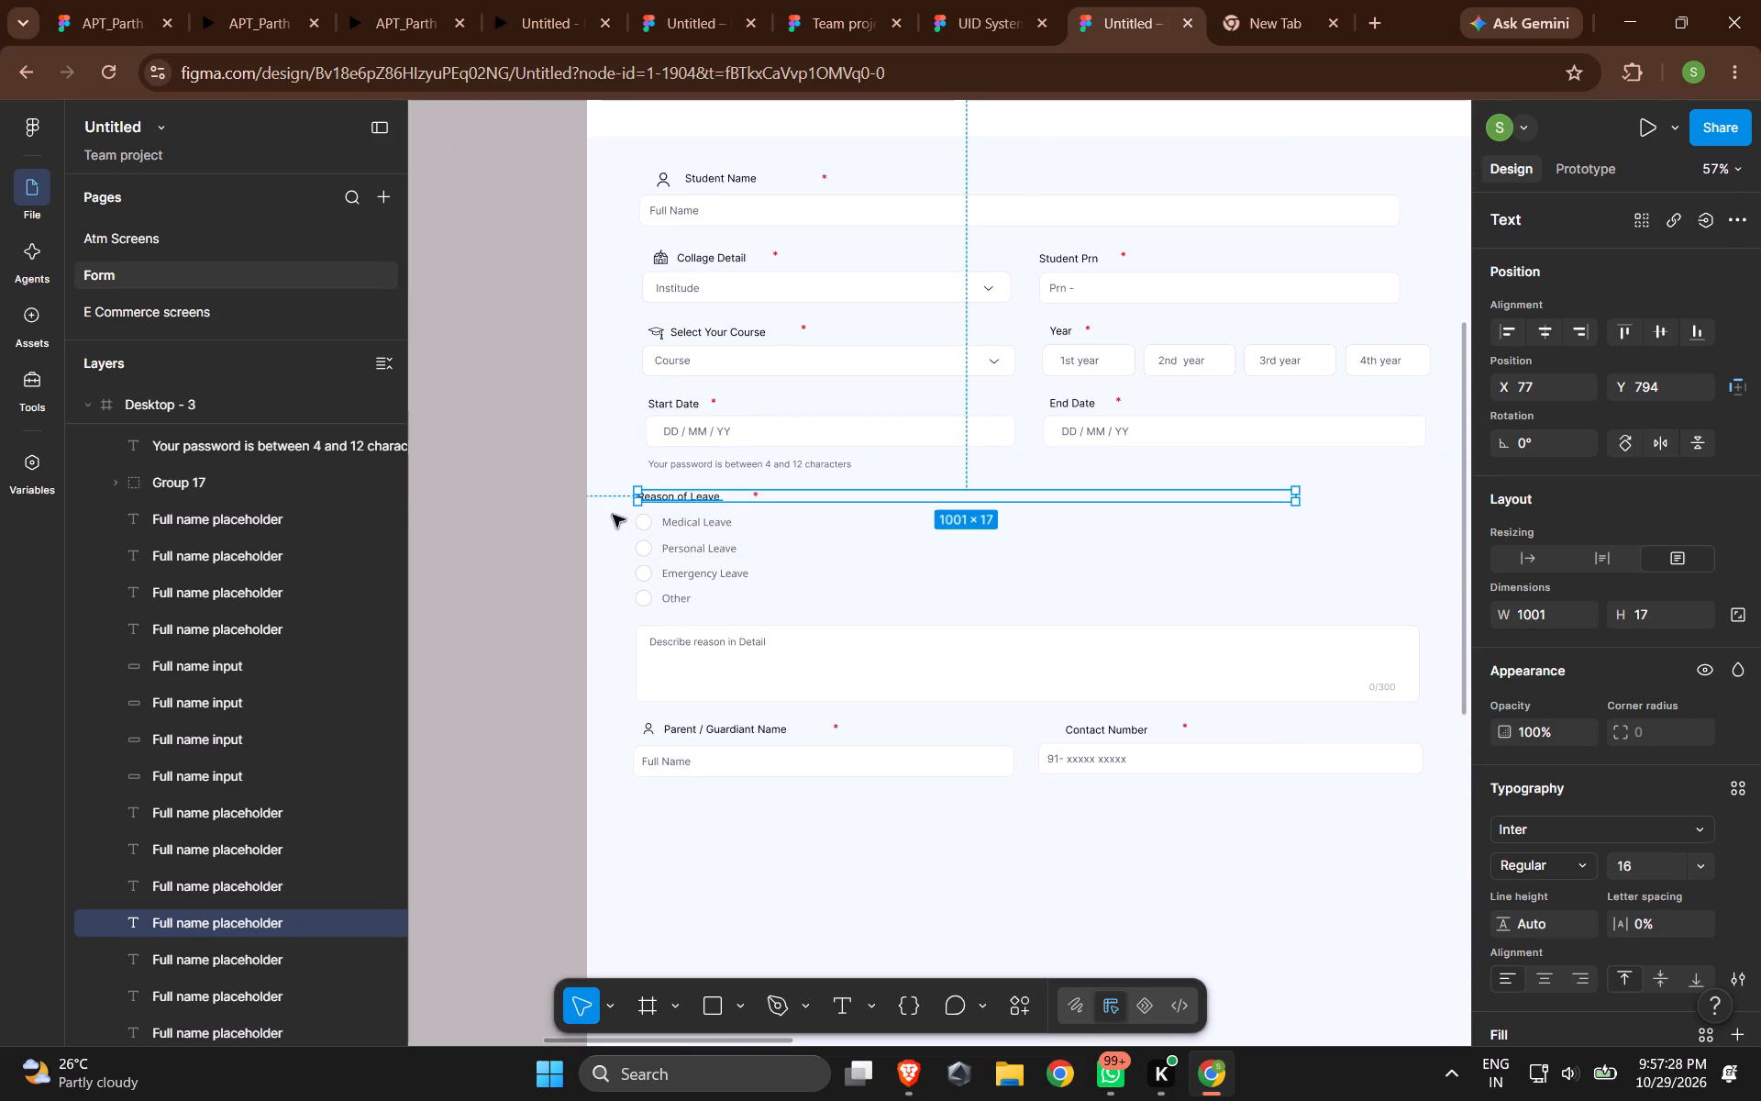
Shift the Reason of Leave label and options right, with the label at X 94, and the Describe reason in Detail box to X 84.
{"action": "left_click_drag", "start_coordinate": [603, 488], "coordinate": [746, 606]}
{"action": "left_click", "coordinate": [745, 586]}
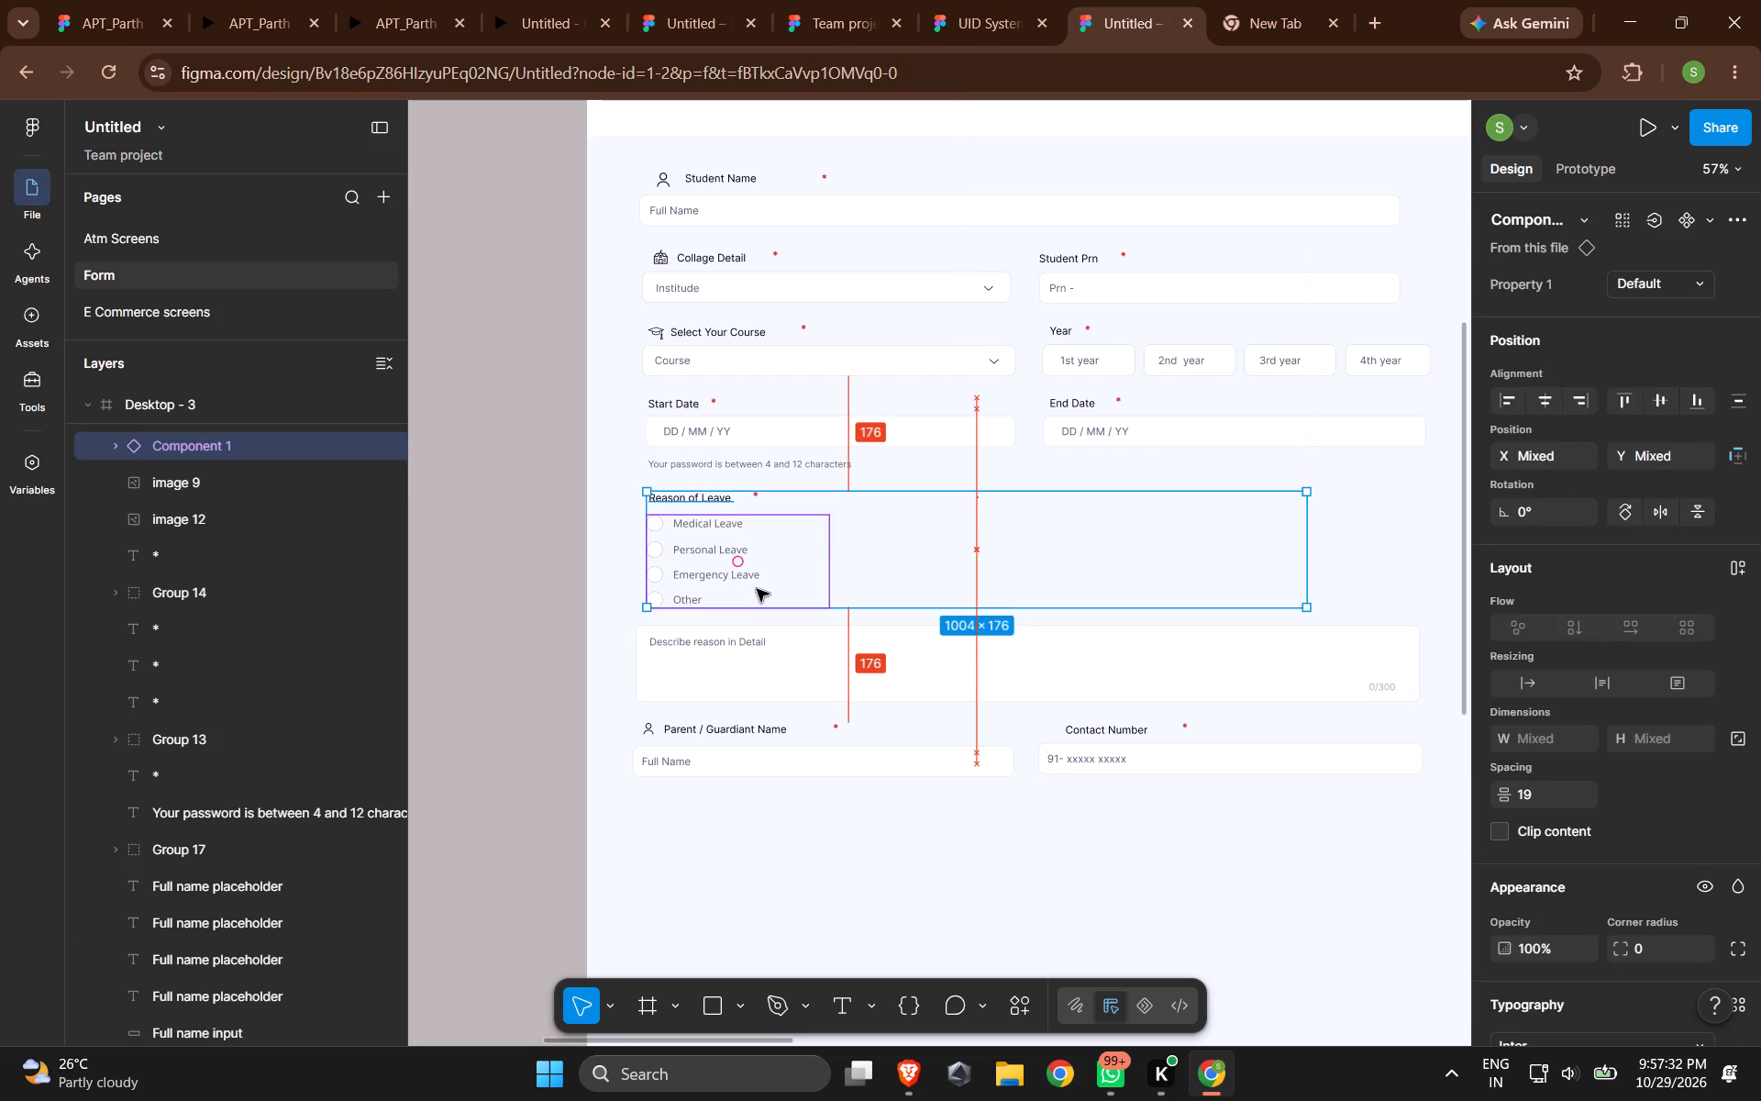
{"action": "left_click_drag", "start_coordinate": [777, 663], "coordinate": [783, 665]}
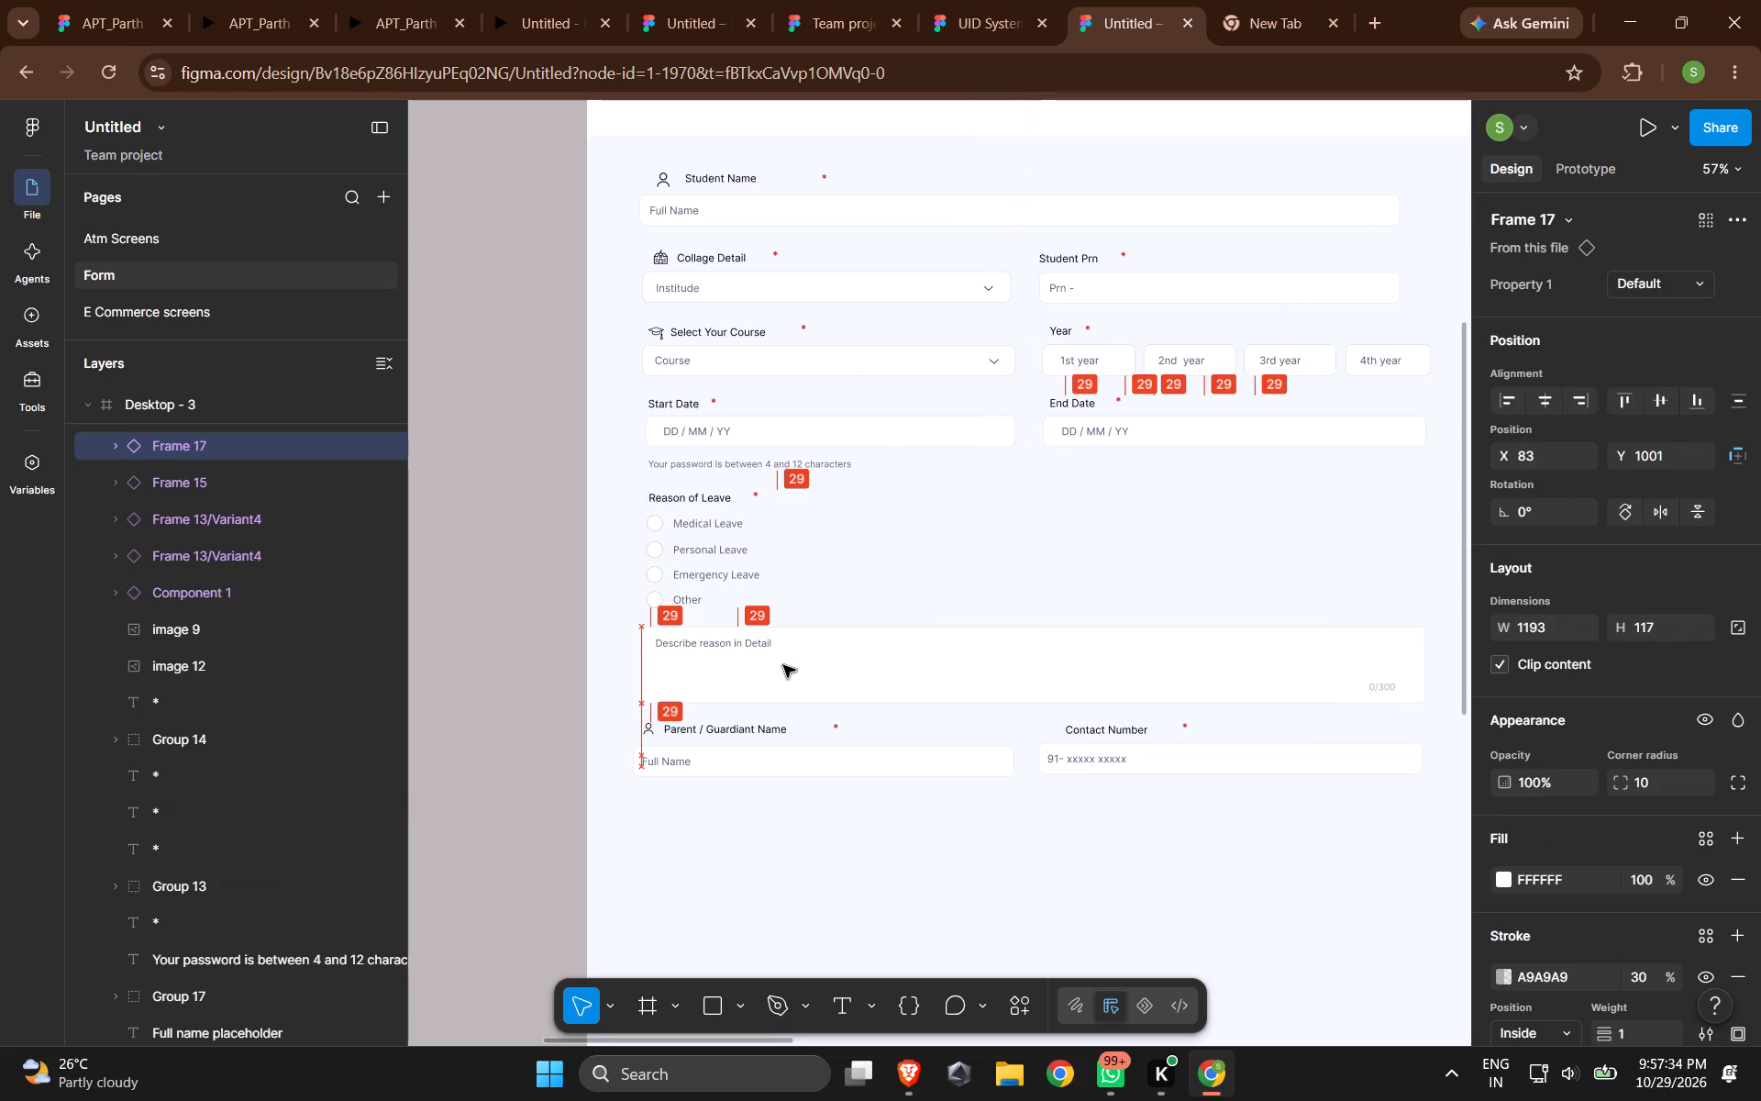
{"action": "left_click_drag", "start_coordinate": [783, 665], "coordinate": [785, 665]}
Replace the Reason of Leave label text with "Mode of Payment".
{"action": "scroll", "coordinate": [756, 799], "scroll_direction": "down", "scroll_amount": 4}
{"action": "scroll", "coordinate": [745, 462], "scroll_direction": "up", "scroll_amount": 4, "text": "ctrl"}
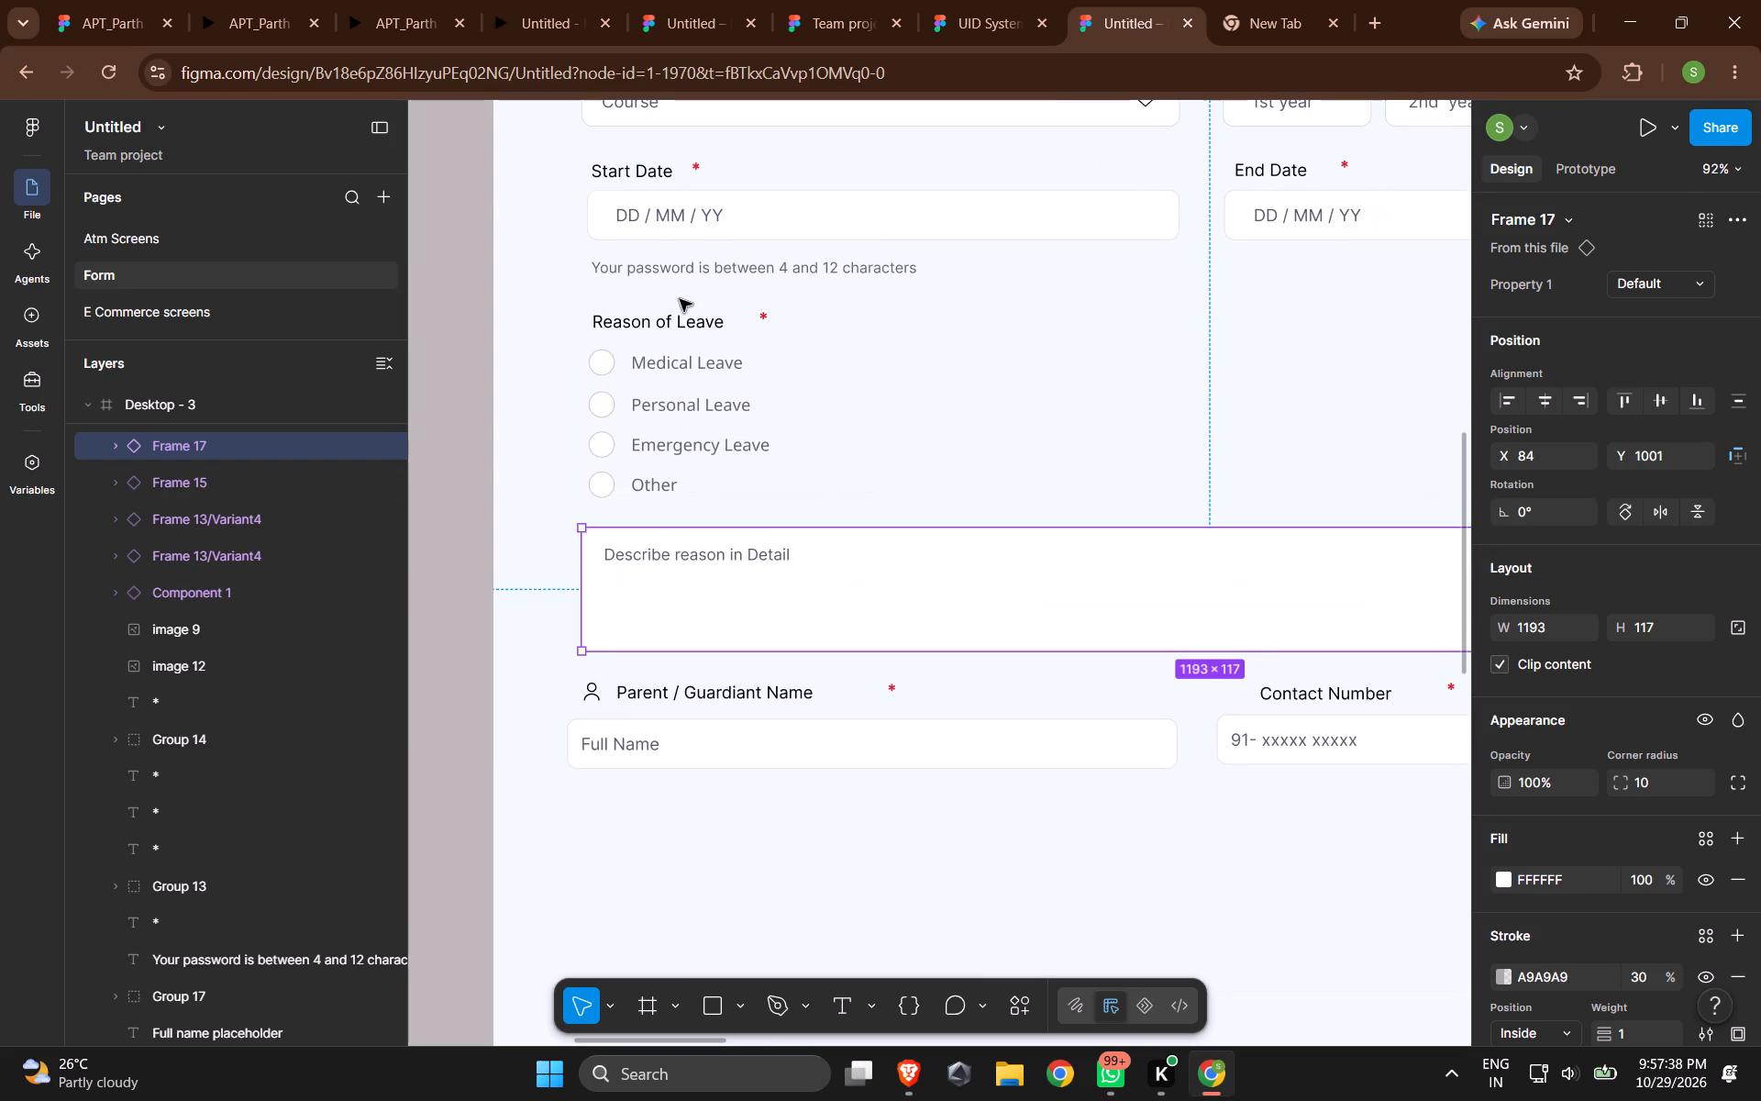
{"action": "double_click", "coordinate": [674, 319]}
{"action": "double_click", "coordinate": [697, 316]}
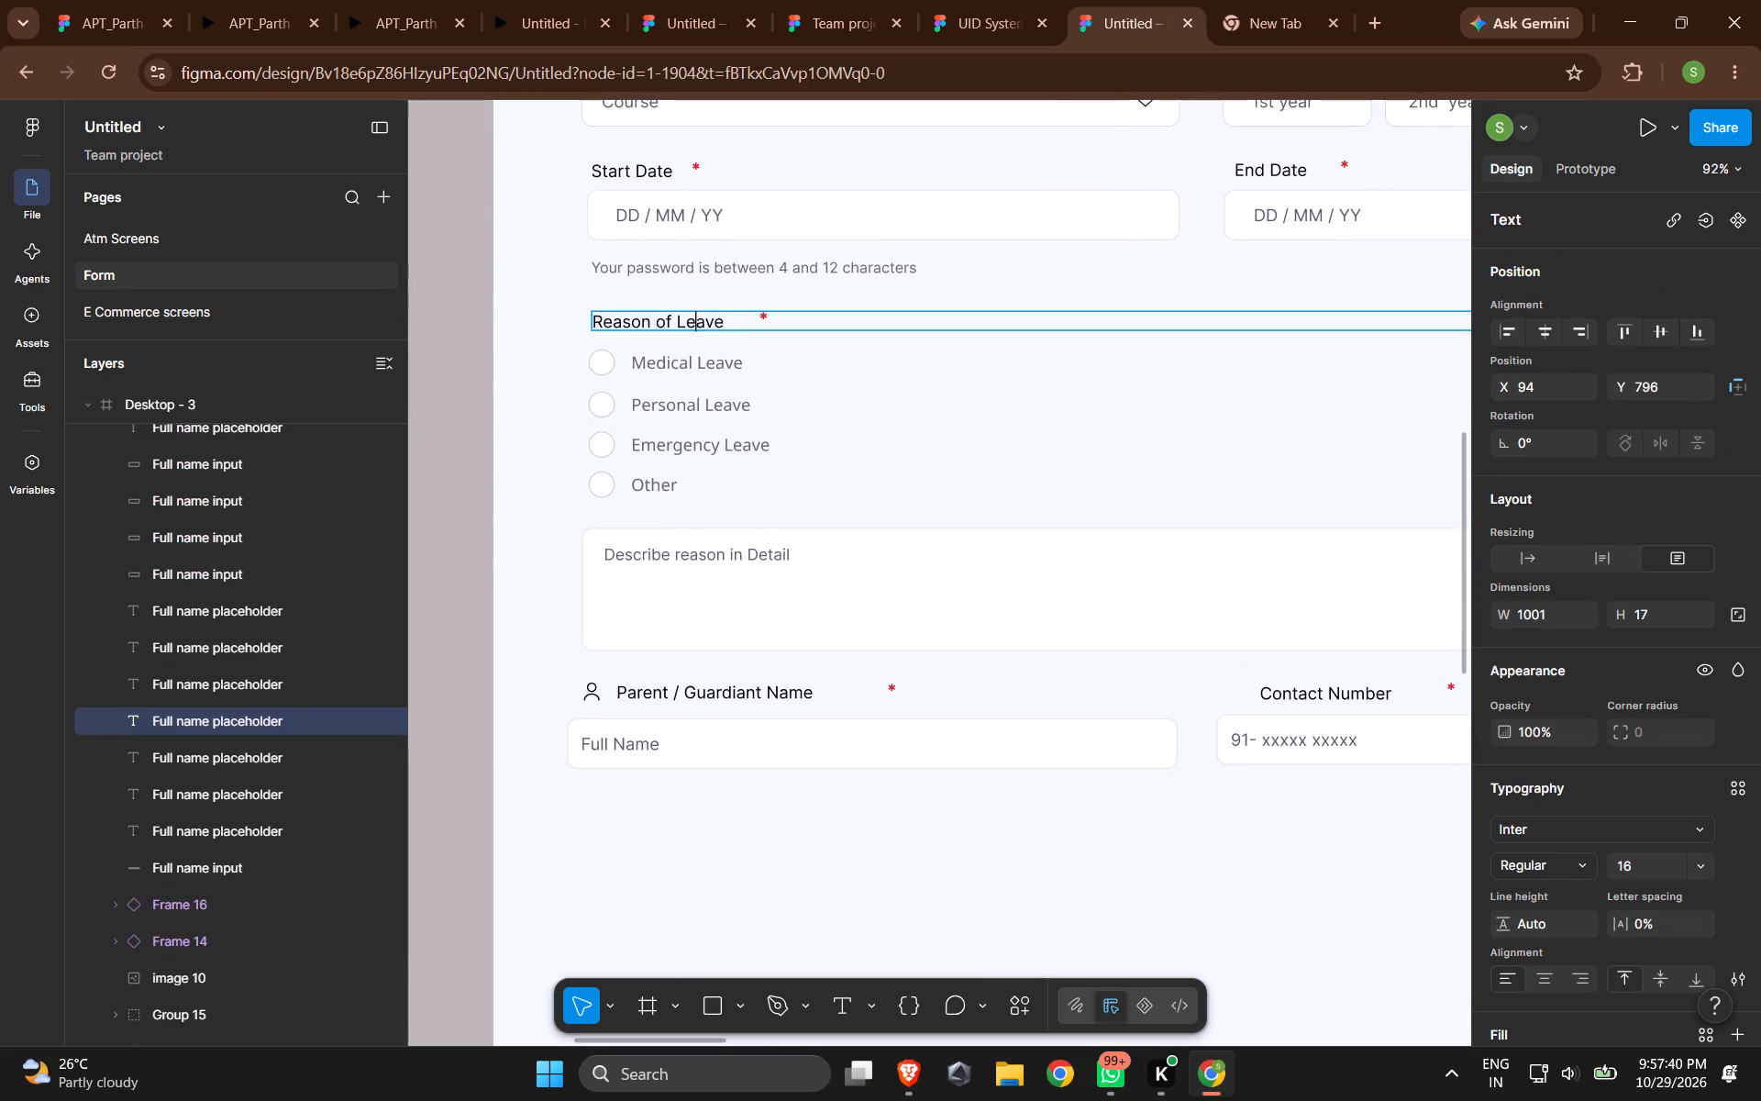
{"action": "double_click", "coordinate": [682, 317]}
{"action": "triple_click", "coordinate": [677, 318]}
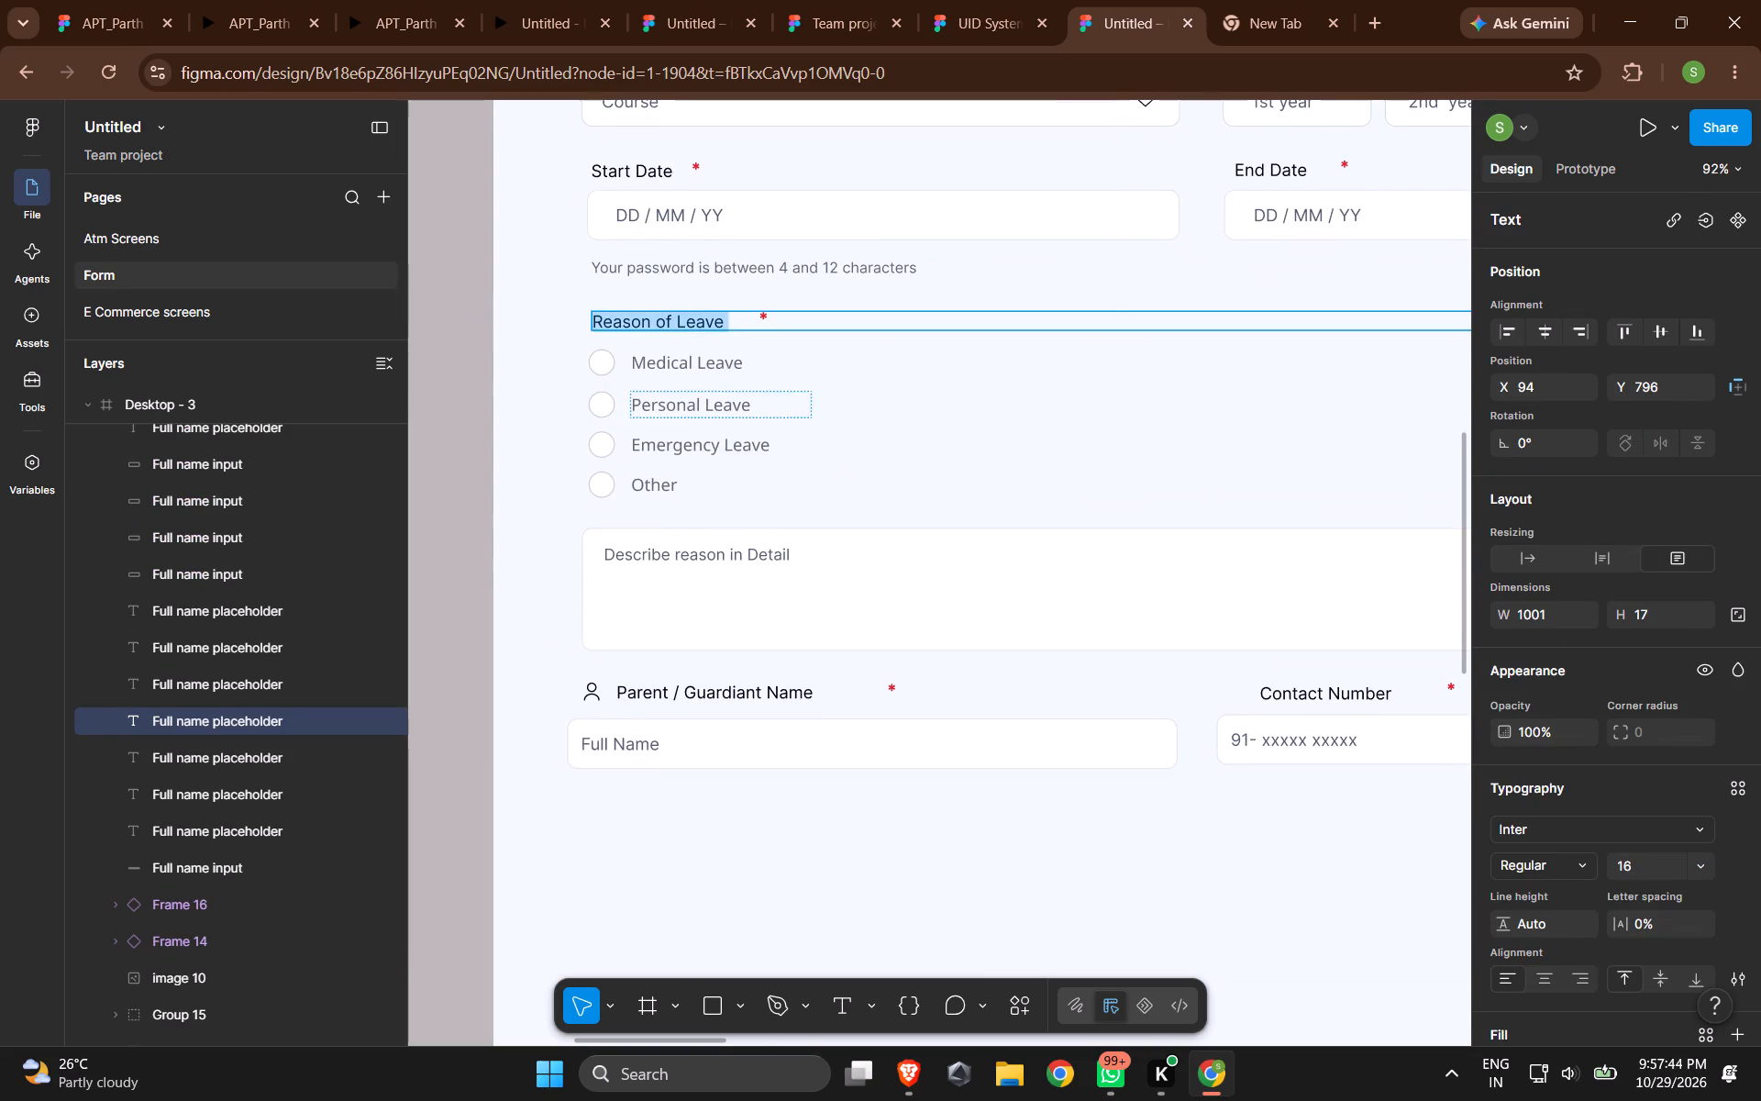
{"action": "scroll", "coordinate": [672, 406], "scroll_direction": "up", "scroll_amount": 6}
{"action": "scroll", "coordinate": [672, 406], "scroll_direction": "down", "scroll_amount": 4}
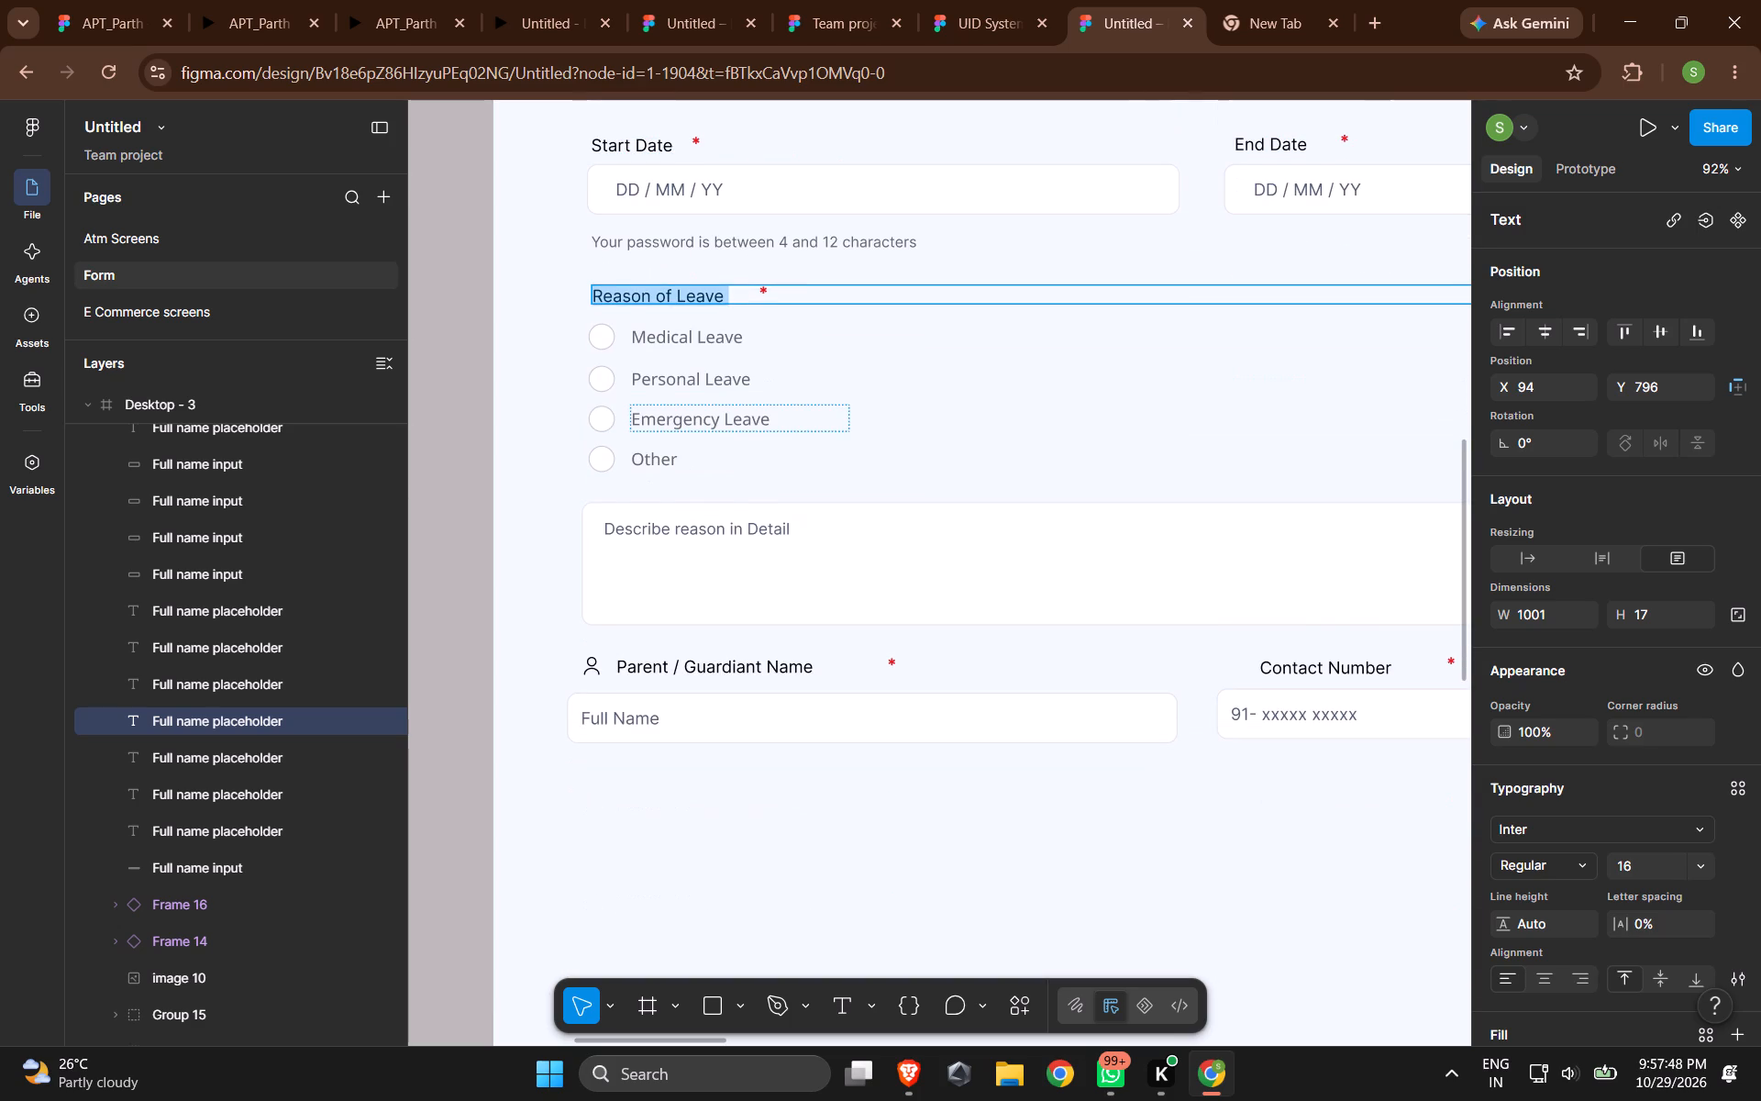
{"action": "type", "text": "Mode of"}
{"action": "key", "text": "space"}
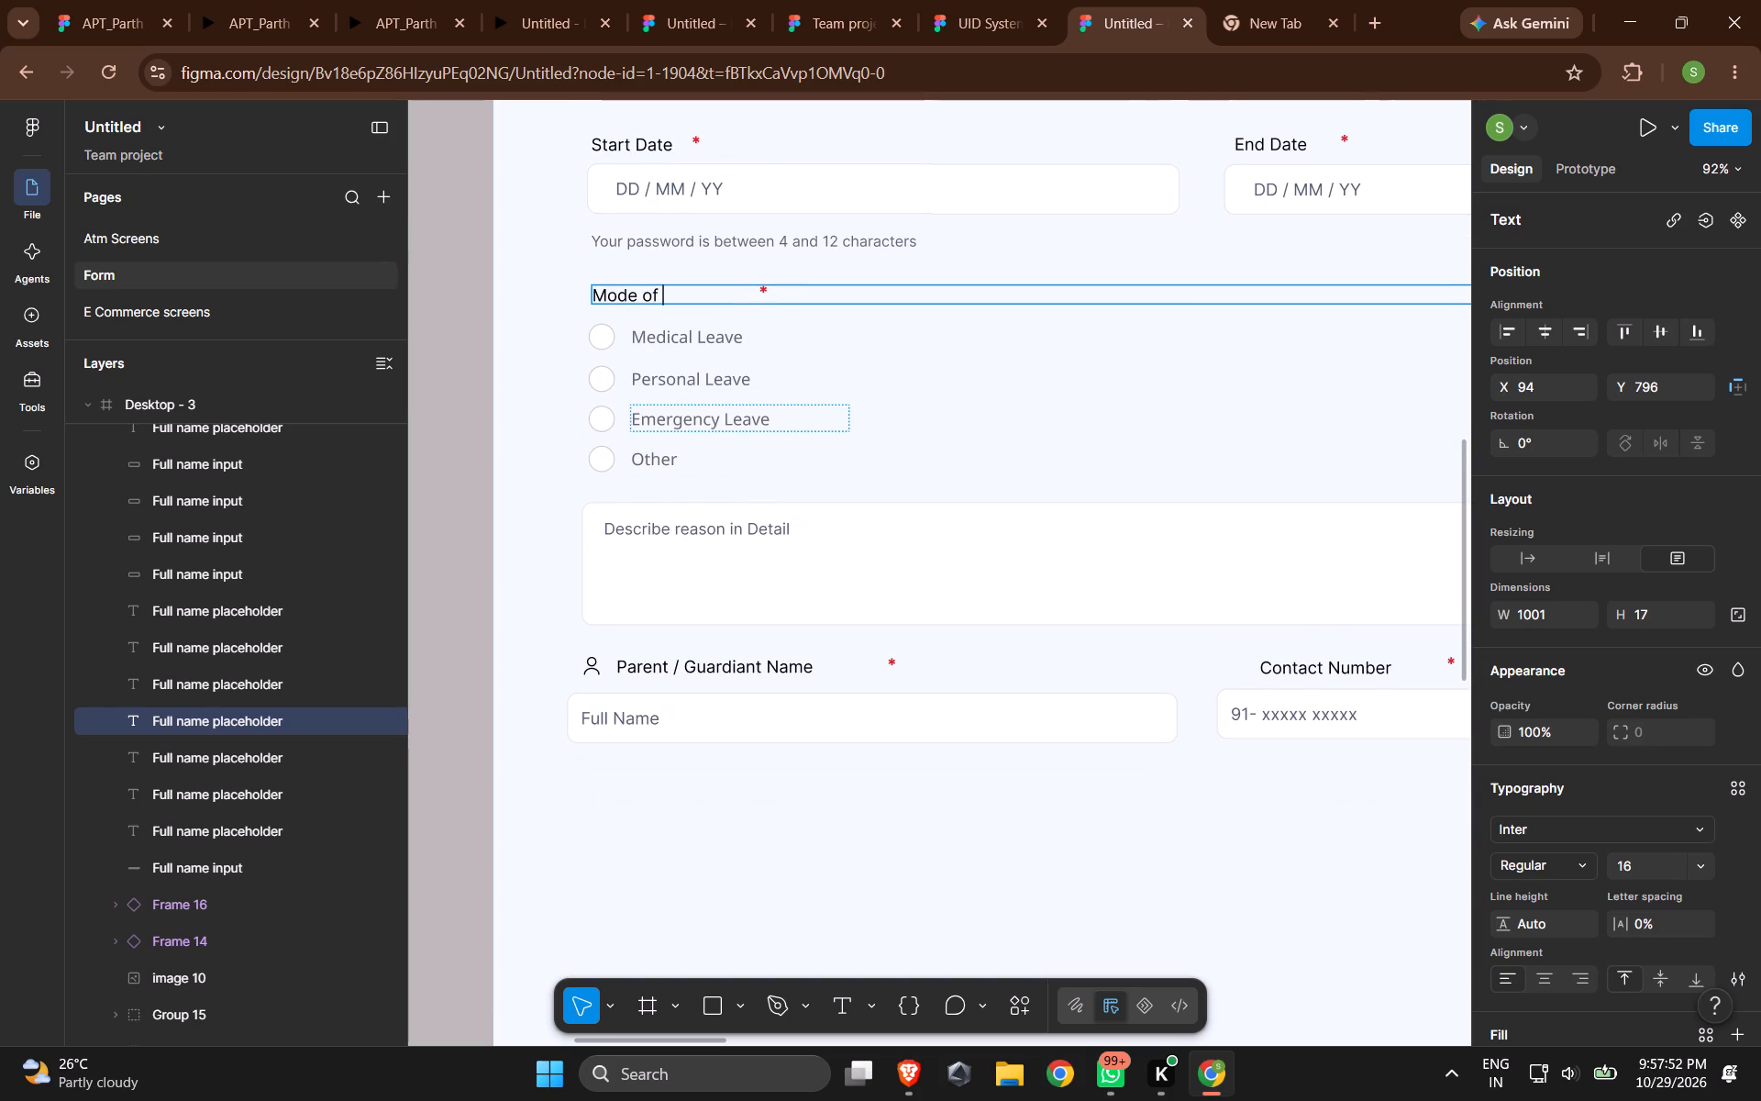
{"action": "type", "text": "Payment"}
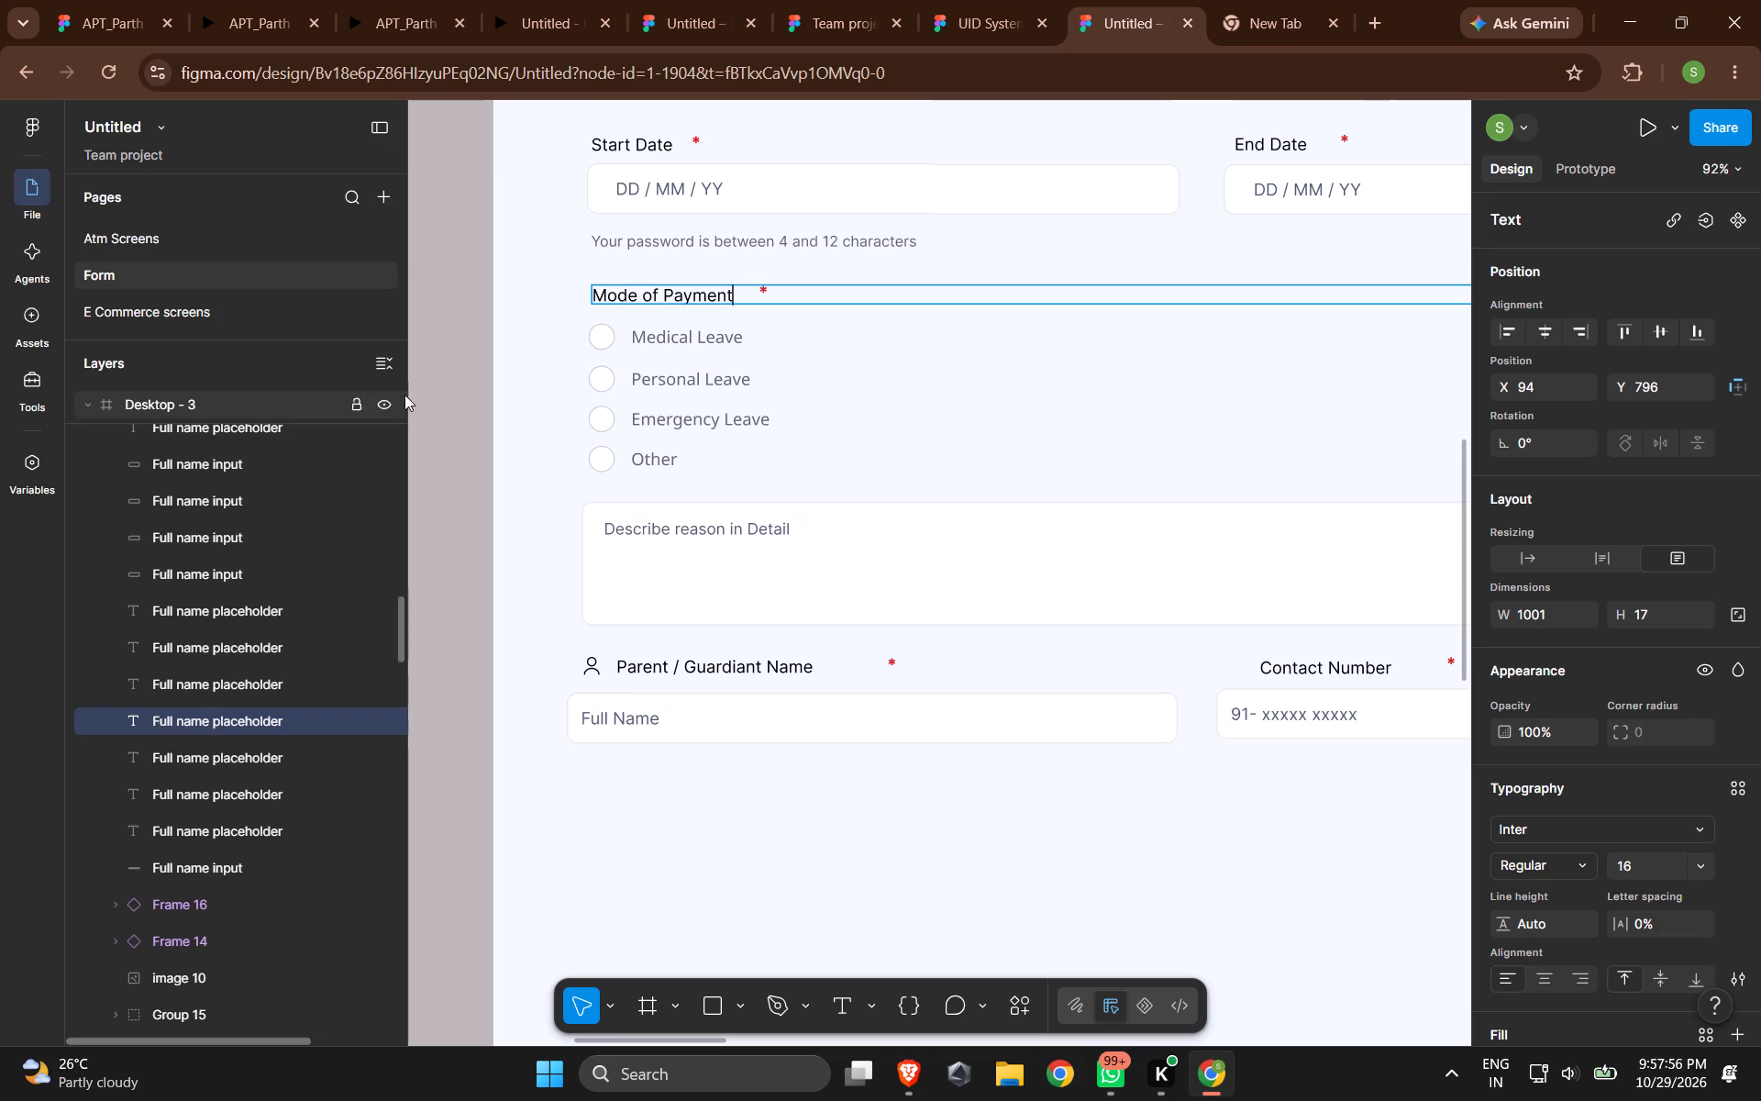
Replace the Medical Leave radio option text with "Cash".
{"action": "triple_click", "coordinate": [715, 336]}
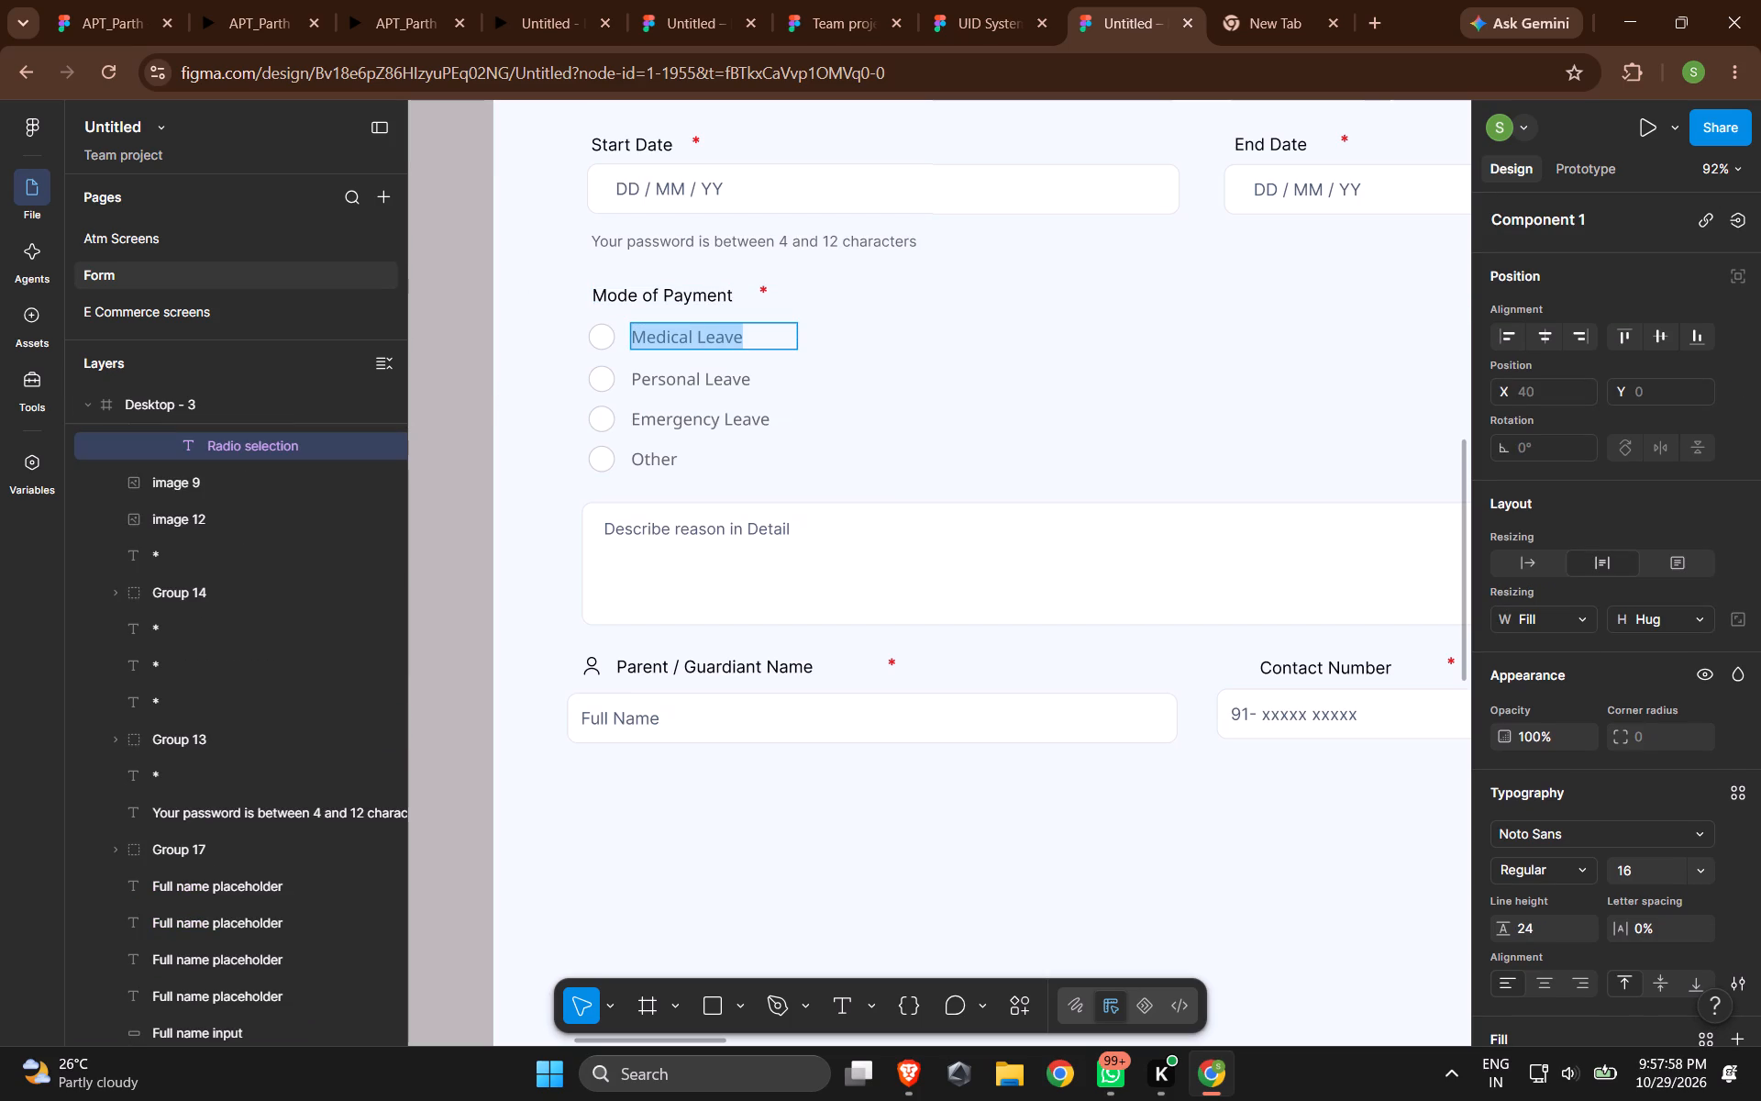
{"action": "type", "text": "Cash"}
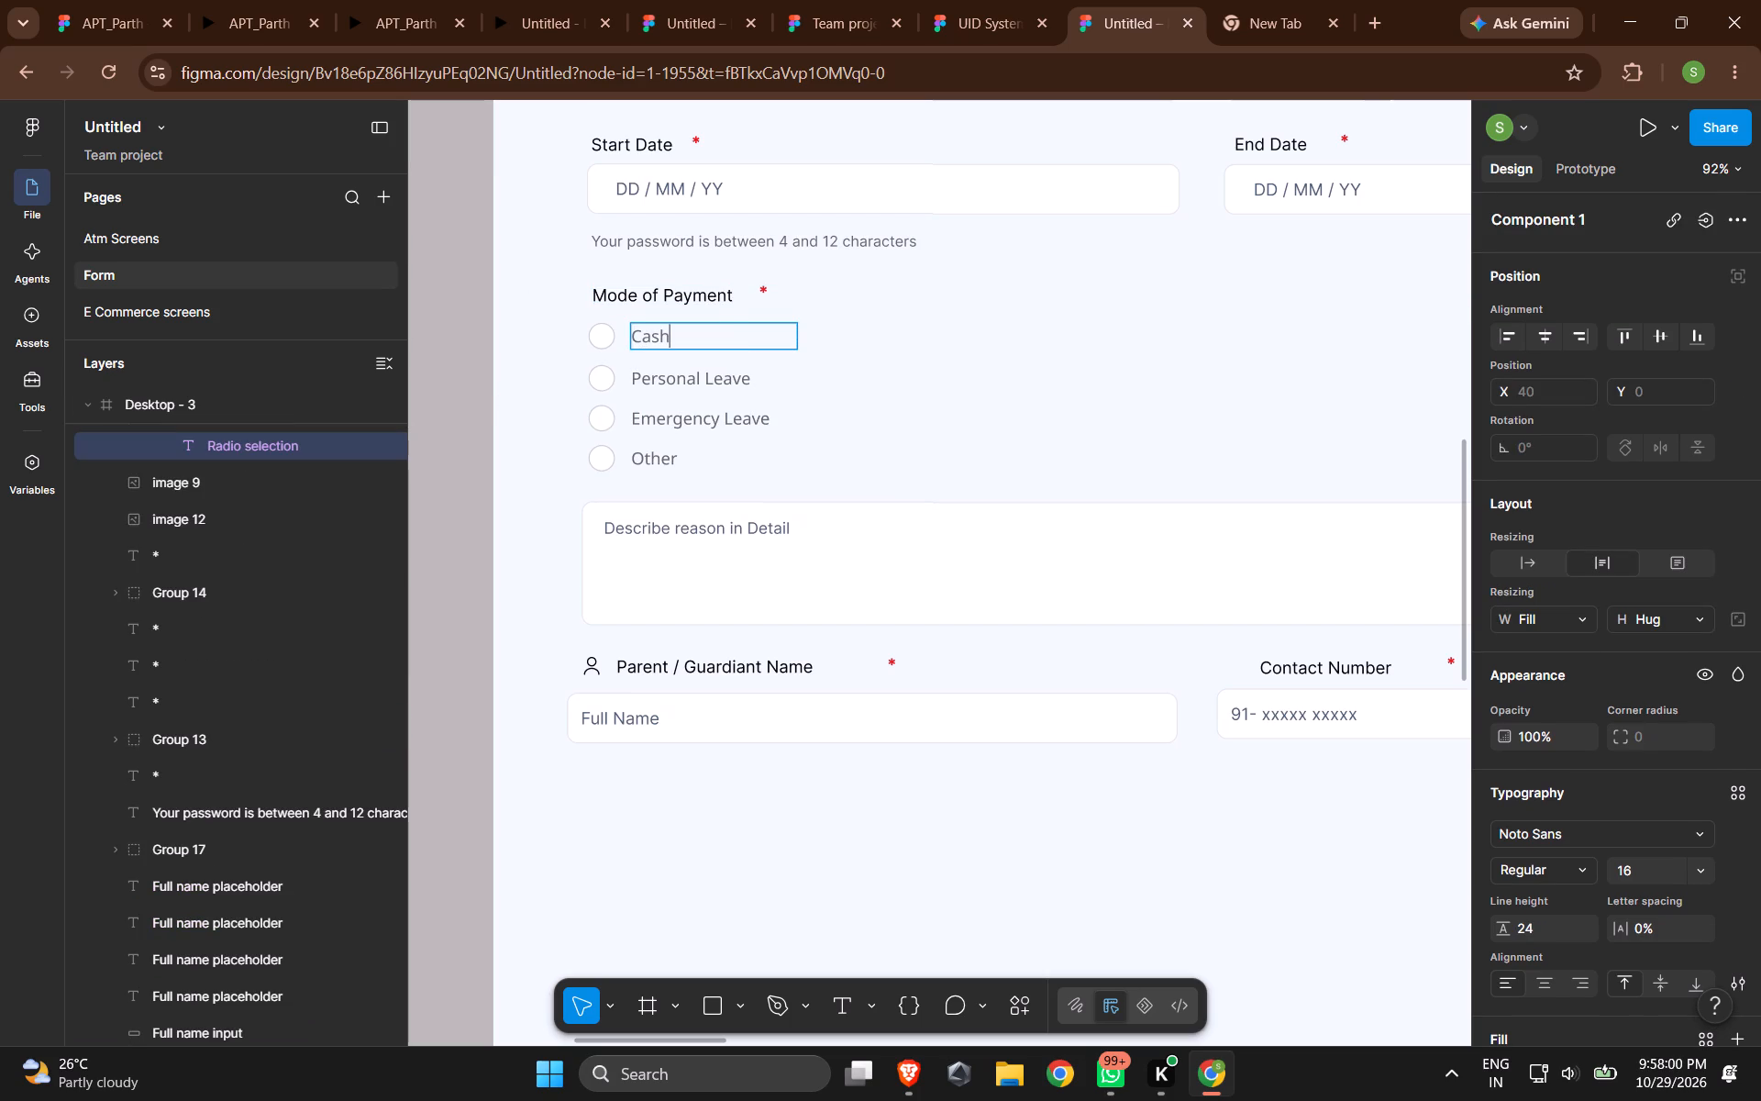
Replace the first Mode of Payment option text with "UPI".
{"action": "double_click", "coordinate": [675, 390]}
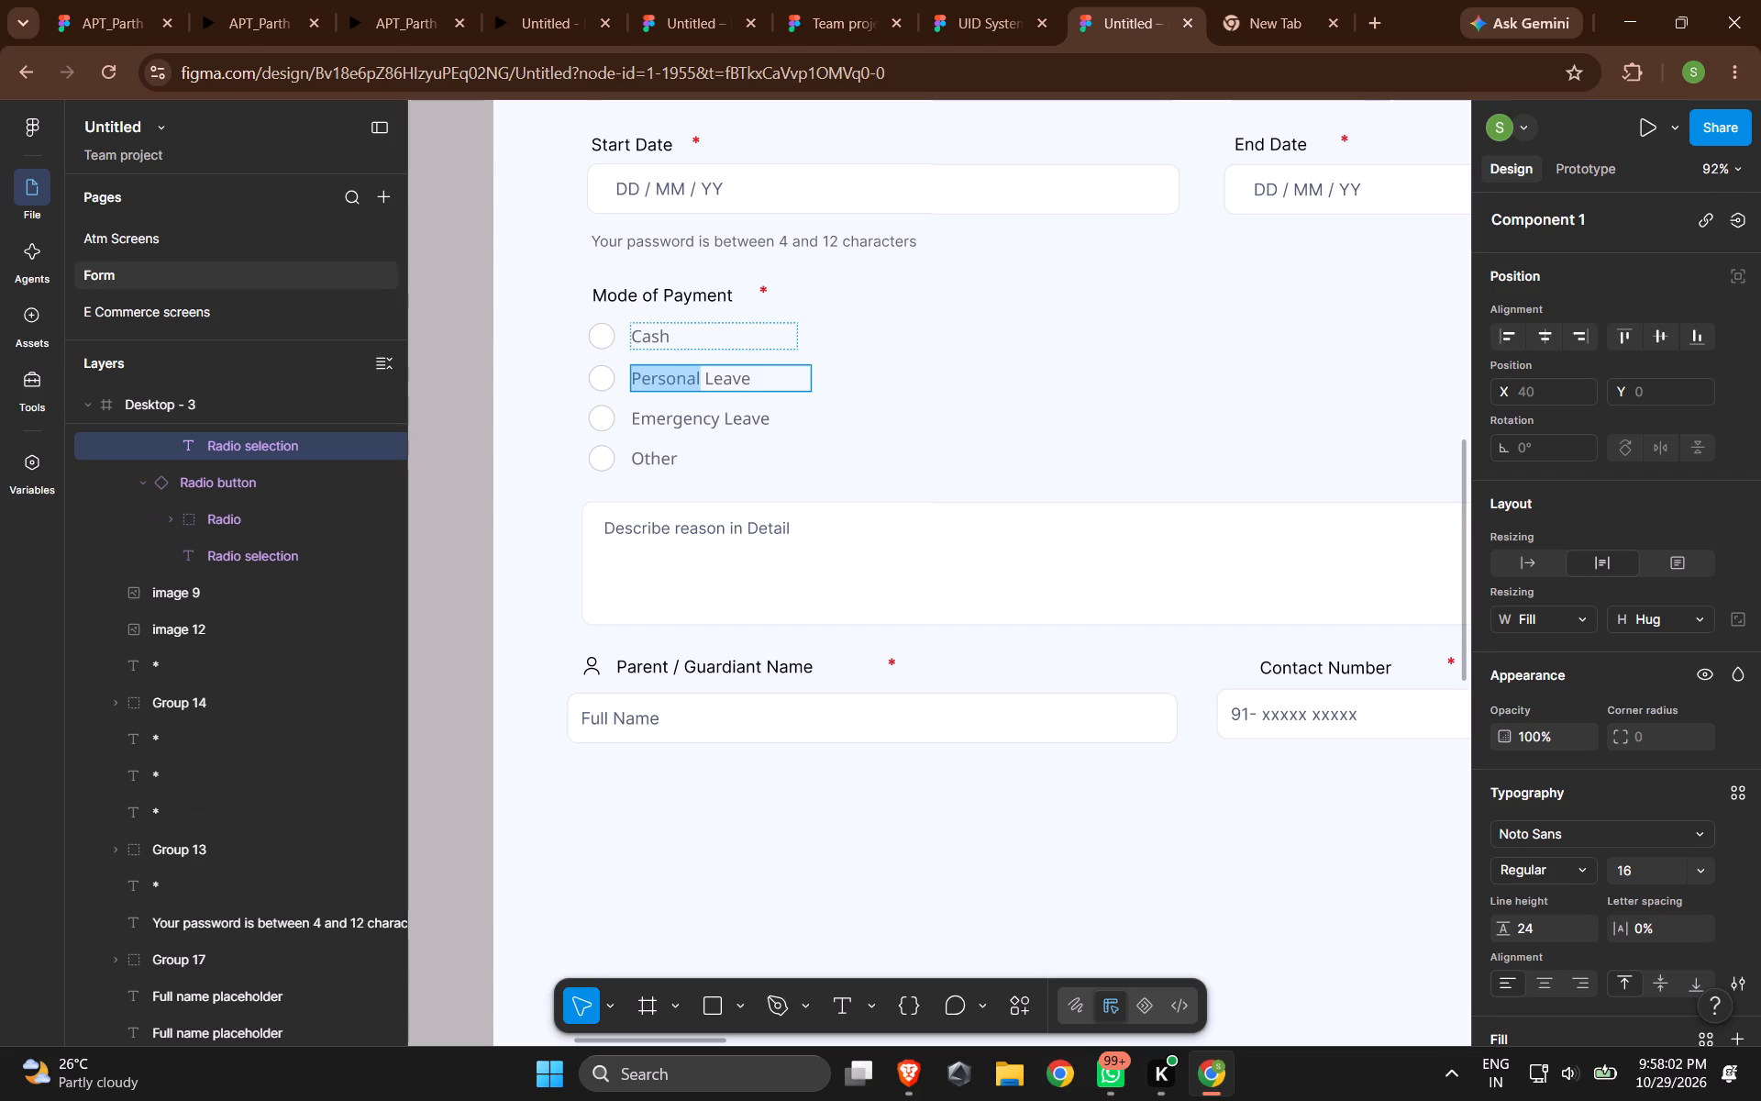
{"action": "double_click", "coordinate": [665, 345]}
{"action": "left_click", "coordinate": [687, 332]}
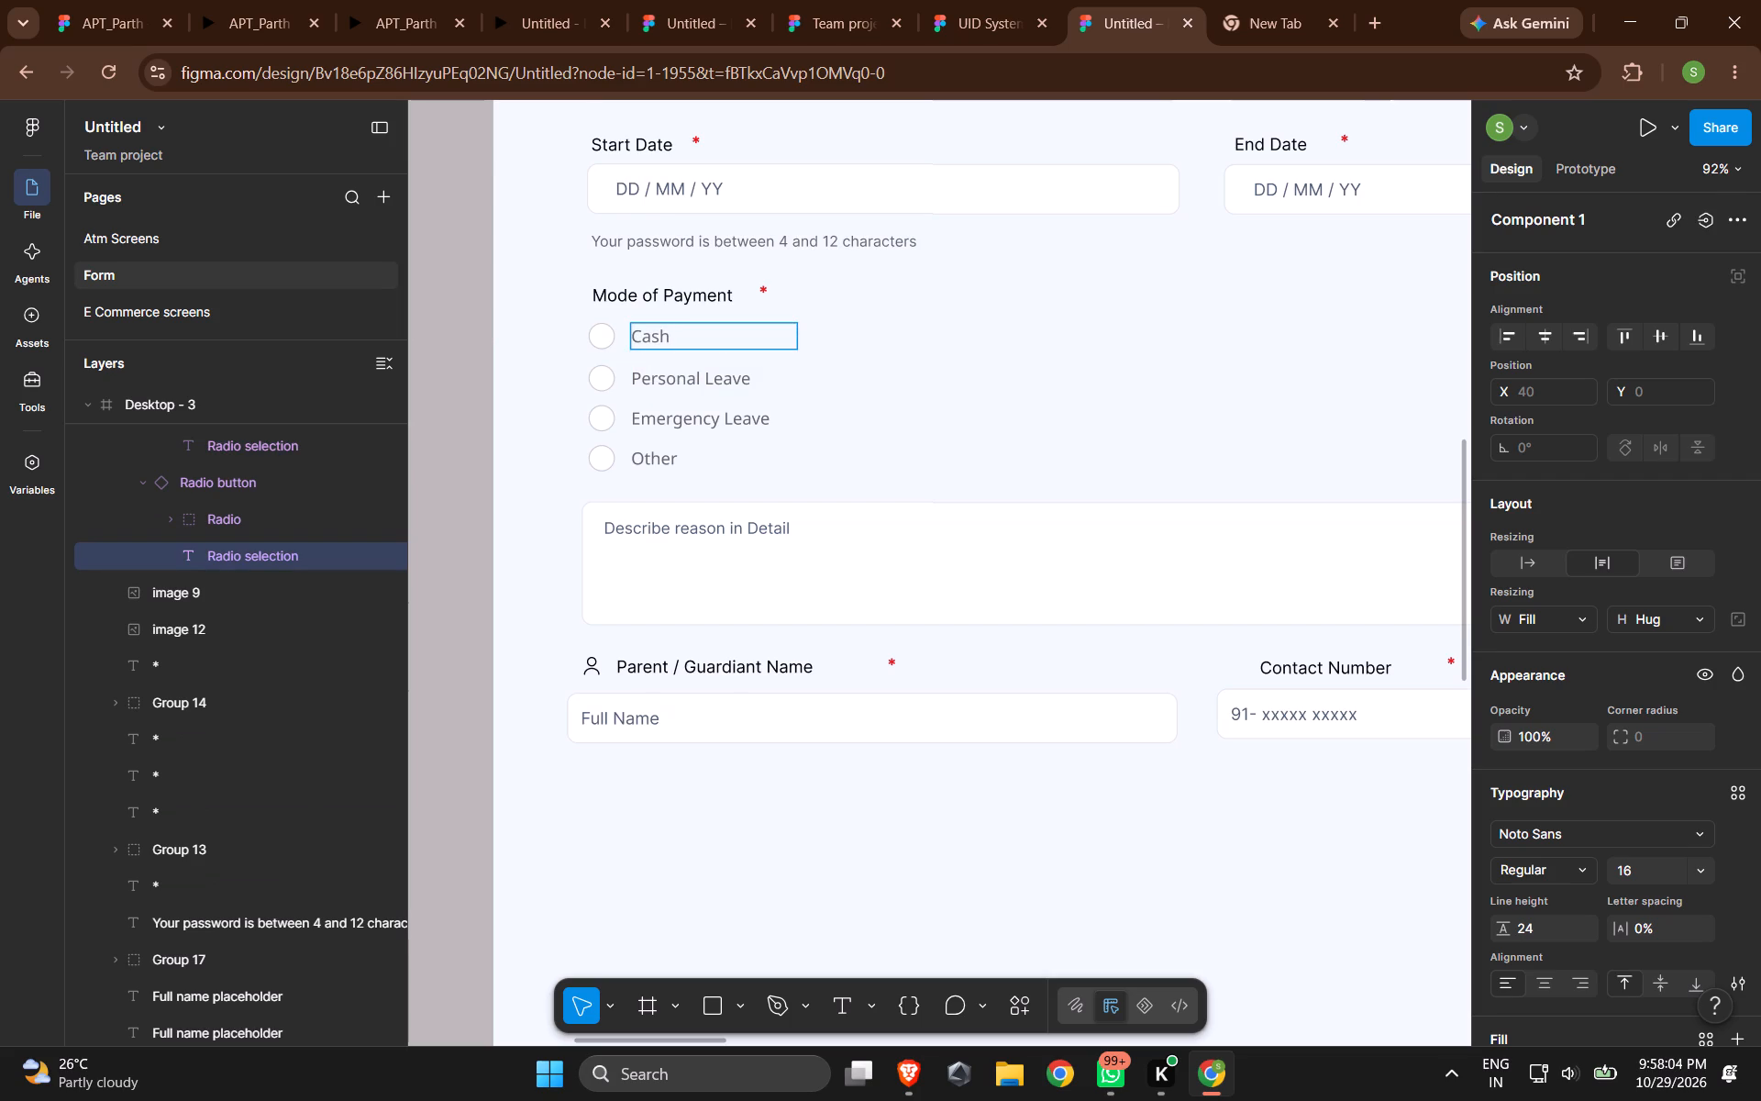
{"action": "triple_click", "coordinate": [666, 338]}
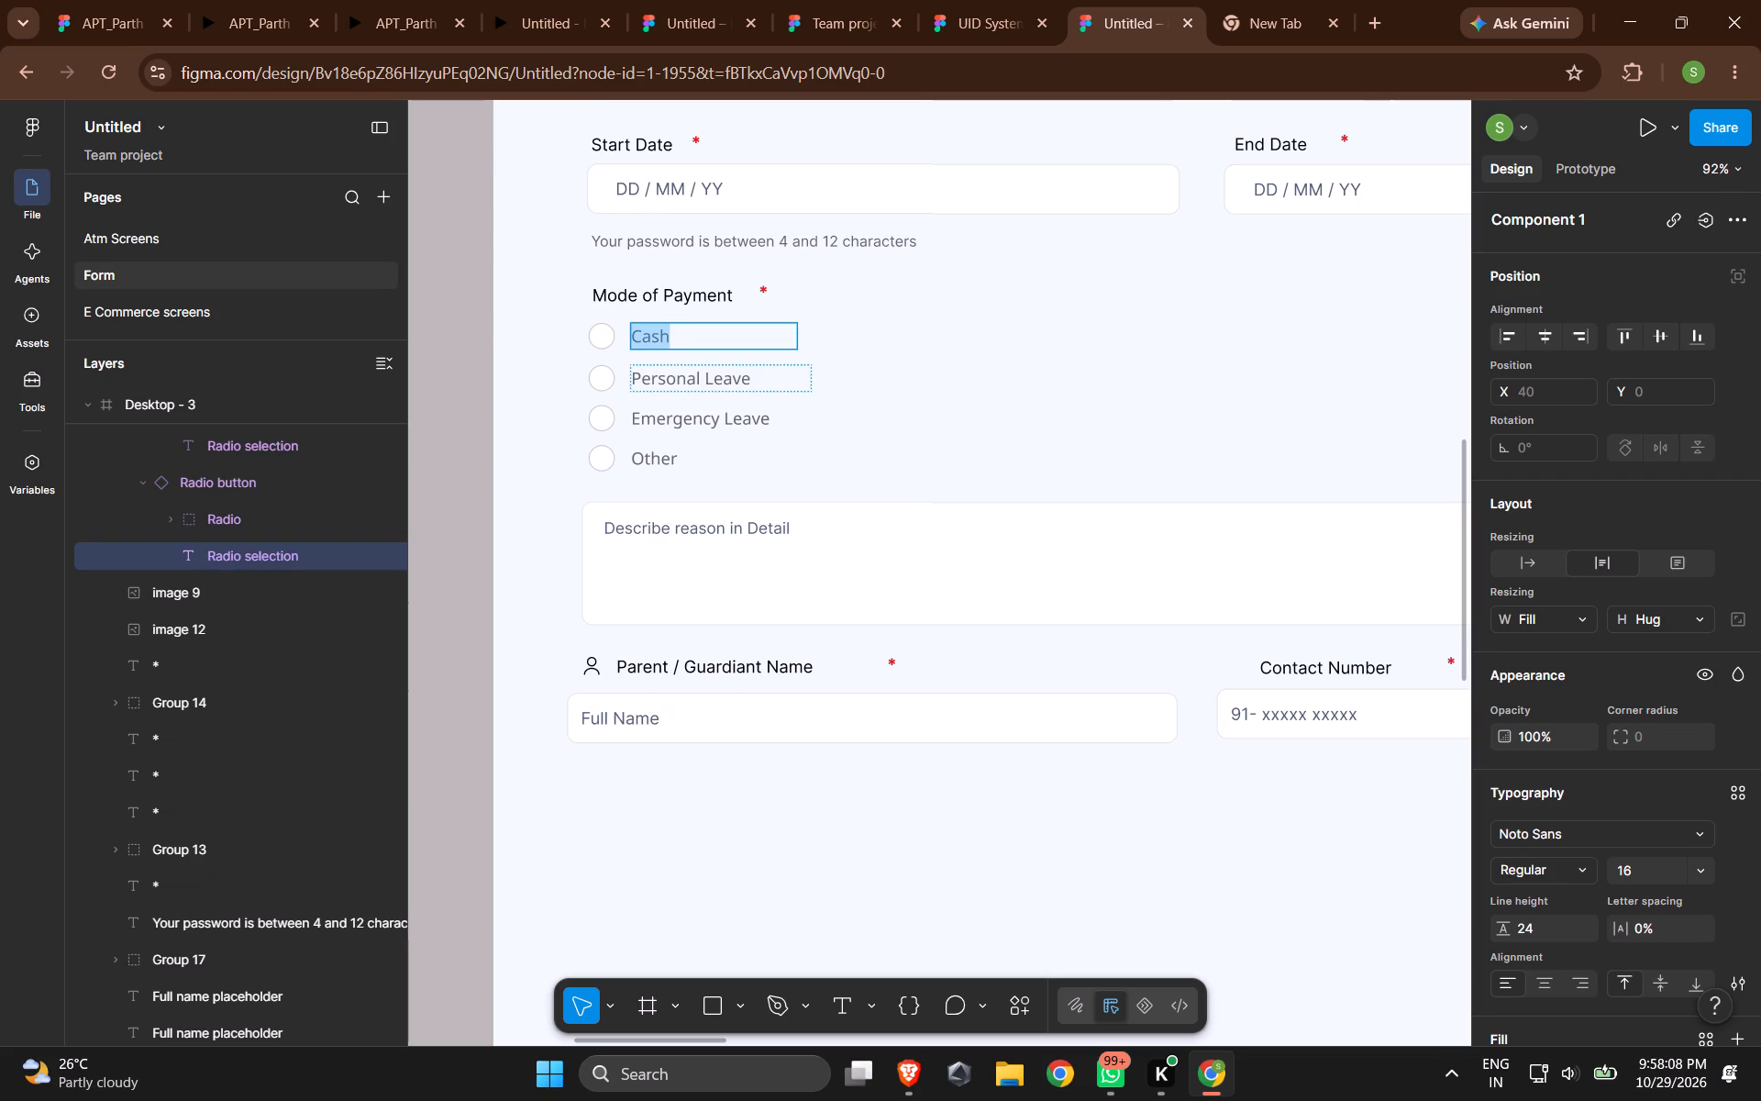
{"action": "type", "text": "UPI"}
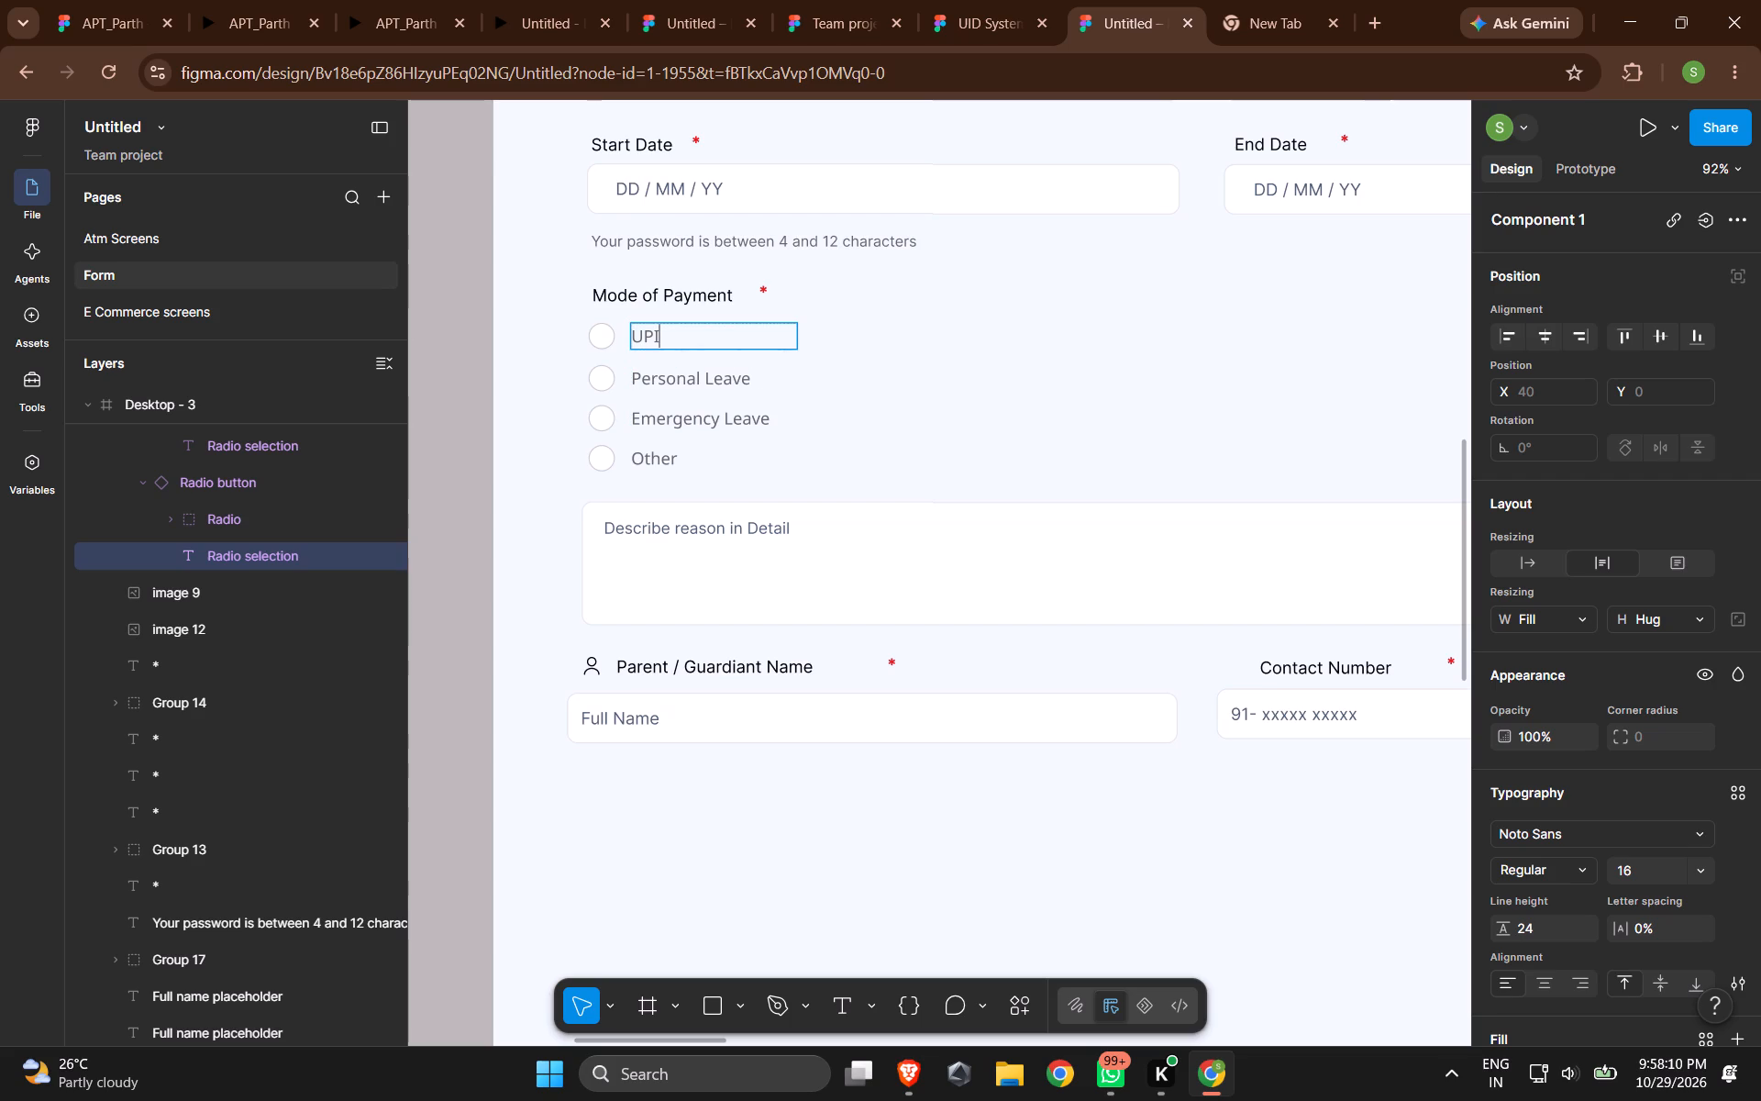
Replace the Personal Leave radio option text with "Amazon pay".
{"action": "triple_click", "coordinate": [721, 373]}
{"action": "type", "text": "Amzon pay"}
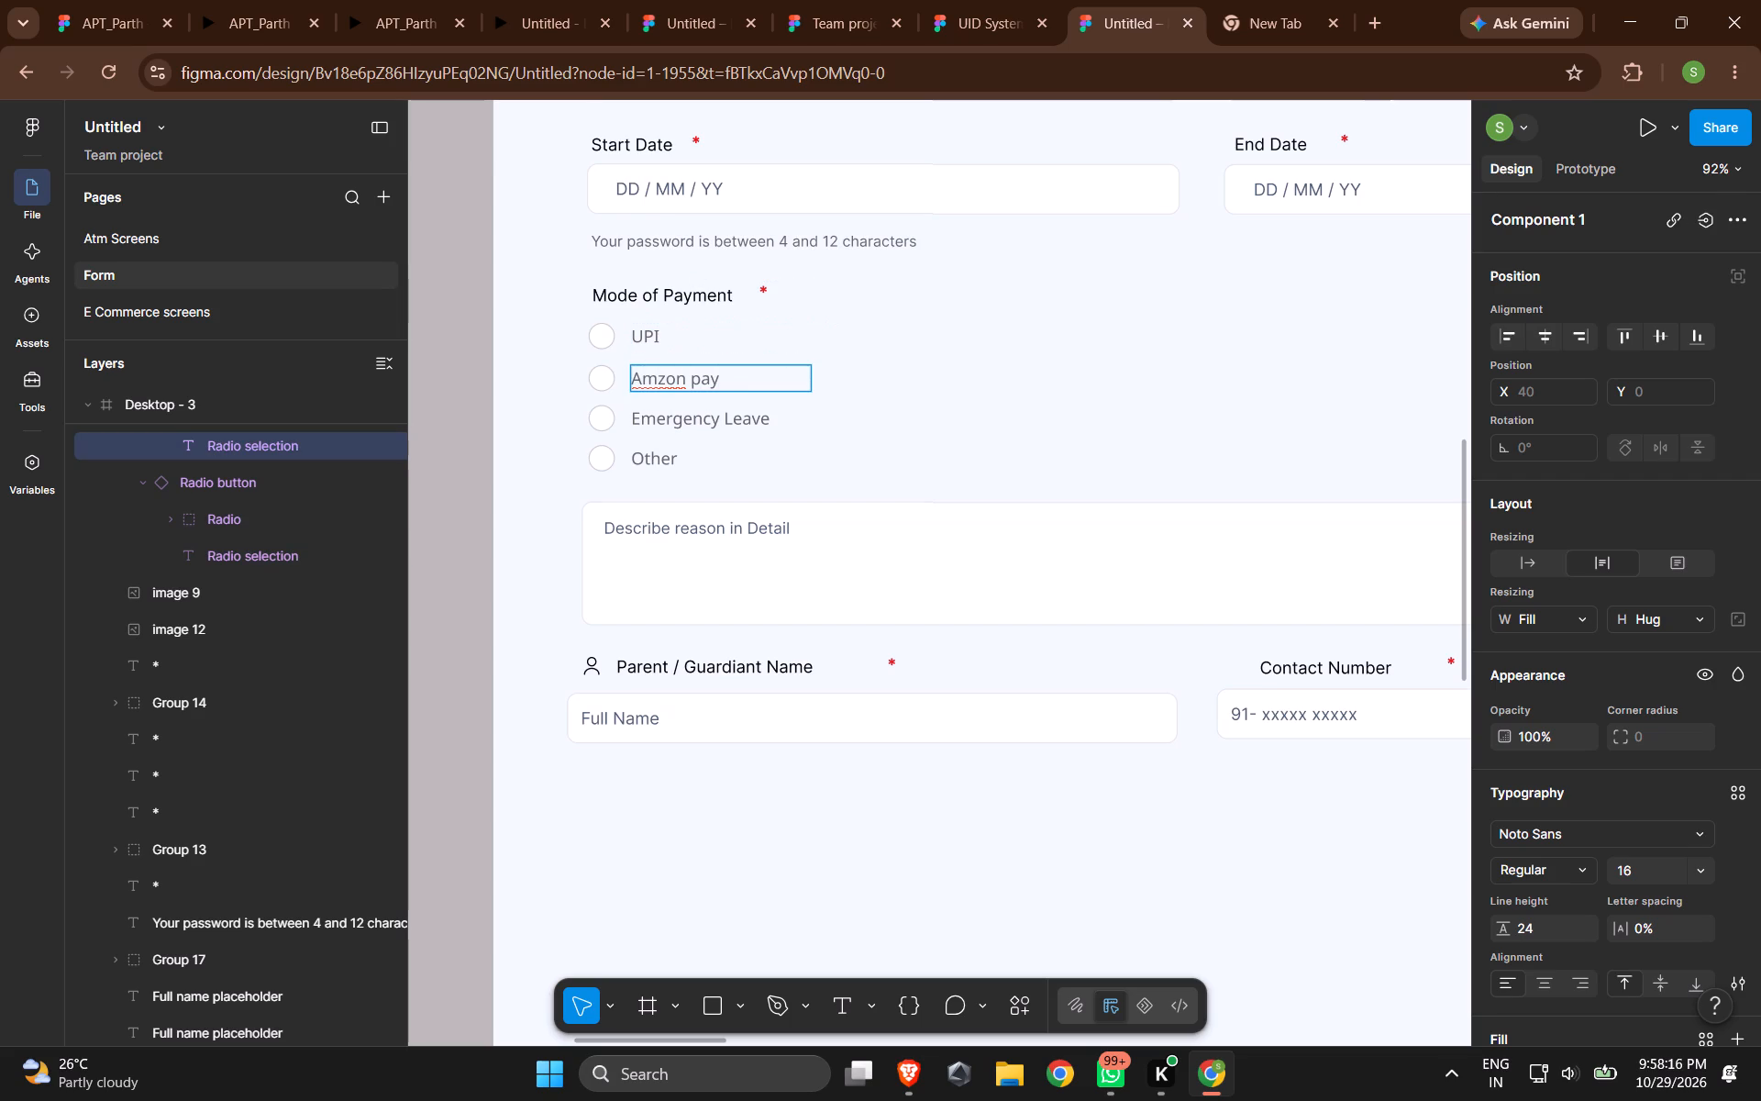
{"action": "left_click", "coordinate": [658, 378]}
{"action": "key", "text": "a"}
Replace the Emergency Leave radio option text with "NEFT".
{"action": "triple_click", "coordinate": [680, 418]}
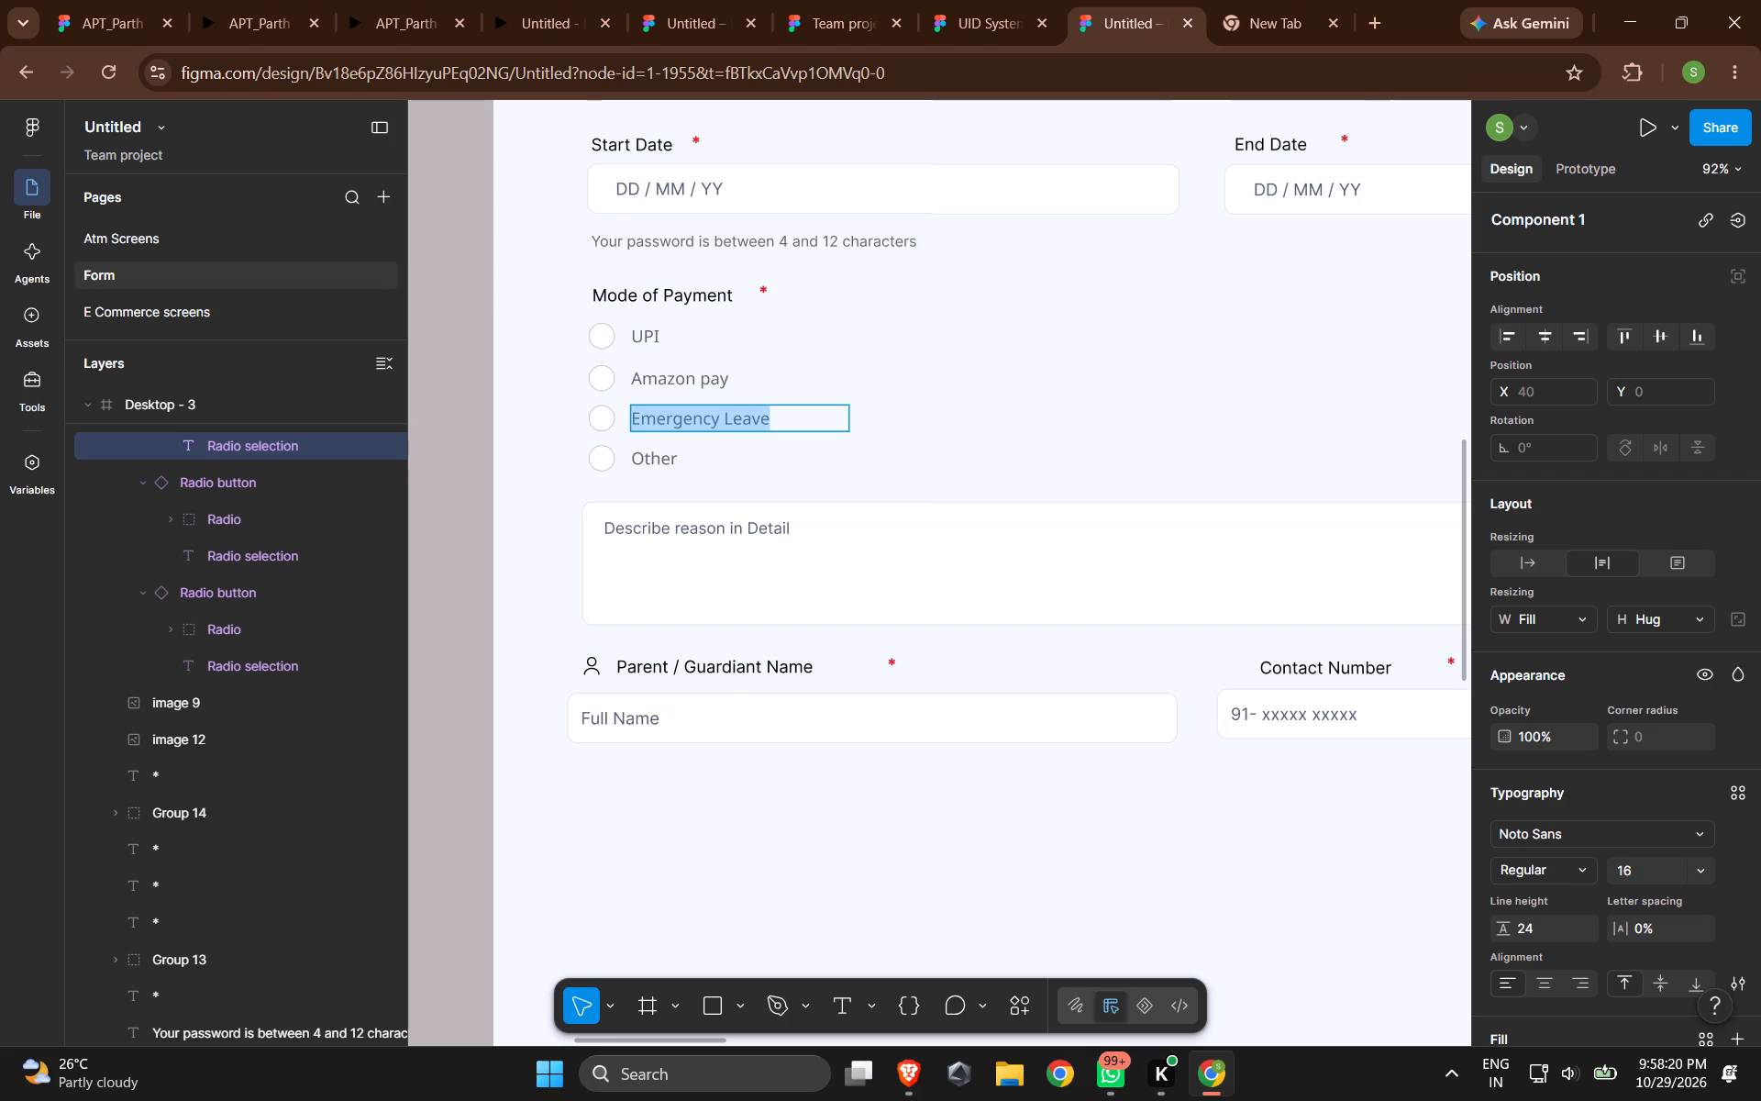
{"action": "key", "text": "shift+n"}
{"action": "type", "text": "EFT"}
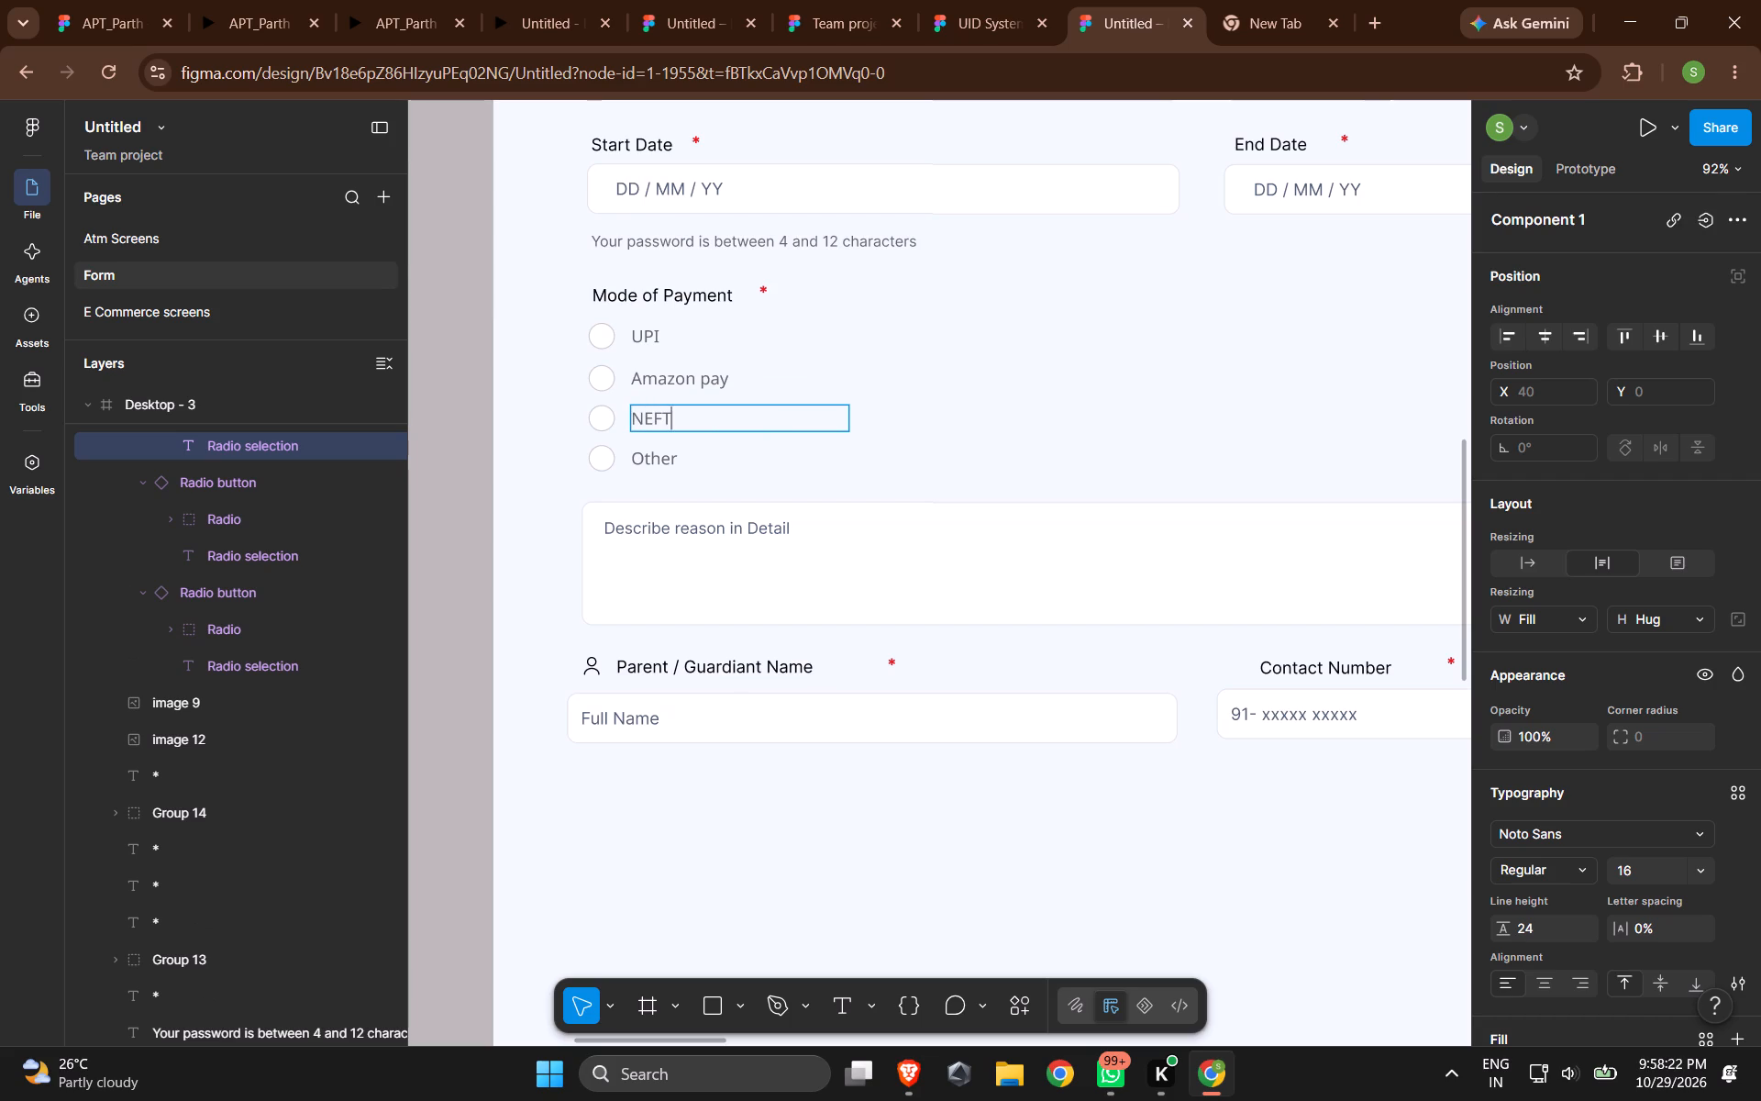
Replace the Other radio option text under Mode of Payment with "Card".
{"action": "triple_click", "coordinate": [648, 464]}
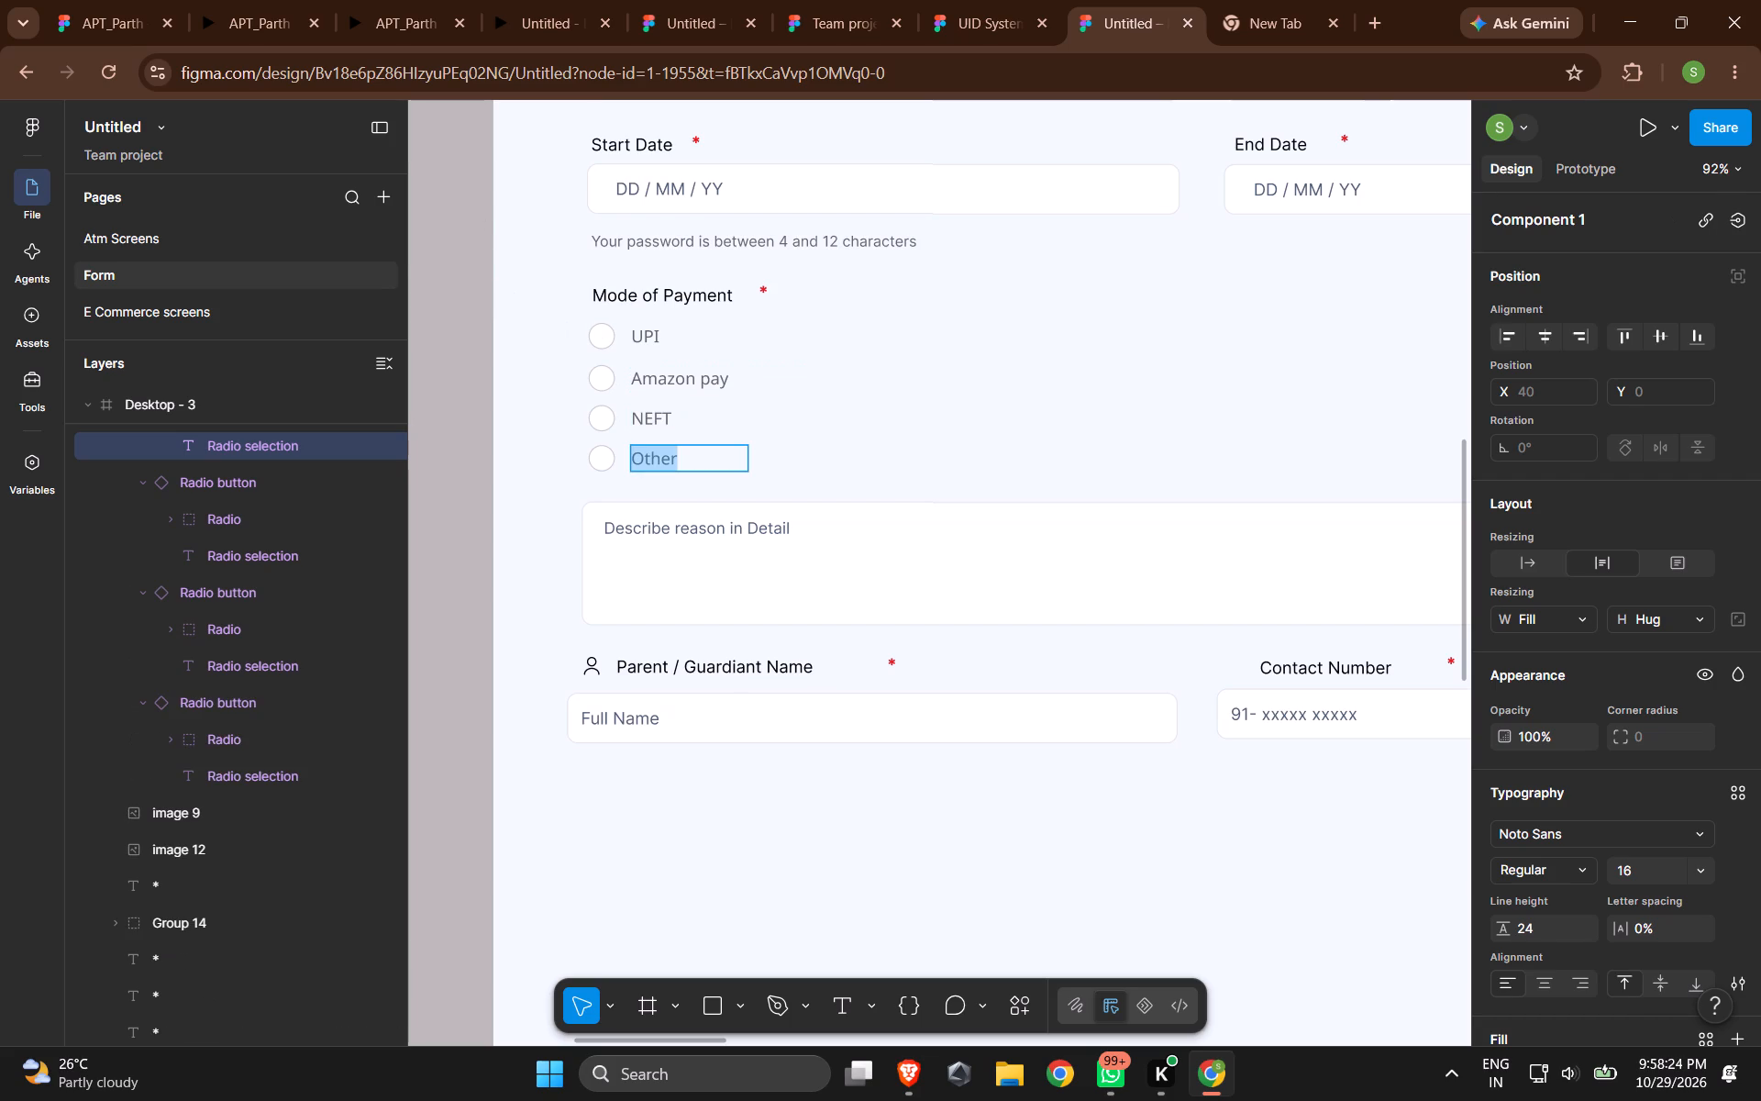
{"action": "type", "text": "Catd"}
{"action": "key", "text": "BackSpace"}
{"action": "key", "text": "BackSpace"}
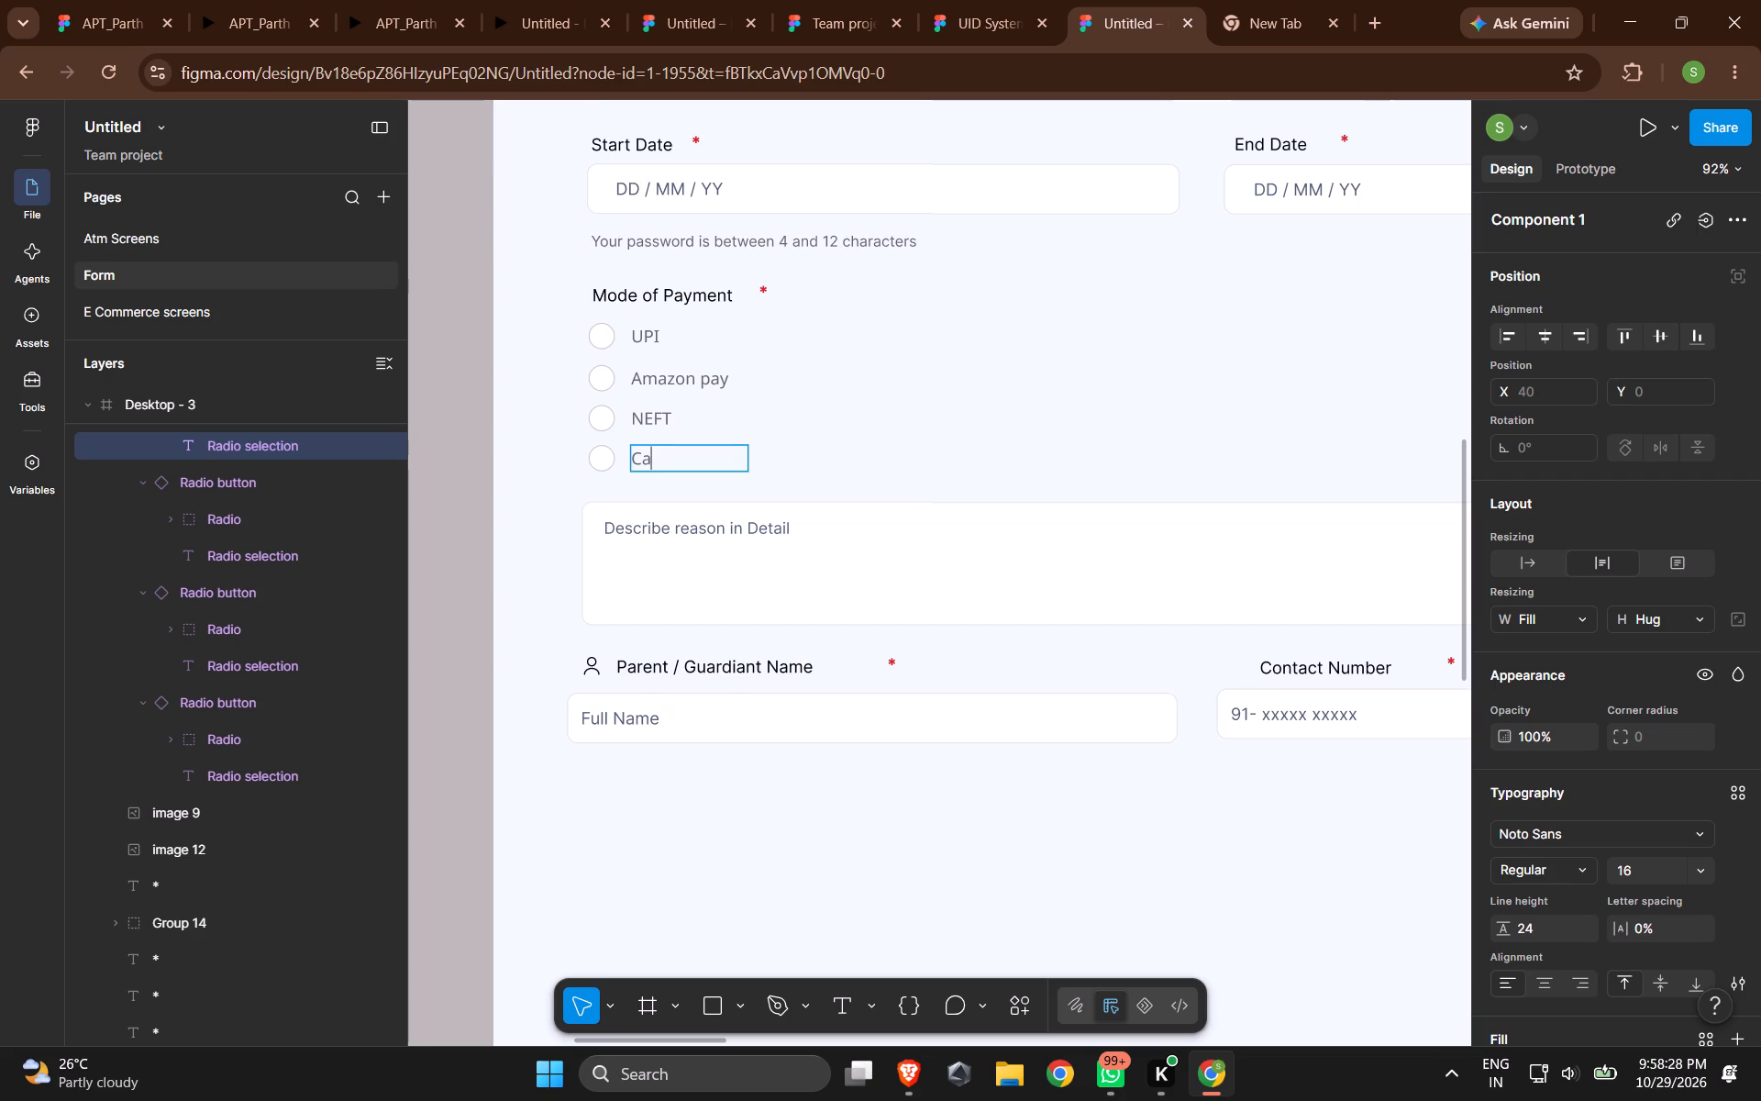
{"action": "type", "text": "ed"}
{"action": "key", "text": "BackSpace"}
{"action": "key", "text": "BackSpace"}
{"action": "type", "text": "rd"}
{"action": "left_click", "coordinate": [456, 518]}
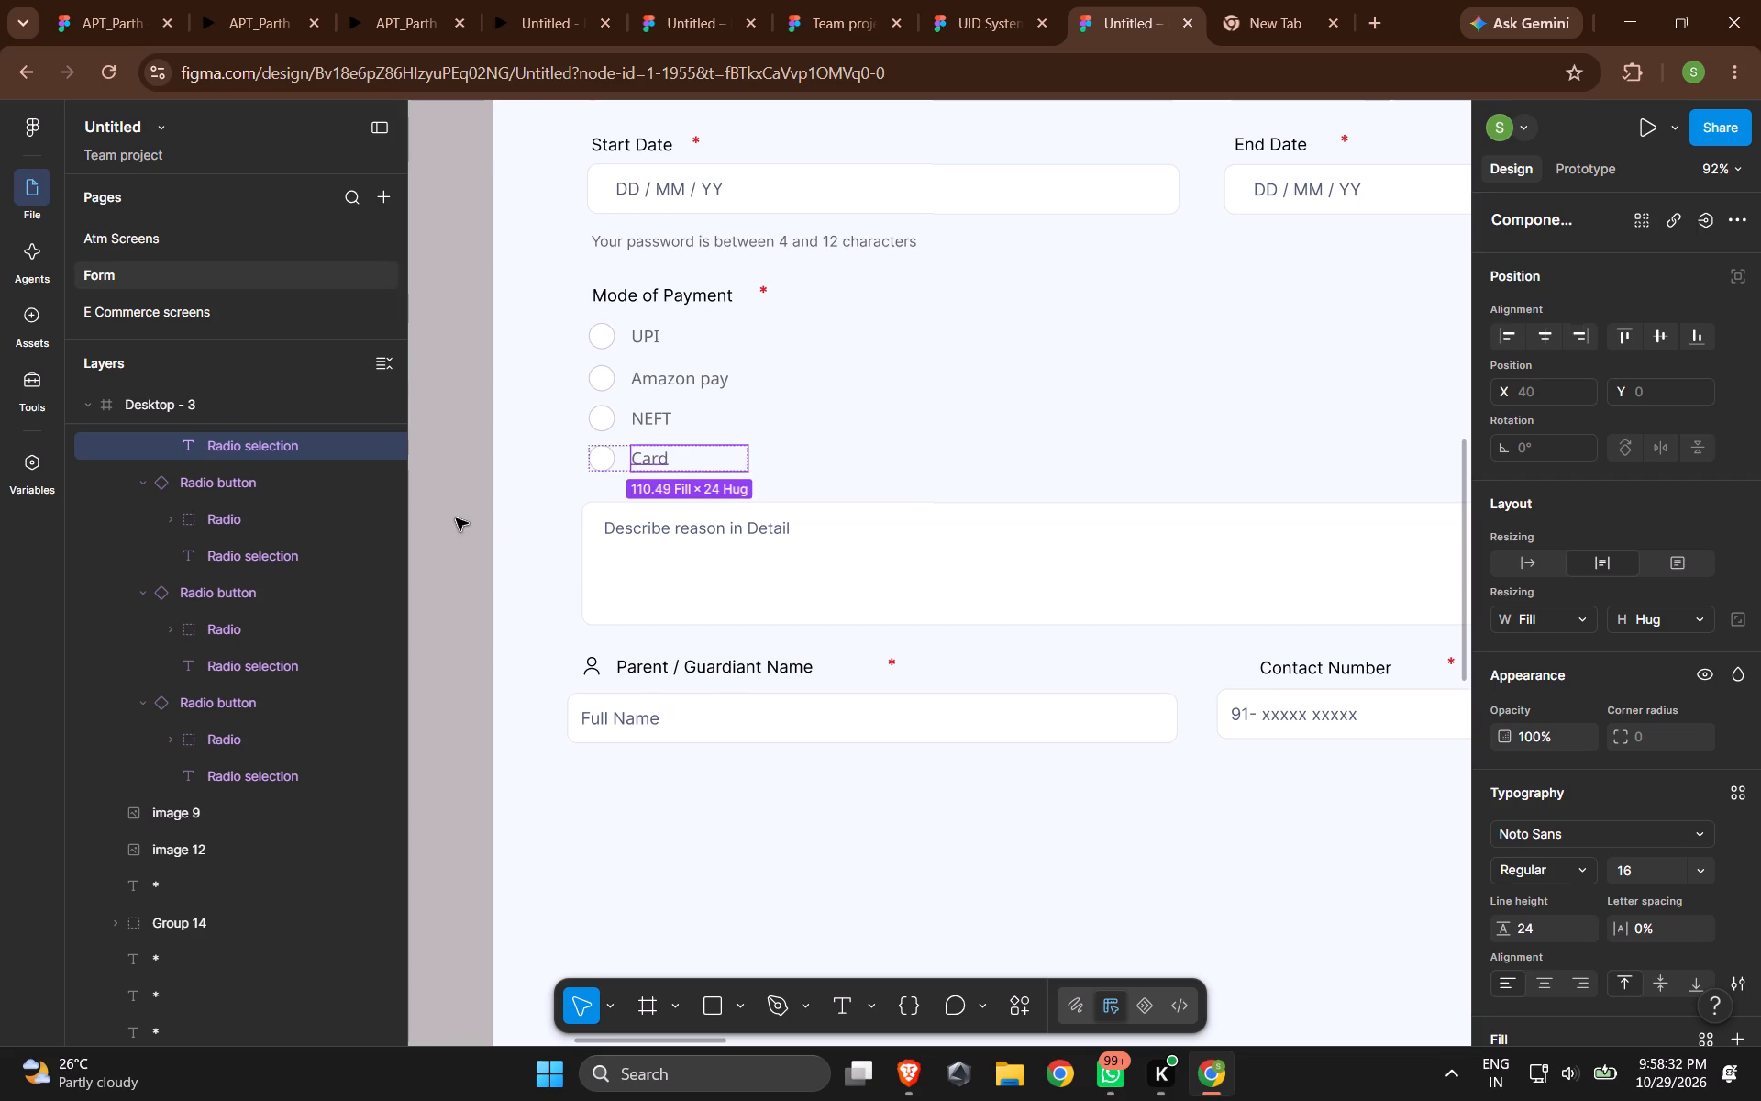
Examine the Component 1 radio button variants and the option labels inside them.
{"action": "scroll", "coordinate": [633, 459], "scroll_direction": "down", "scroll_amount": 9, "text": "ctrl"}
{"action": "scroll", "coordinate": [770, 438], "scroll_direction": "down", "scroll_amount": 8, "text": "shift"}
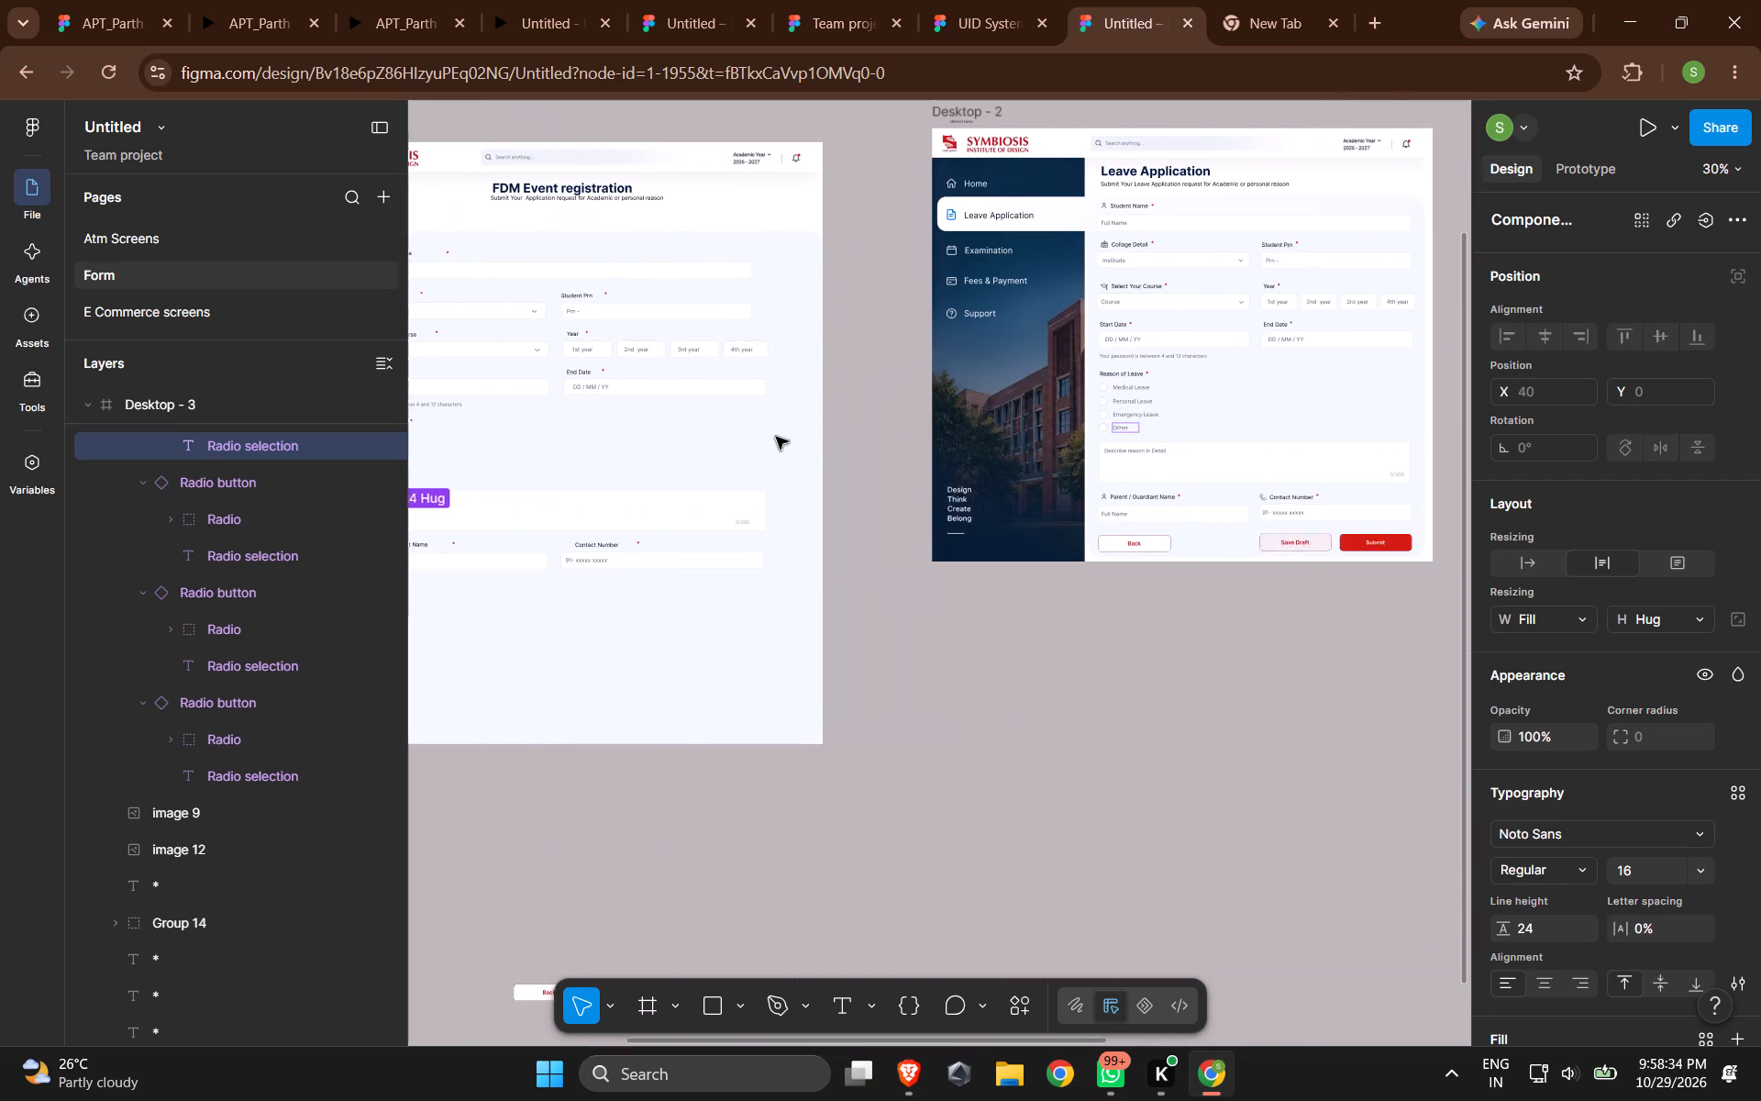
{"action": "scroll", "coordinate": [776, 437], "scroll_direction": "down", "scroll_amount": 3, "text": "shift"}
{"action": "scroll", "coordinate": [1202, 371], "scroll_direction": "down", "scroll_amount": 4, "text": "shift"}
{"action": "scroll", "coordinate": [1102, 435], "scroll_direction": "down", "scroll_amount": 4, "text": "shift"}
{"action": "scroll", "coordinate": [987, 428], "scroll_direction": "up", "scroll_amount": 5, "text": "ctrl"}
{"action": "scroll", "coordinate": [871, 410], "scroll_direction": "up", "scroll_amount": 2, "text": "ctrl"}
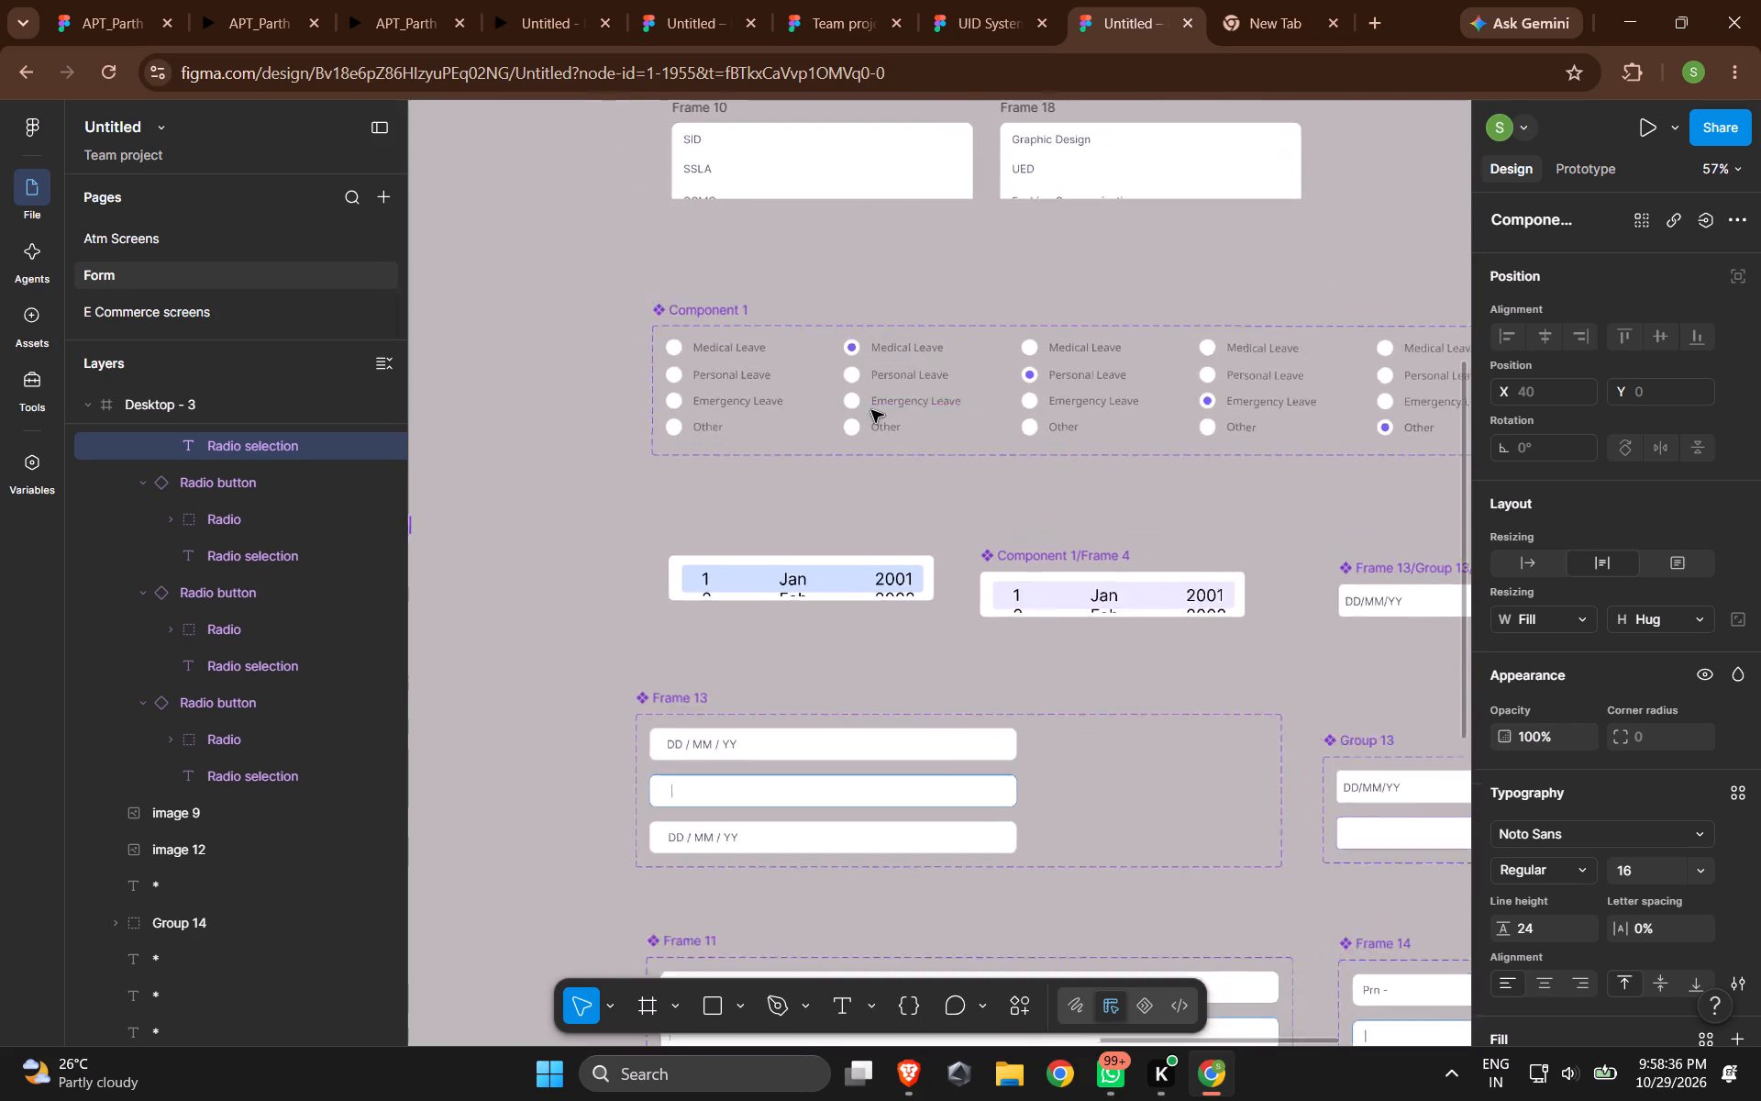
{"action": "scroll", "coordinate": [871, 410], "scroll_direction": "up", "scroll_amount": 1, "text": "ctrl"}
{"action": "scroll", "coordinate": [761, 390], "scroll_direction": "down", "scroll_amount": 3, "text": "shift"}
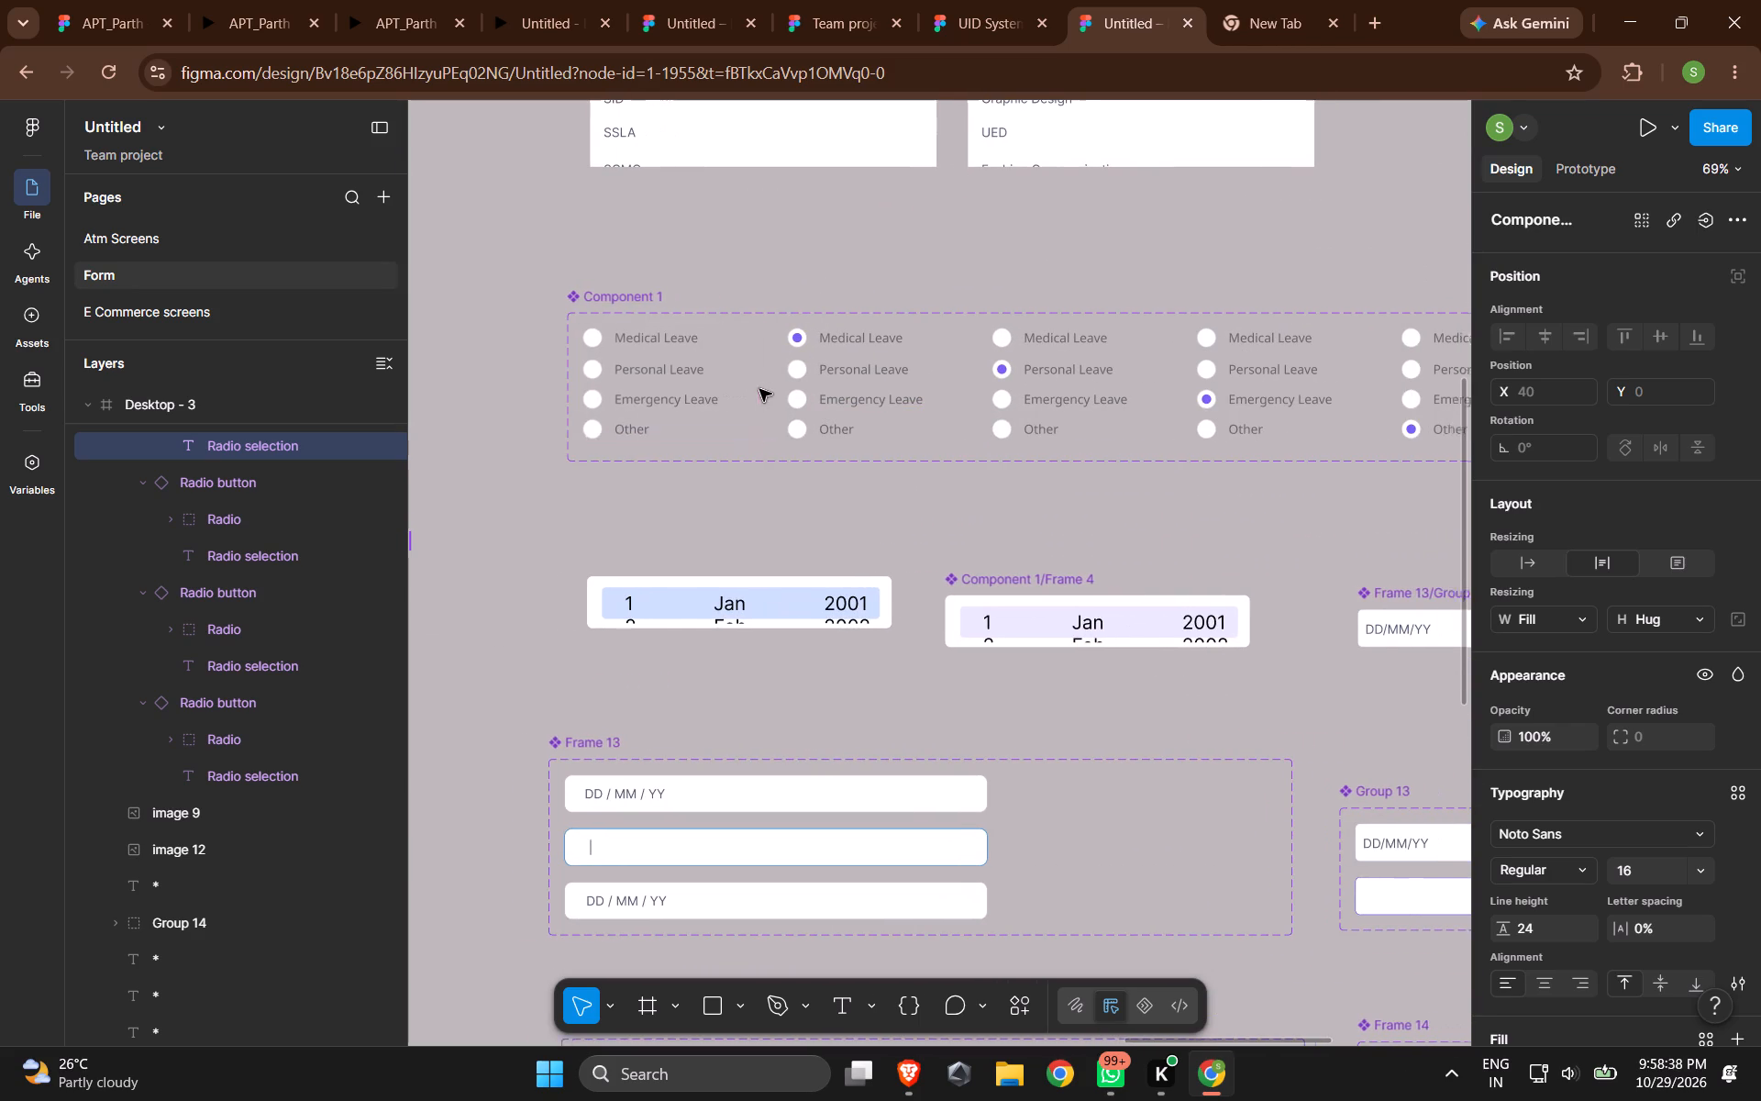
{"action": "scroll", "coordinate": [759, 389], "scroll_direction": "down", "scroll_amount": 2, "text": "shift"}
{"action": "scroll", "coordinate": [707, 487], "scroll_direction": "down", "scroll_amount": 4, "text": "ctrl"}
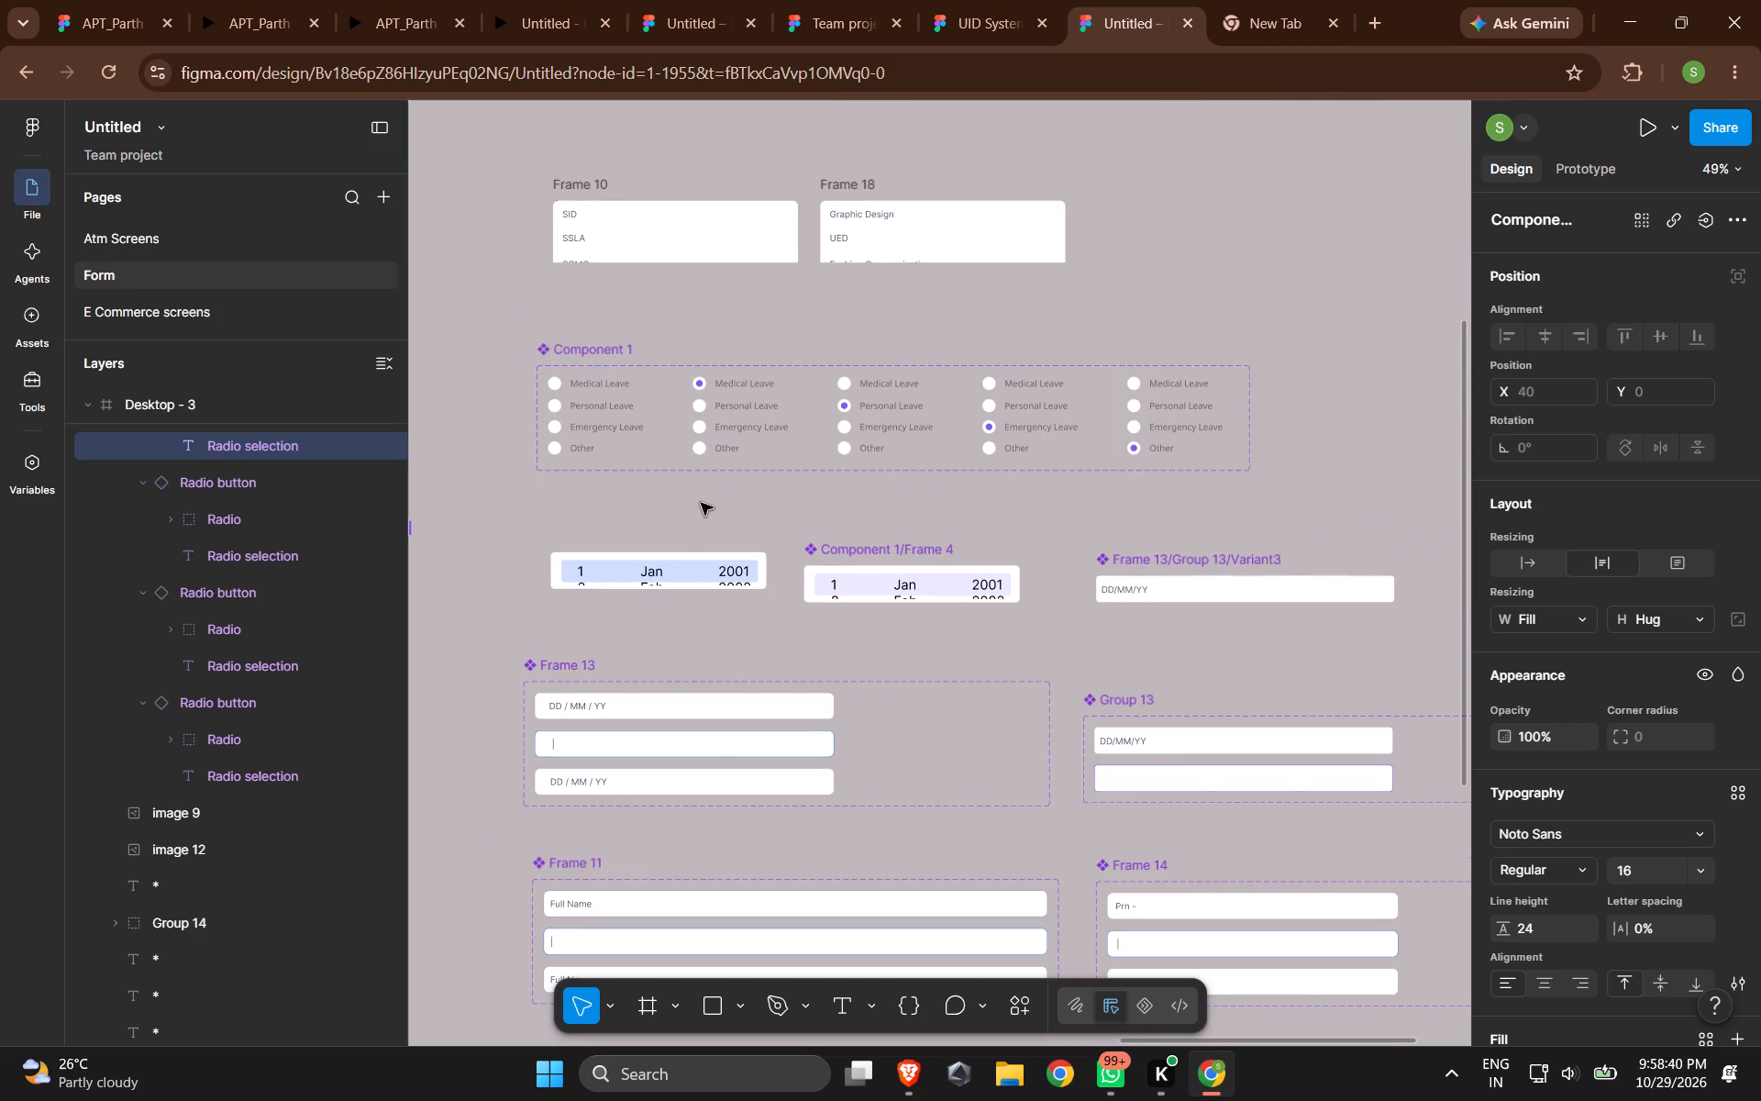
{"action": "scroll", "coordinate": [655, 426], "scroll_direction": "up", "scroll_amount": 5, "text": "shift"}
{"action": "scroll", "coordinate": [730, 391], "scroll_direction": "up", "scroll_amount": 4, "text": "ctrl"}
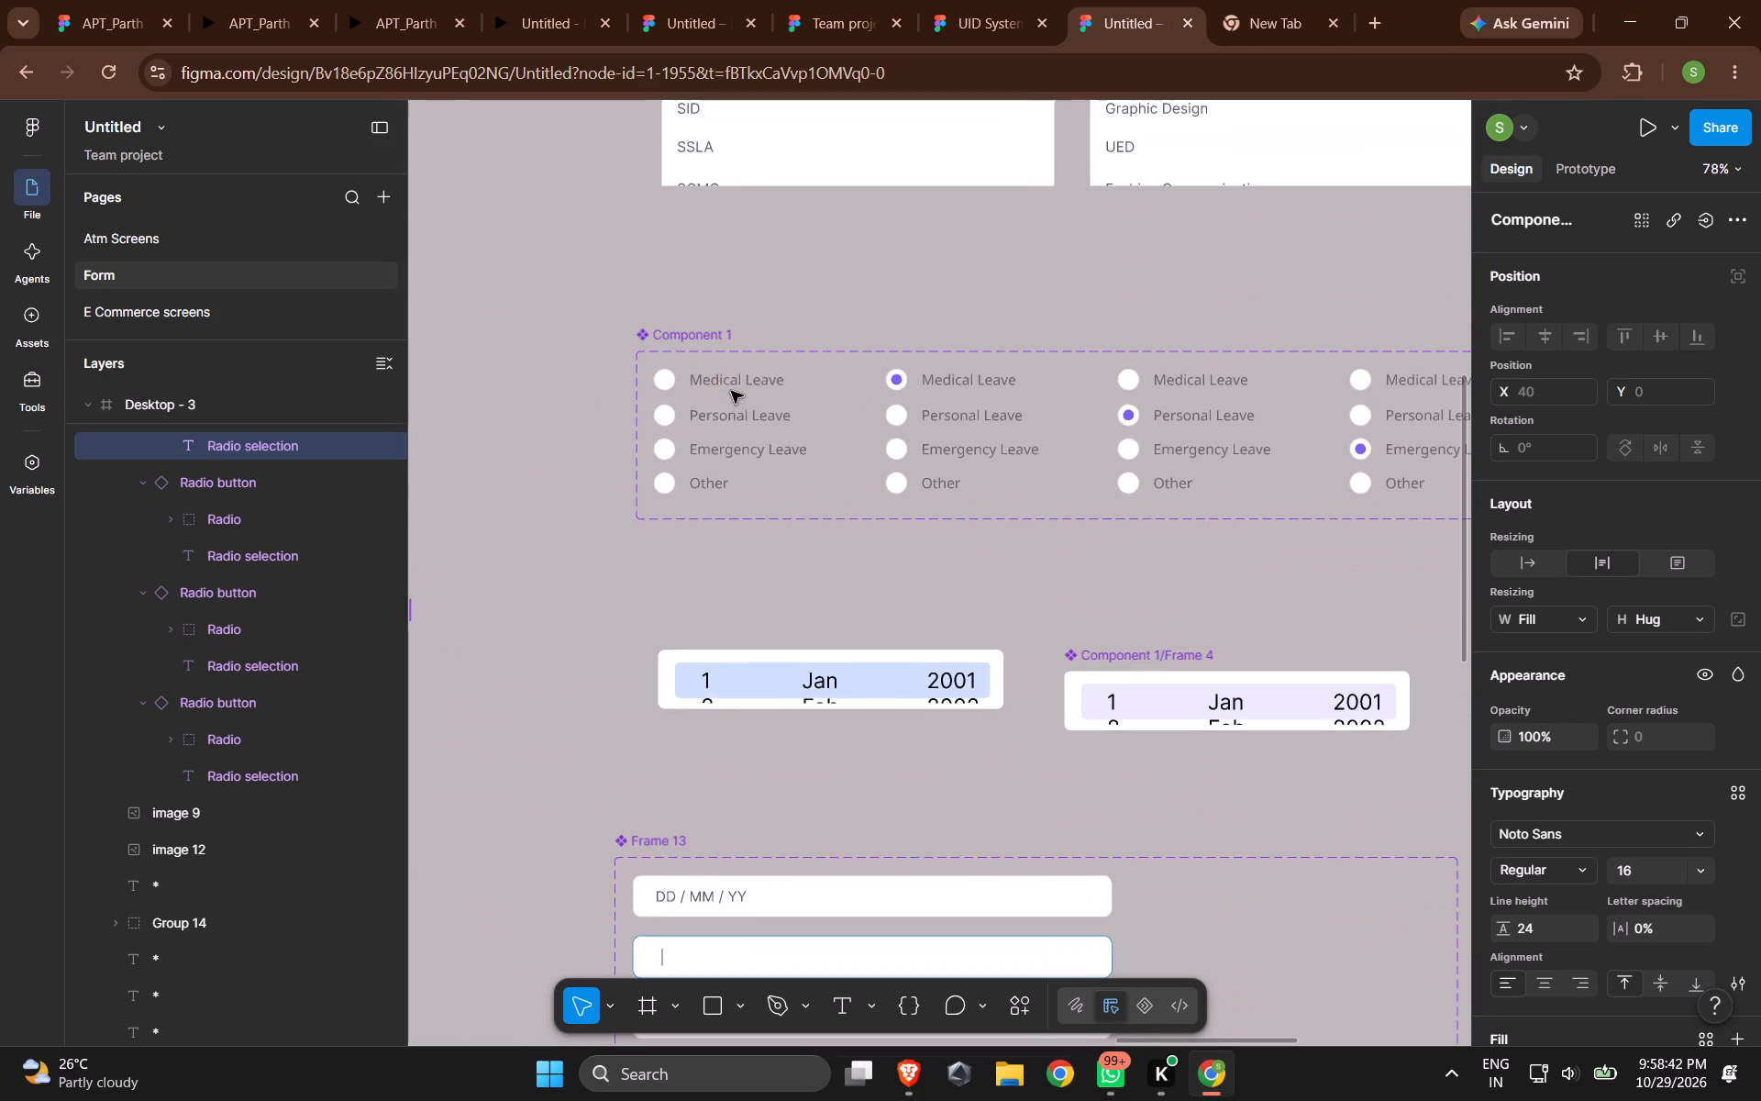
{"action": "triple_click", "coordinate": [748, 383]}
{"action": "double_click", "coordinate": [748, 383]}
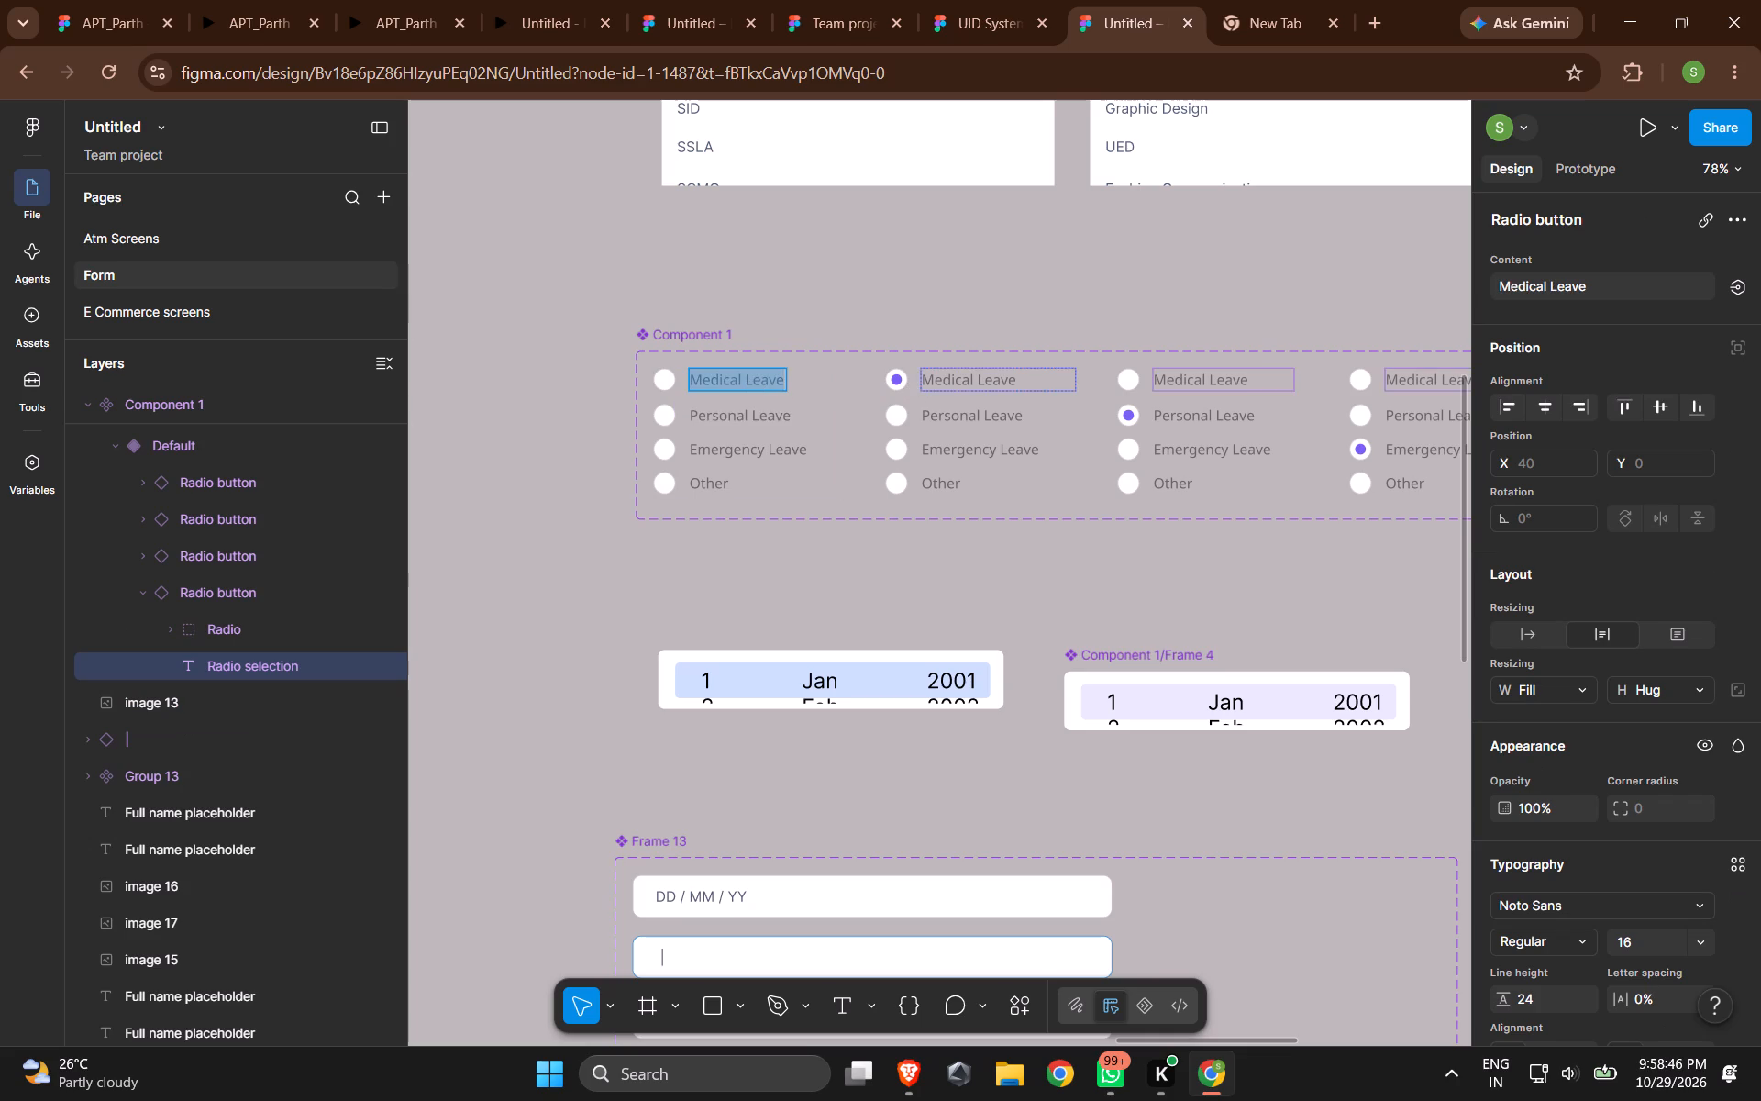
{"action": "double_click", "coordinate": [940, 382], "text": "shift"}
{"action": "left_click", "coordinate": [749, 387], "text": "shift"}
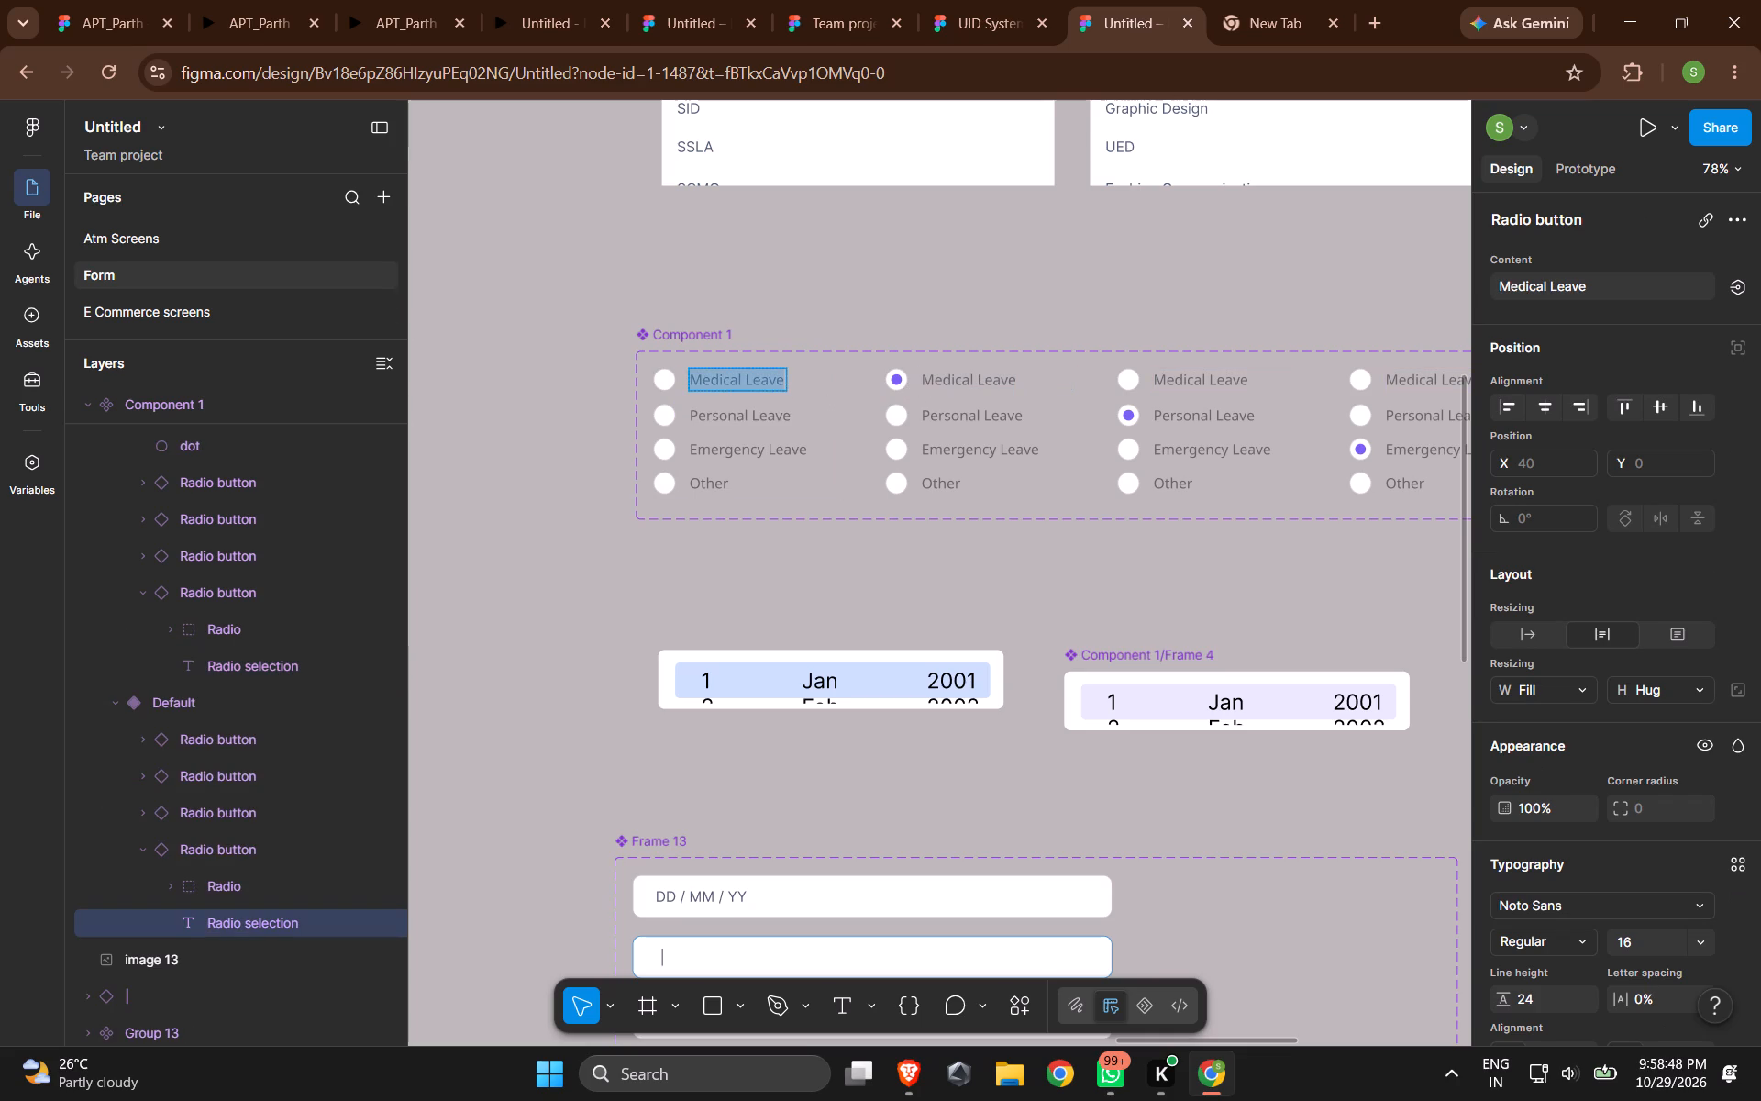
{"action": "scroll", "coordinate": [804, 378], "scroll_direction": "down", "scroll_amount": 4, "text": "shift"}
{"action": "left_click", "coordinate": [766, 383], "text": "shift"}
{"action": "left_click", "coordinate": [951, 379], "text": "shift"}
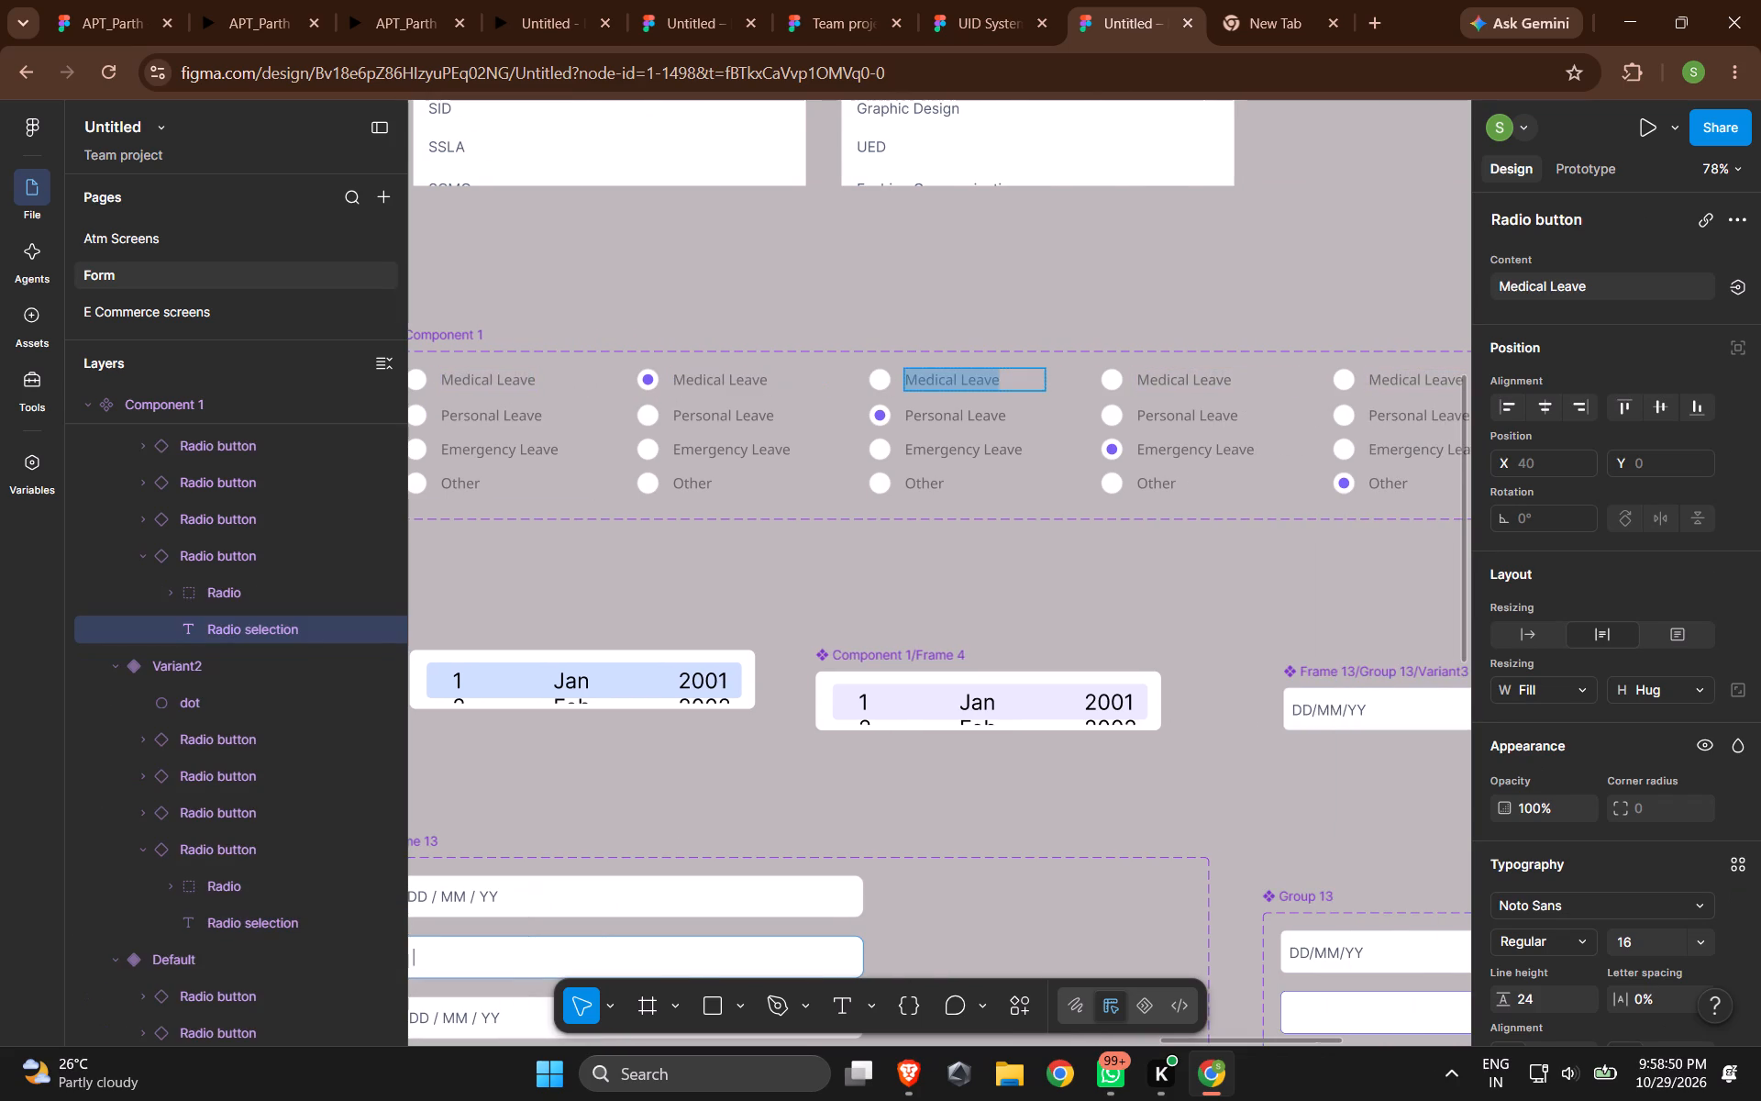
{"action": "left_click", "coordinate": [733, 290]}
{"action": "scroll", "coordinate": [704, 344], "scroll_direction": "down", "scroll_amount": 5, "text": "ctrl"}
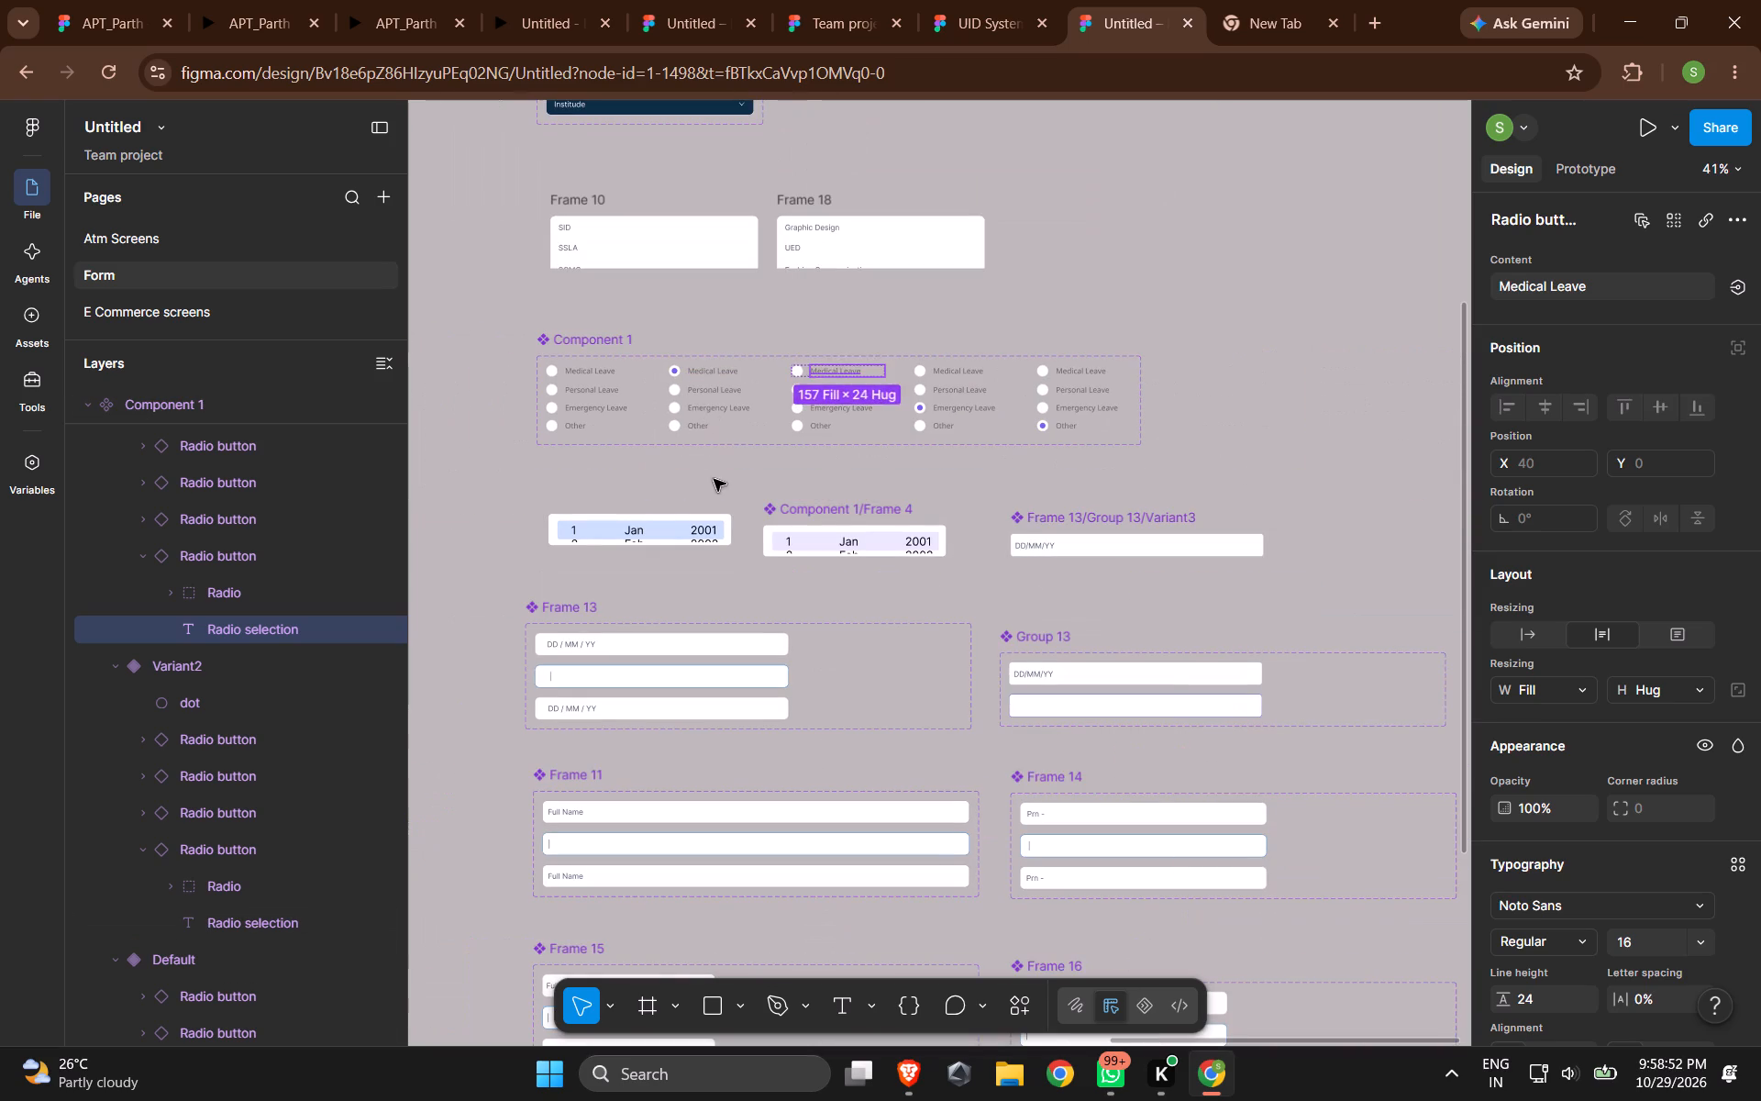
{"action": "left_click", "coordinate": [718, 464]}
{"action": "scroll", "coordinate": [634, 466], "scroll_direction": "up", "scroll_amount": 5, "text": "ctrl"}
{"action": "scroll", "coordinate": [632, 466], "scroll_direction": "down", "scroll_amount": 5, "text": "ctrl"}
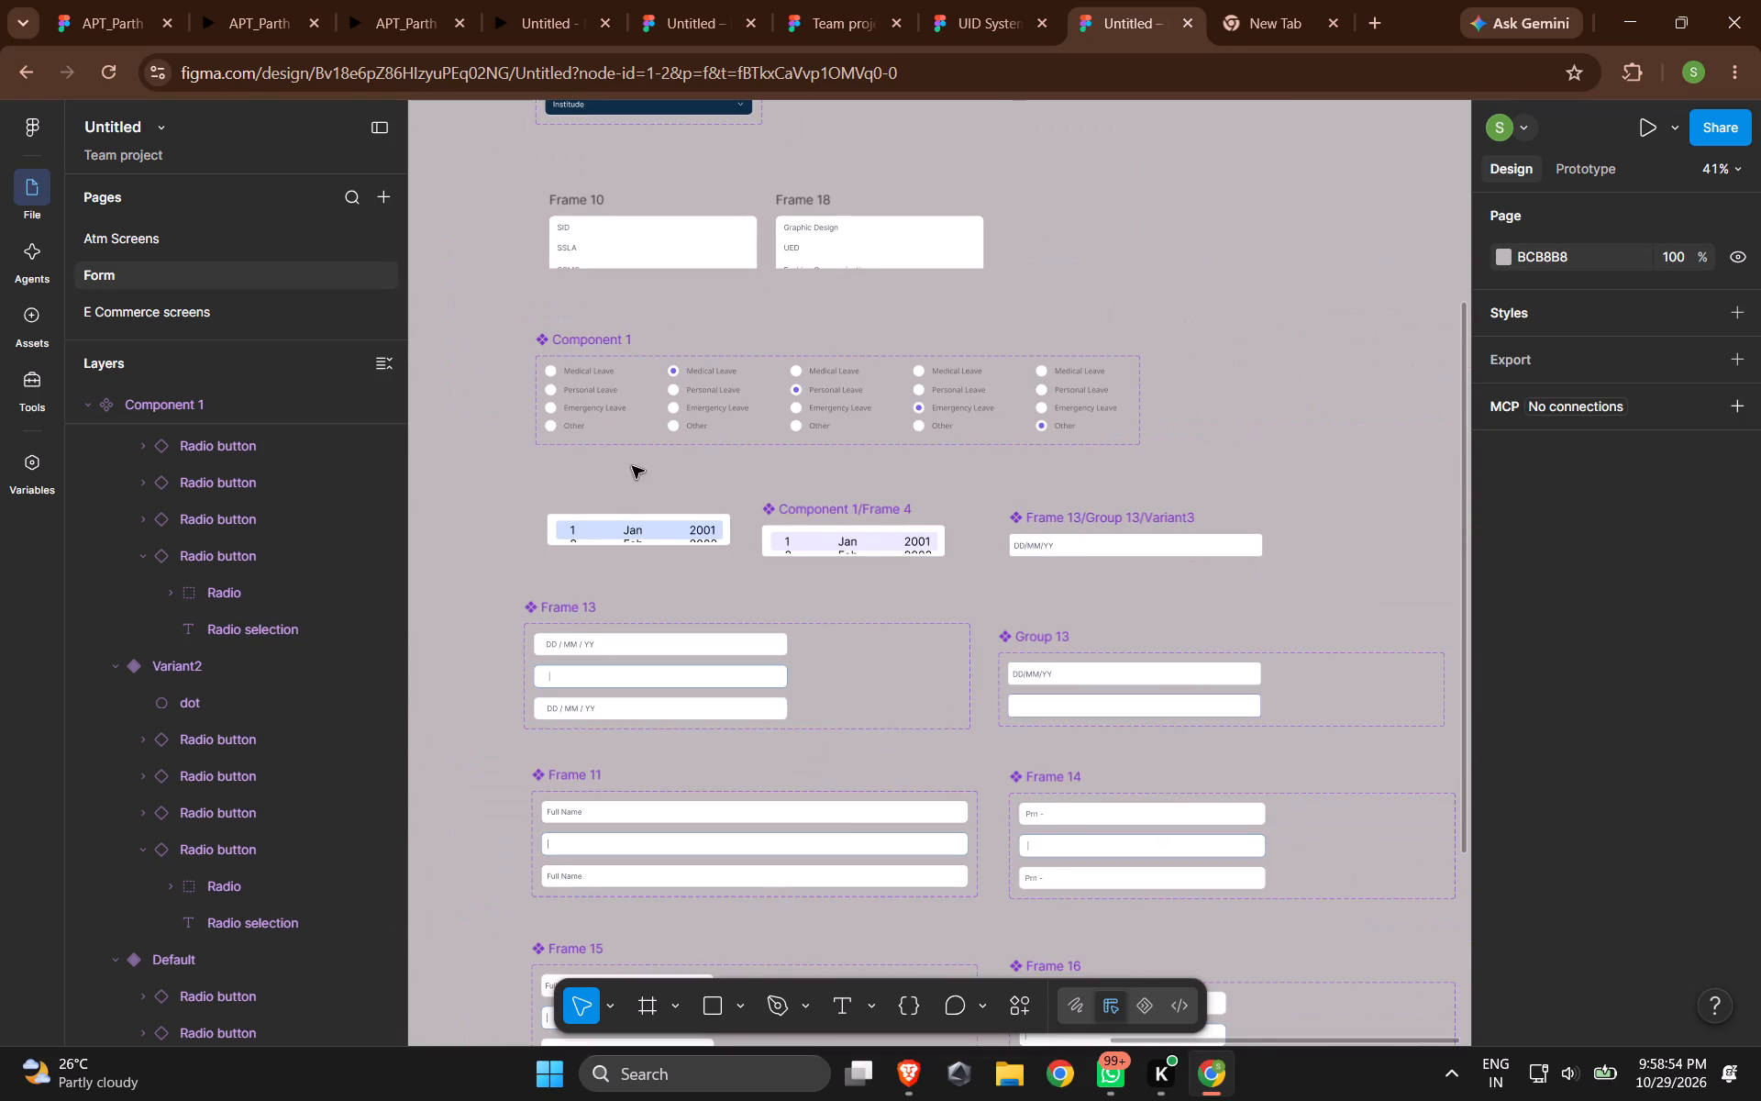
Open a prototype preview of the Desktop - 3 frame.
{"action": "scroll", "coordinate": [632, 466], "scroll_direction": "up", "scroll_amount": 12, "text": "shift"}
{"action": "scroll", "coordinate": [660, 462], "scroll_direction": "down", "scroll_amount": 7, "text": "ctrl"}
{"action": "scroll", "coordinate": [654, 481], "scroll_direction": "up", "scroll_amount": 8, "text": "shift"}
{"action": "scroll", "coordinate": [640, 484], "scroll_direction": "up", "scroll_amount": 5, "text": "ctrl"}
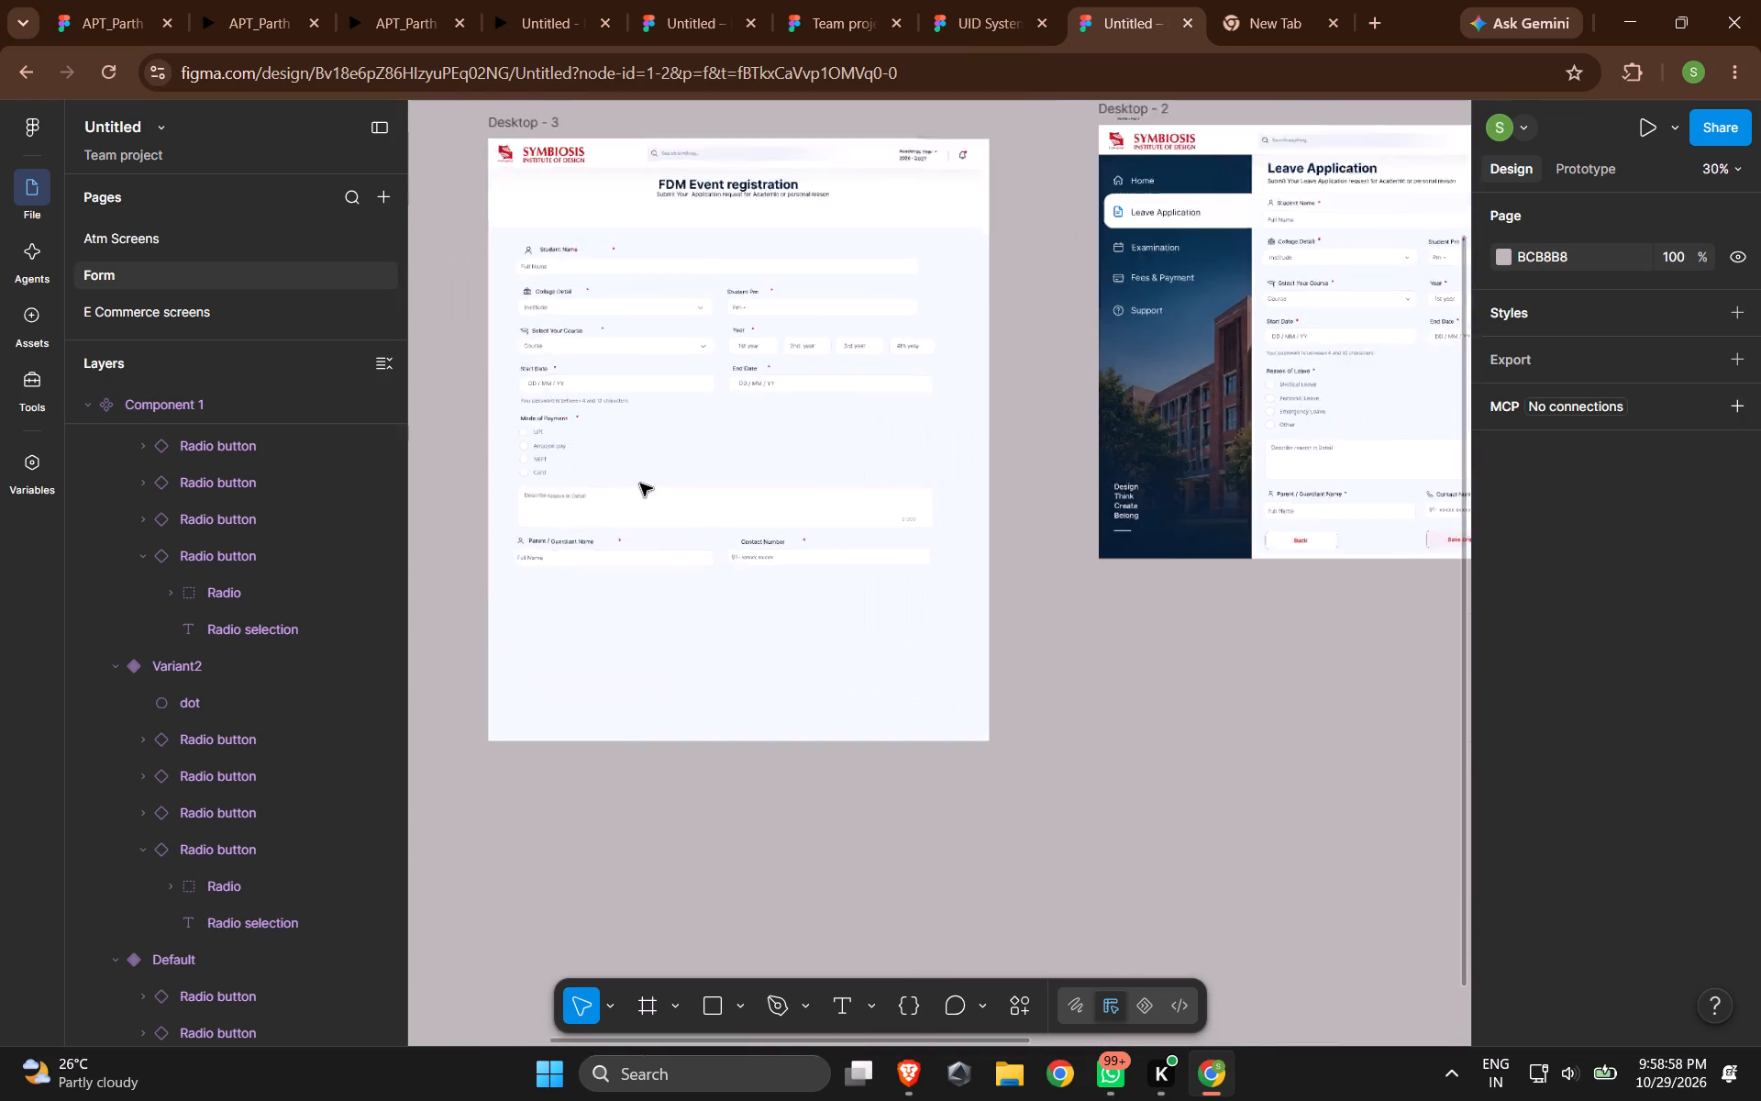
{"action": "scroll", "coordinate": [580, 334], "scroll_direction": "down", "scroll_amount": 4, "text": "ctrl"}
{"action": "left_click", "coordinate": [552, 159]}
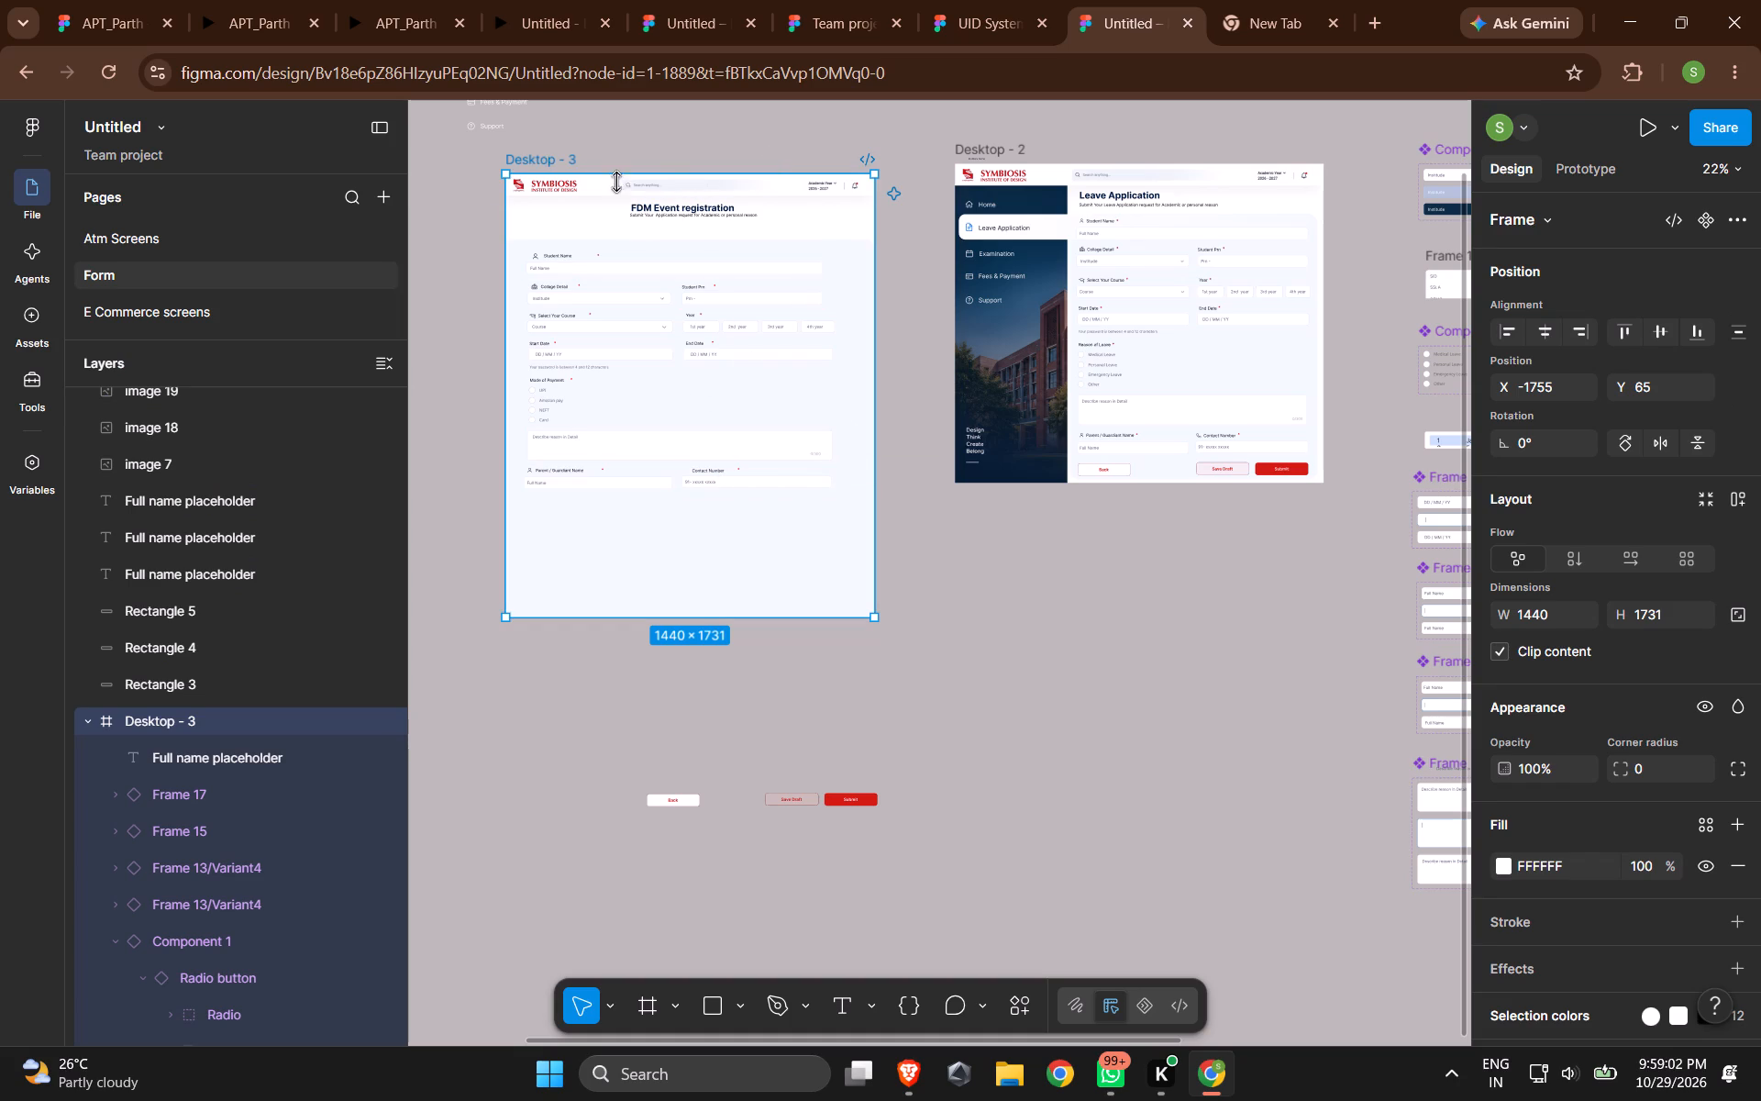
{"action": "left_click", "coordinate": [1640, 127]}
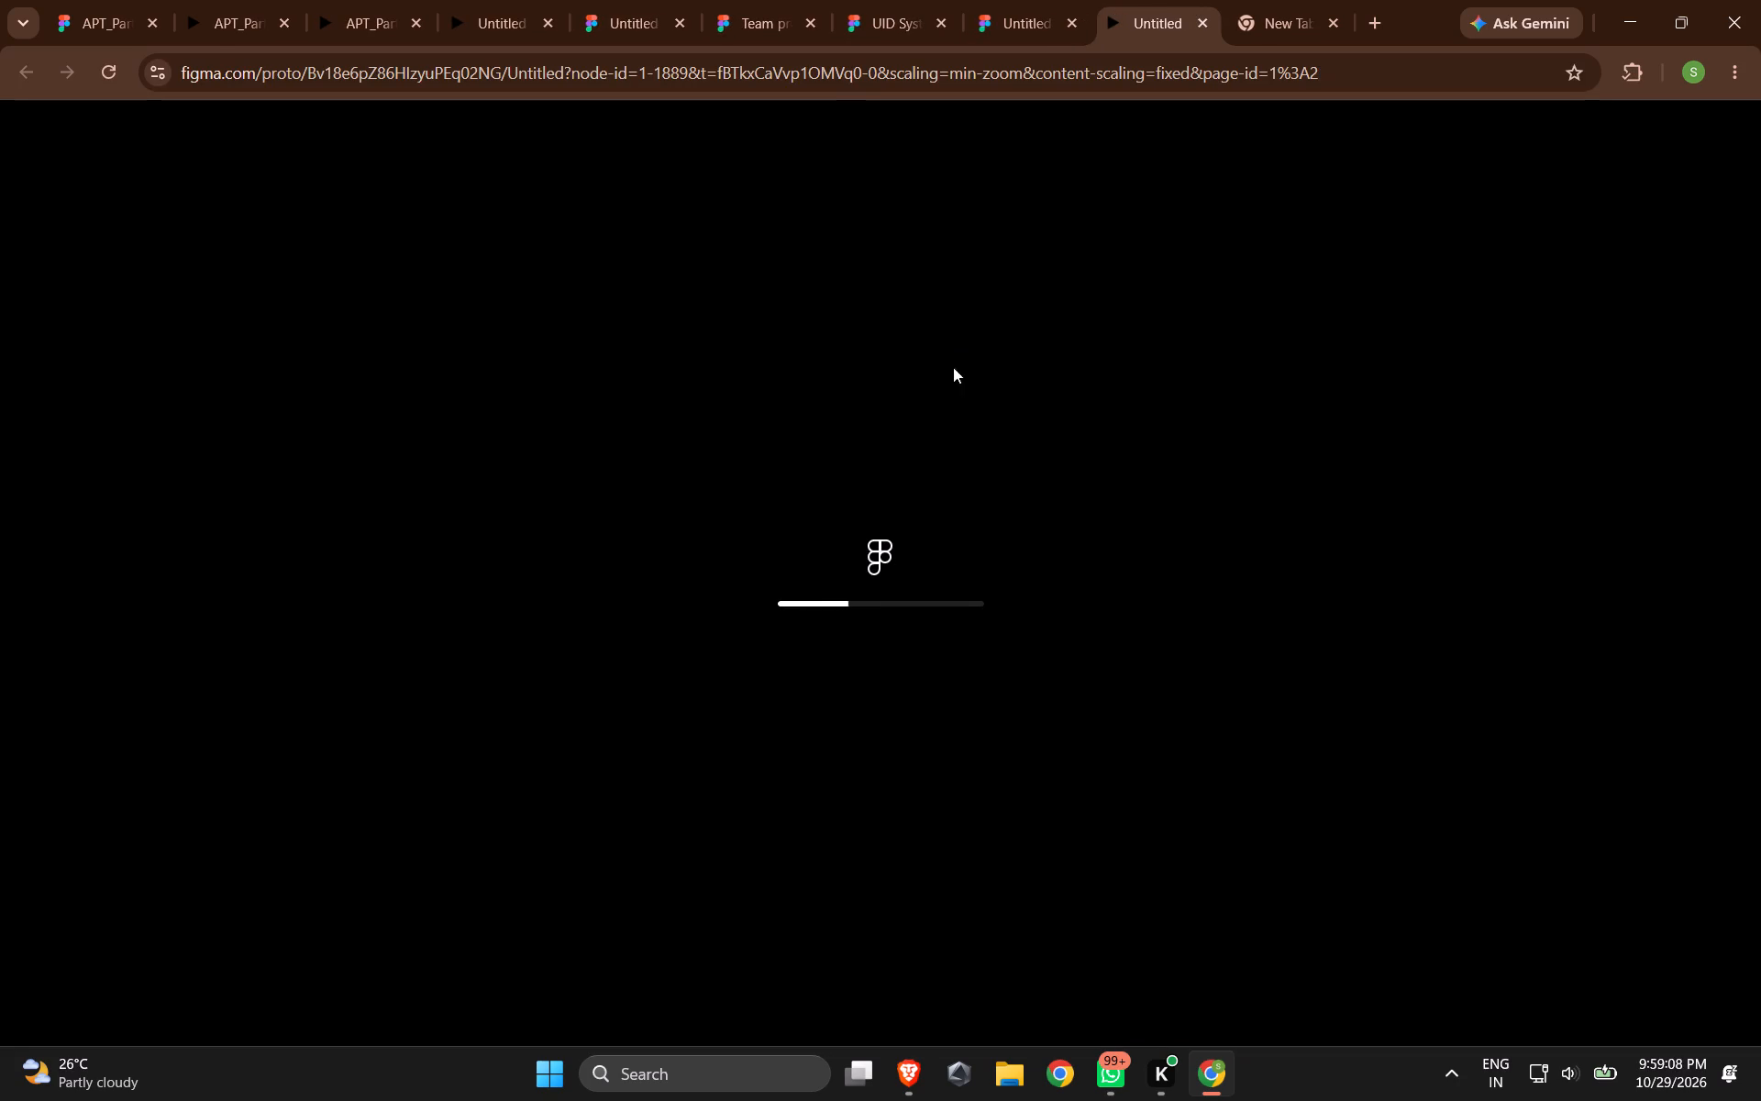
Test the UPI, Amazon pay, NEFT and Card options and the Describe reason in Detail box in the prototype.
{"action": "scroll", "coordinate": [382, 703], "scroll_direction": "down", "scroll_amount": 4}
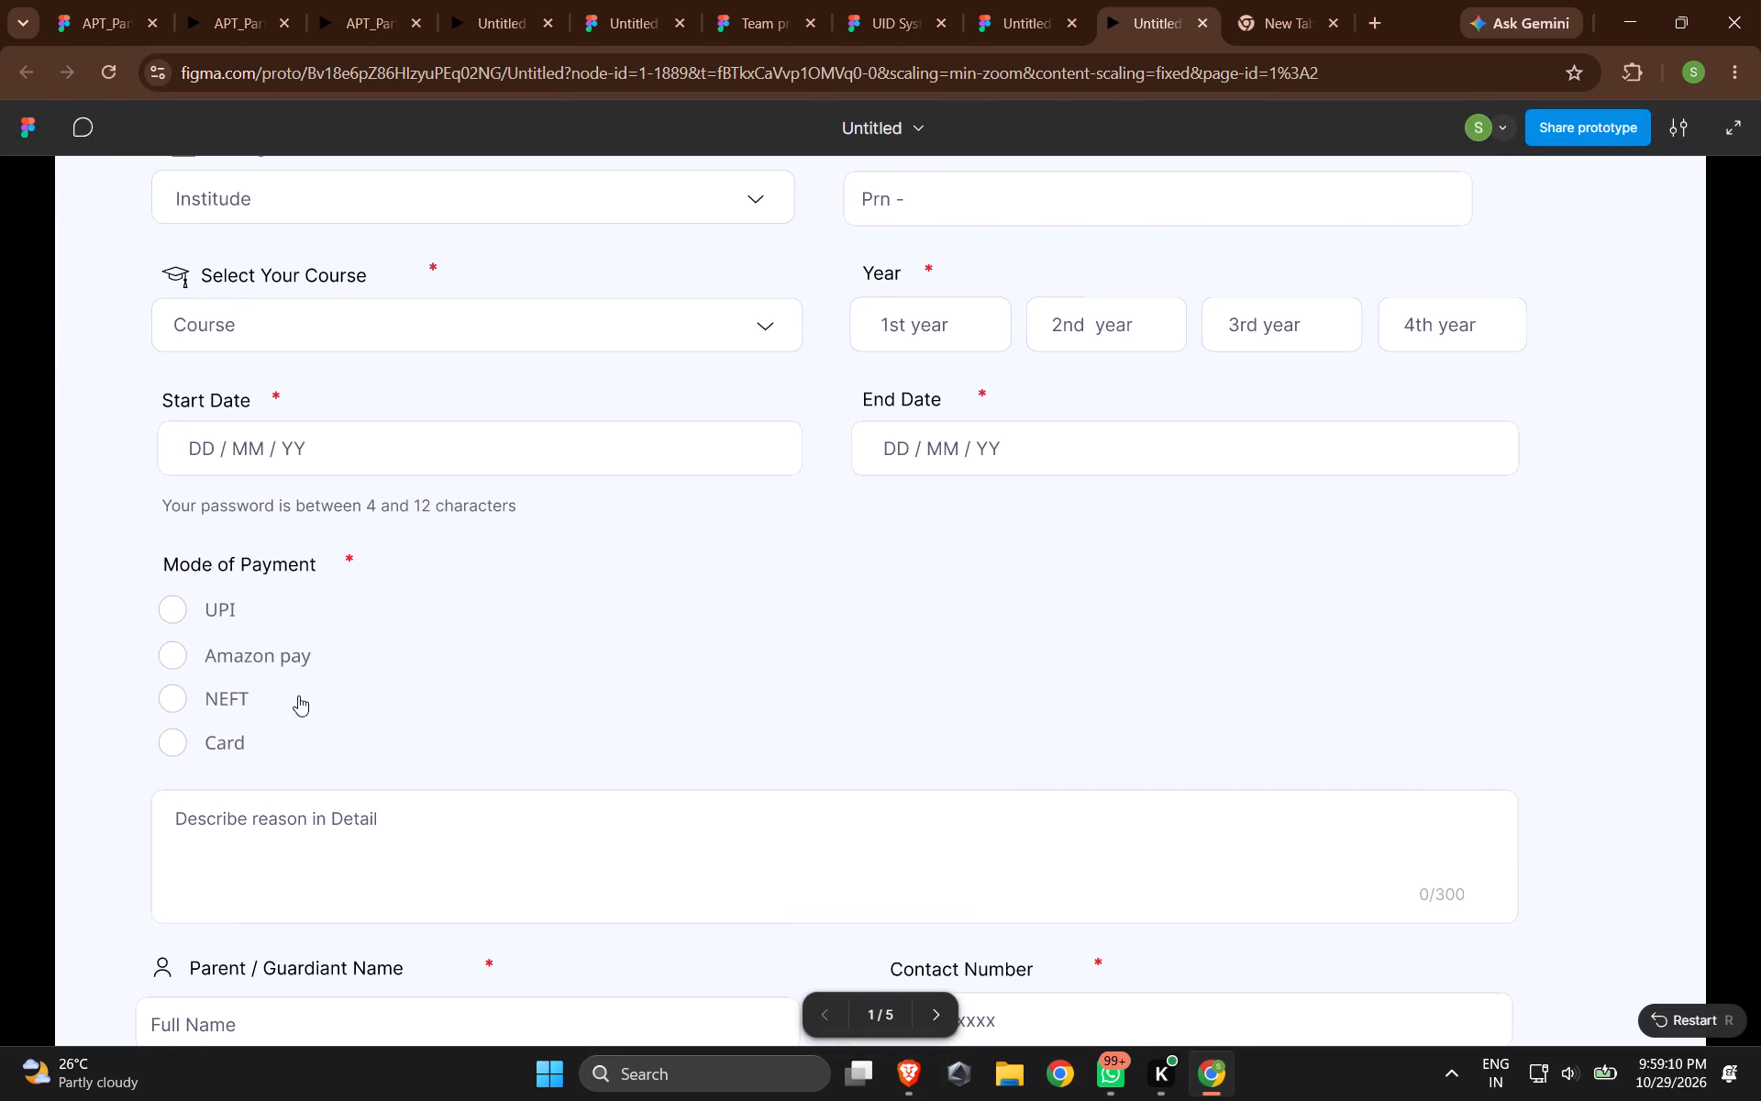
{"action": "left_click", "coordinate": [171, 613]}
{"action": "left_click", "coordinate": [160, 659]}
{"action": "left_click", "coordinate": [171, 695]}
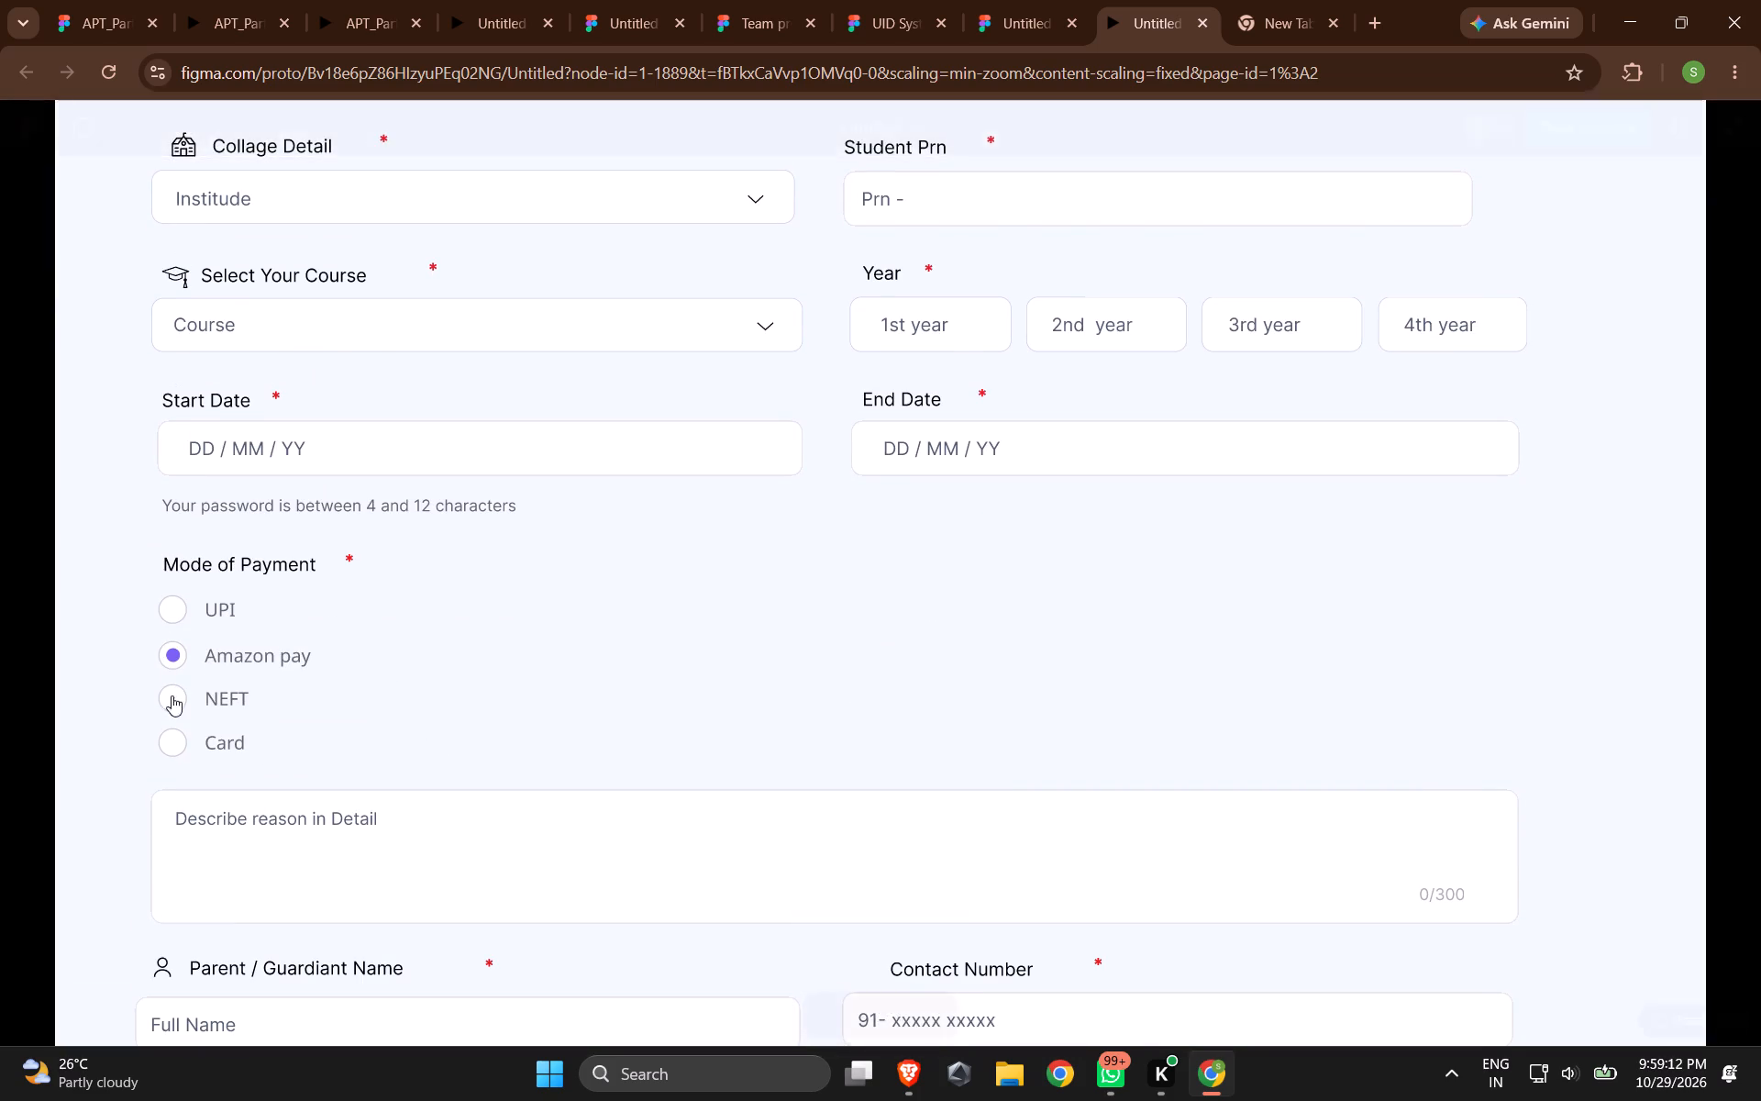
{"action": "left_click", "coordinate": [172, 740]}
{"action": "left_click", "coordinate": [200, 817]}
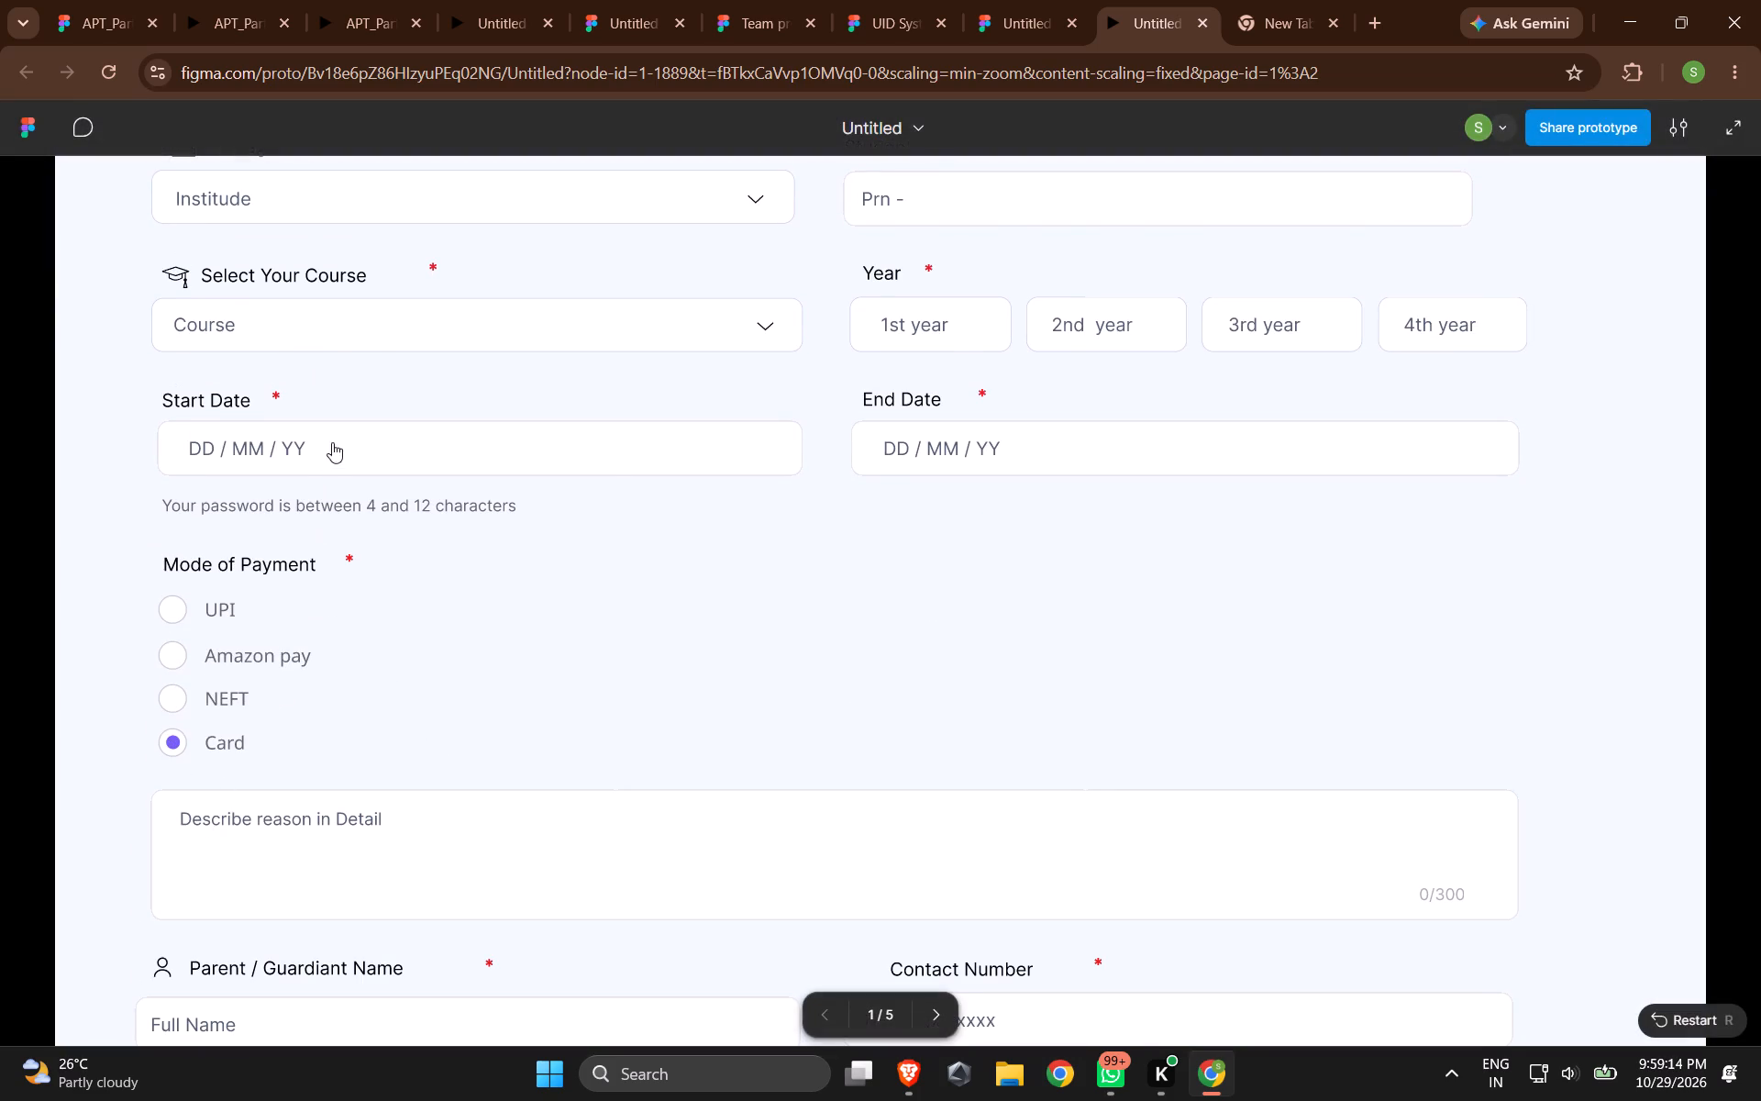
Test the month wheel of the Start Date picker in the prototype, close it and look over the form's upper part.
{"action": "left_click", "coordinate": [332, 442]}
{"action": "scroll", "coordinate": [305, 516], "scroll_direction": "down", "scroll_amount": 3}
{"action": "scroll", "coordinate": [396, 515], "scroll_direction": "down", "scroll_amount": 6}
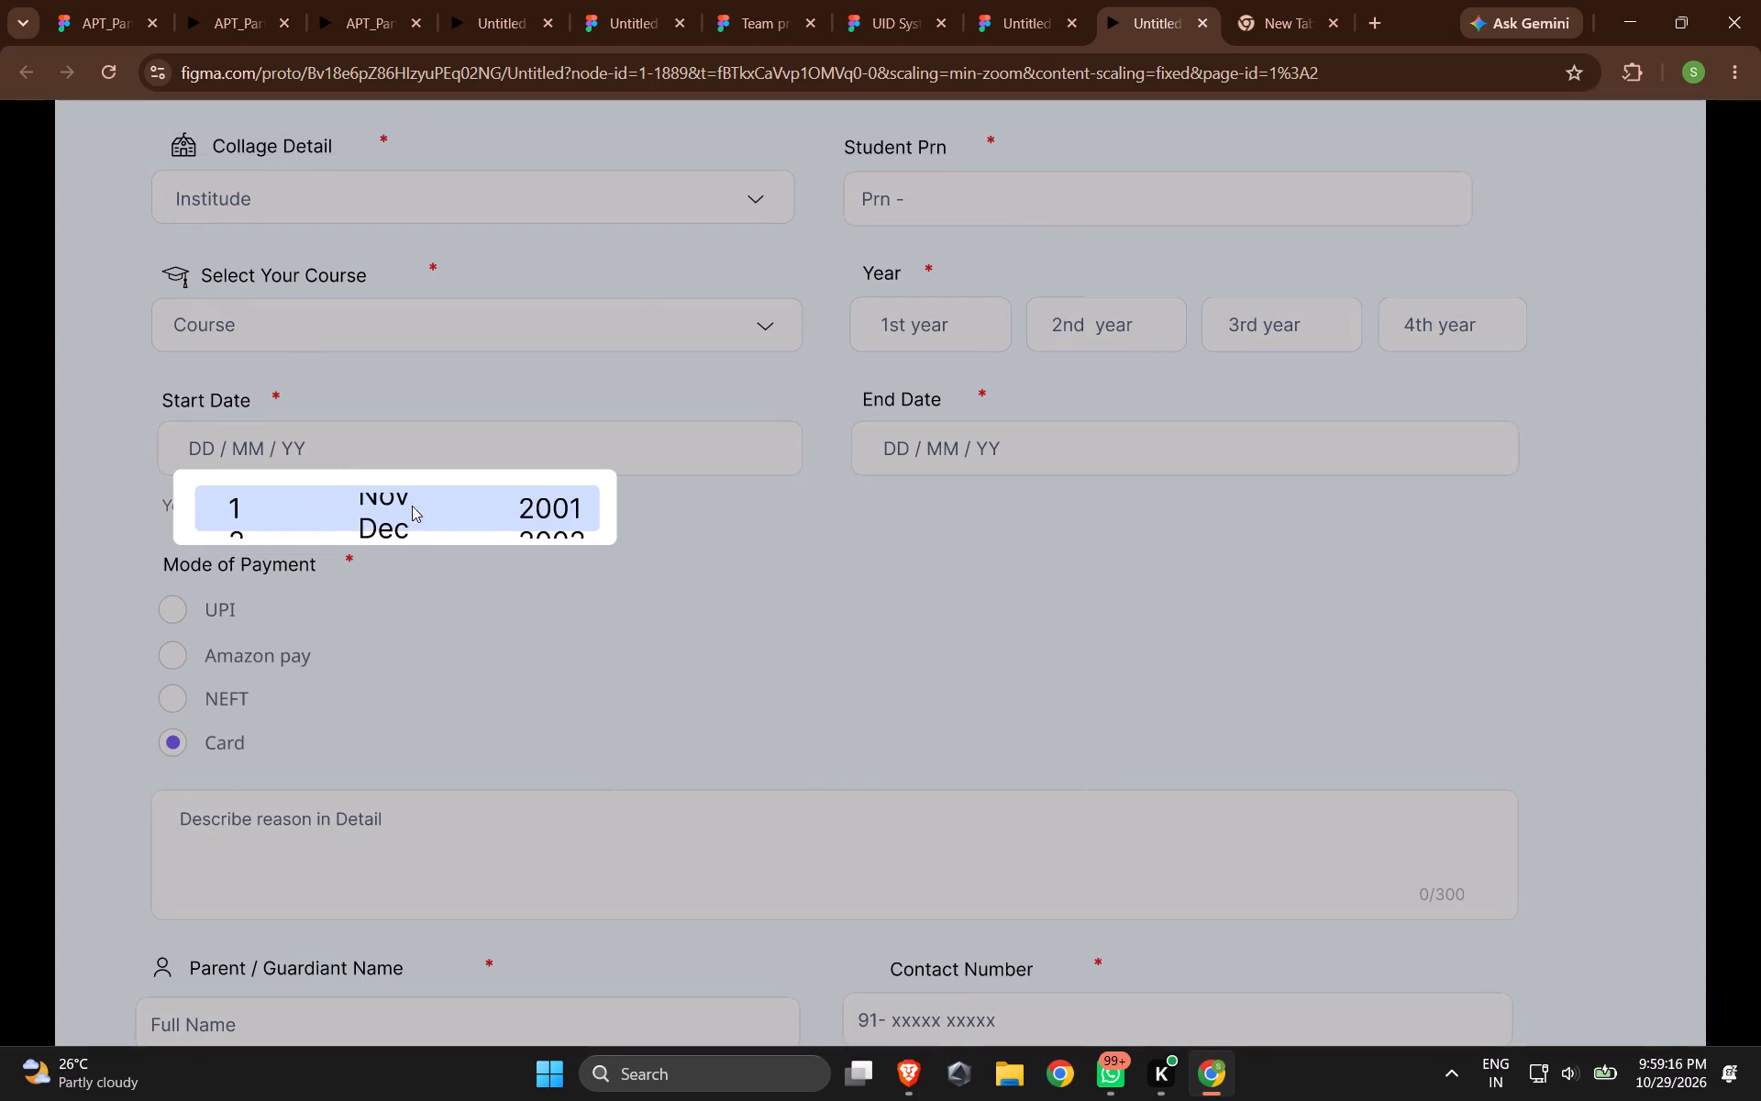
{"action": "scroll", "coordinate": [550, 504], "scroll_direction": "down", "scroll_amount": 3}
{"action": "left_click", "coordinate": [797, 545]}
{"action": "scroll", "coordinate": [791, 522], "scroll_direction": "up", "scroll_amount": 4}
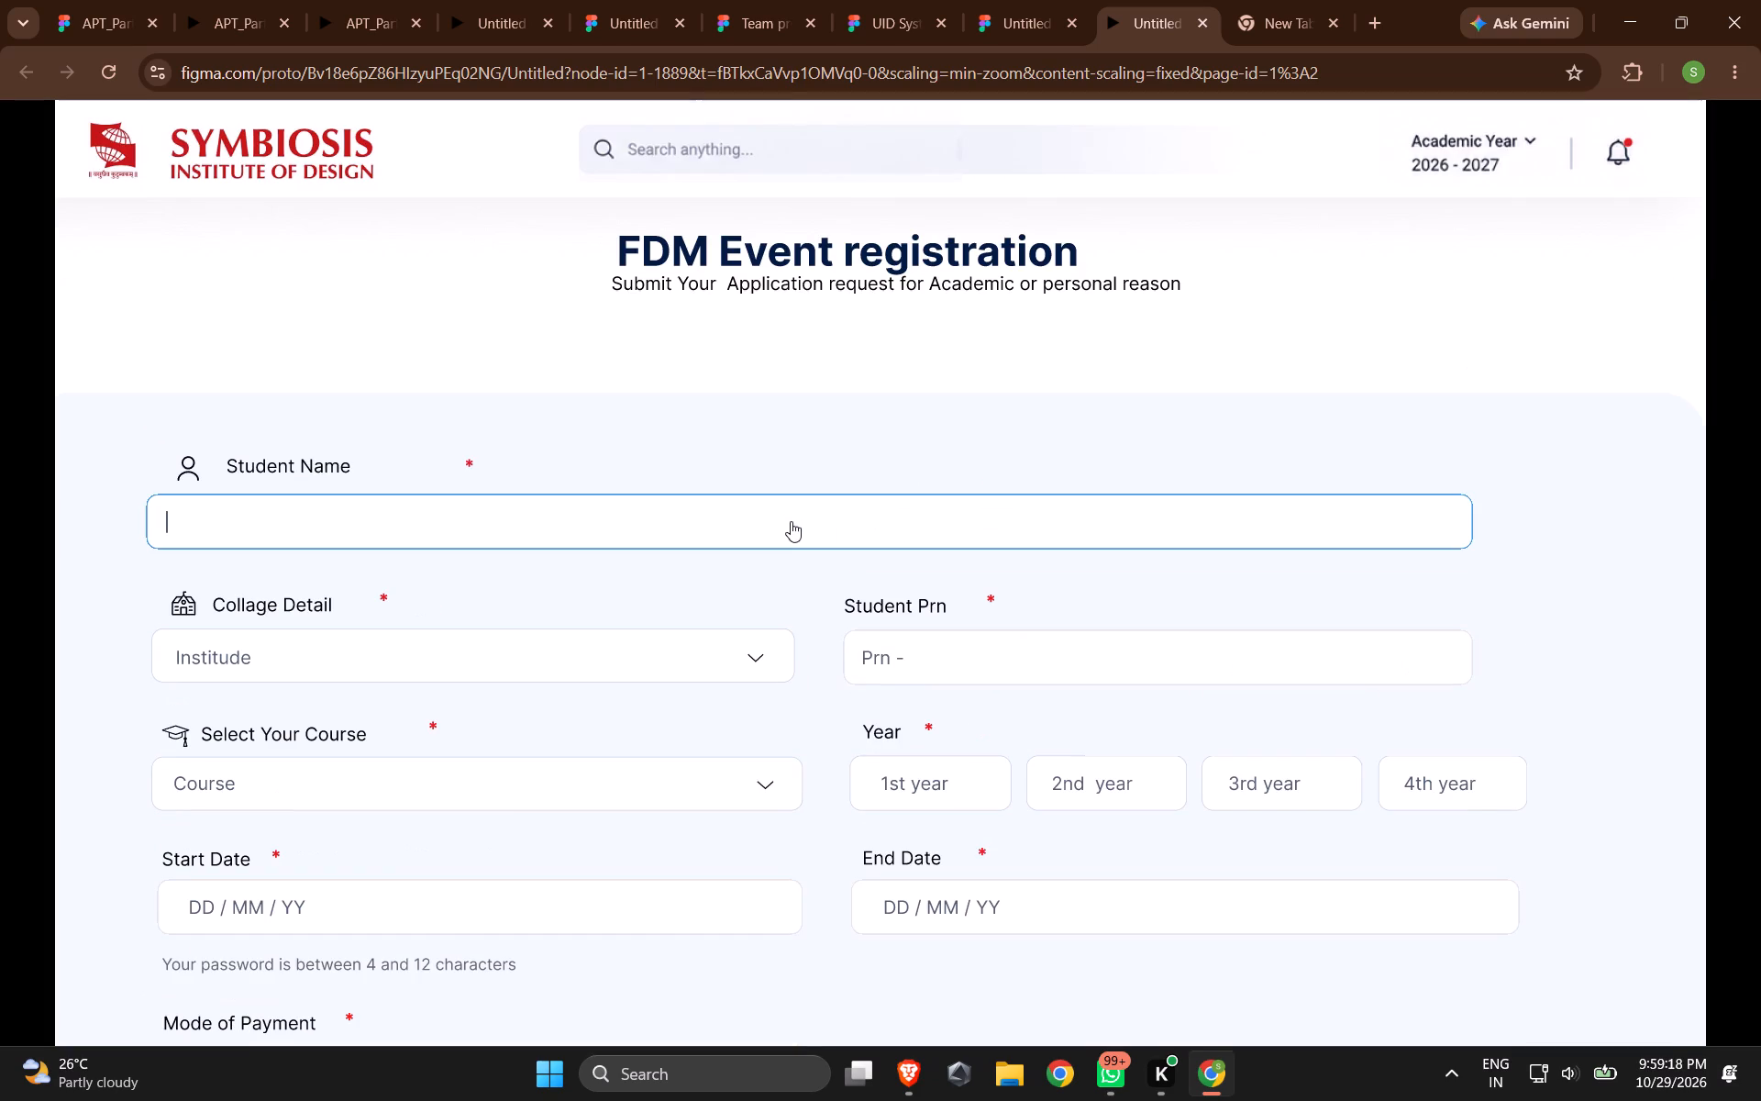
{"action": "scroll", "coordinate": [733, 579], "scroll_direction": "down", "scroll_amount": 3, "text": "ctrl"}
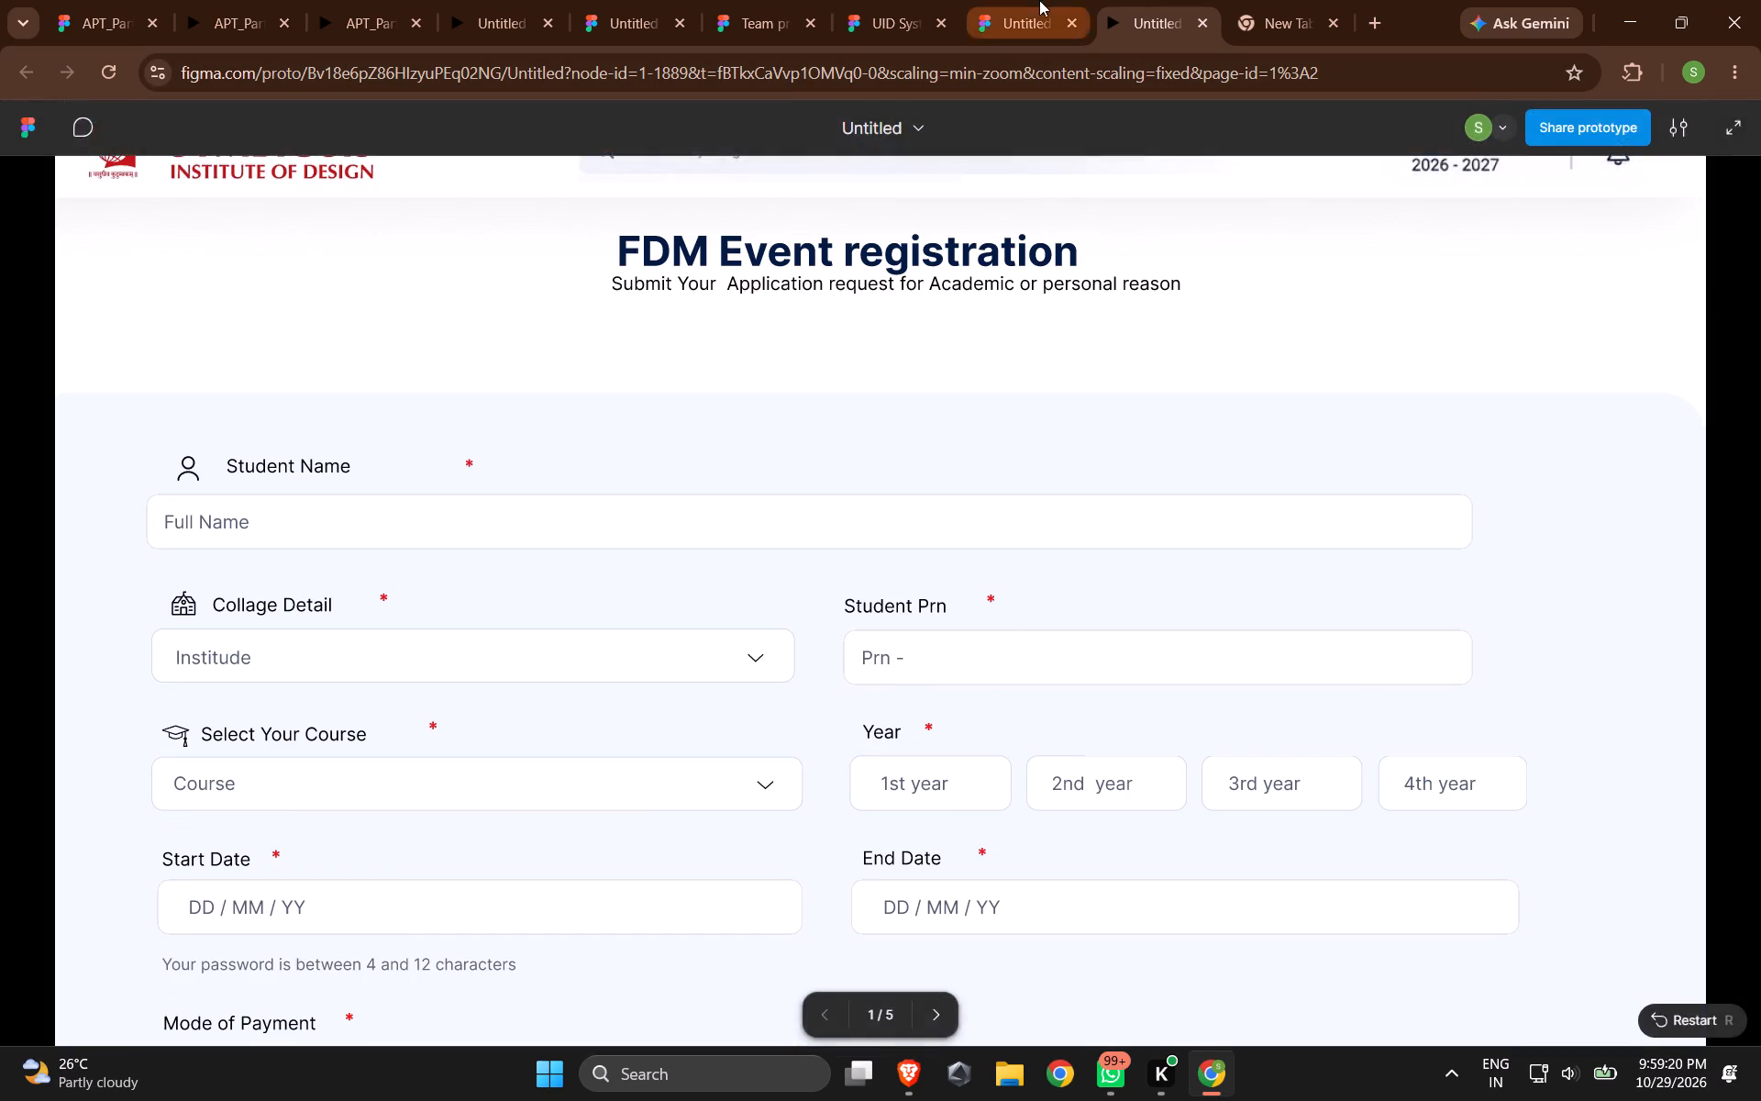
Back in the design file, replace the Medical Leave label in Component 1's Default variant with UPI.
{"action": "left_click", "coordinate": [1039, 0]}
{"action": "scroll", "coordinate": [708, 423], "scroll_direction": "up", "scroll_amount": 4, "text": "ctrl"}
{"action": "scroll", "coordinate": [708, 423], "scroll_direction": "down", "scroll_amount": 6, "text": "ctrl"}
{"action": "scroll", "coordinate": [732, 431], "scroll_direction": "up", "scroll_amount": 2, "text": "ctrl"}
{"action": "scroll", "coordinate": [732, 431], "scroll_direction": "down", "scroll_amount": 5, "text": "ctrl"}
{"action": "scroll", "coordinate": [731, 431], "scroll_direction": "down", "scroll_amount": 3, "text": "shift"}
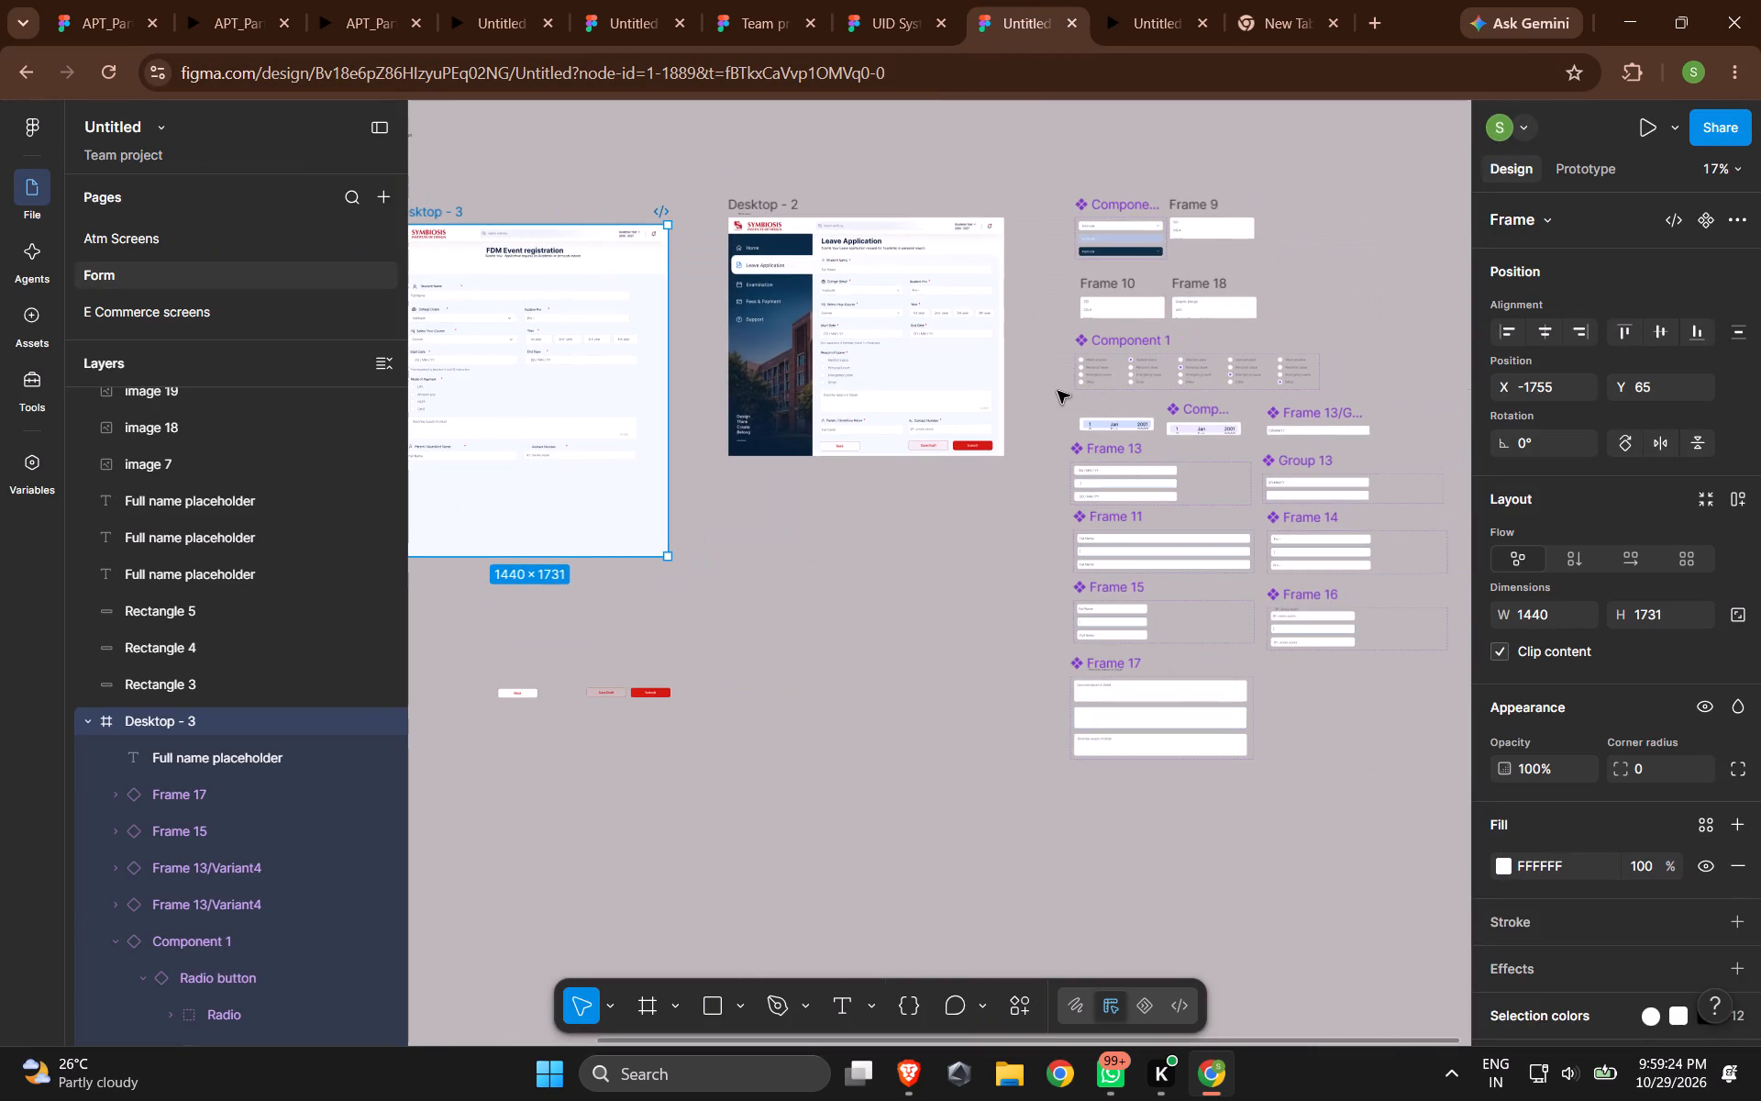
{"action": "scroll", "coordinate": [1128, 402], "scroll_direction": "up", "scroll_amount": 5, "text": "shift"}
{"action": "scroll", "coordinate": [1126, 397], "scroll_direction": "down", "scroll_amount": 5, "text": "shift"}
{"action": "scroll", "coordinate": [984, 369], "scroll_direction": "up", "scroll_amount": 16, "text": "ctrl"}
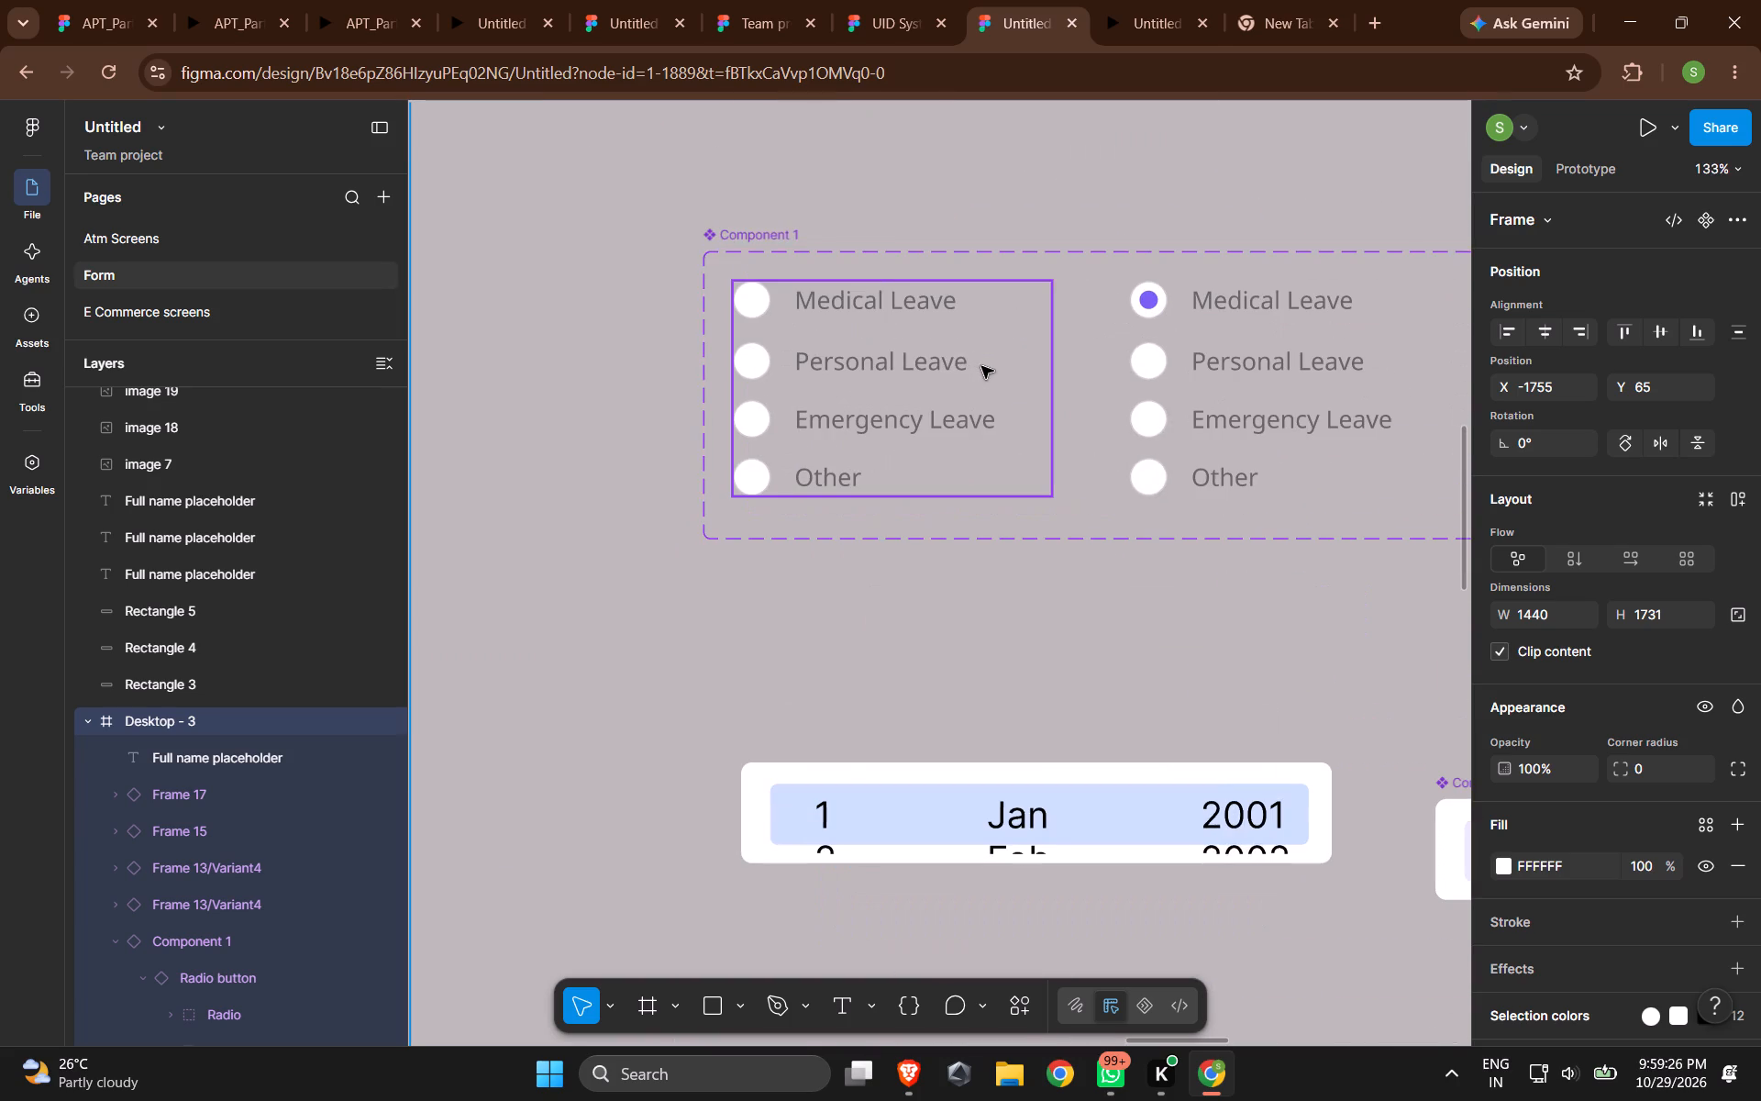
{"action": "triple_click", "coordinate": [881, 306]}
{"action": "left_click", "coordinate": [880, 306]}
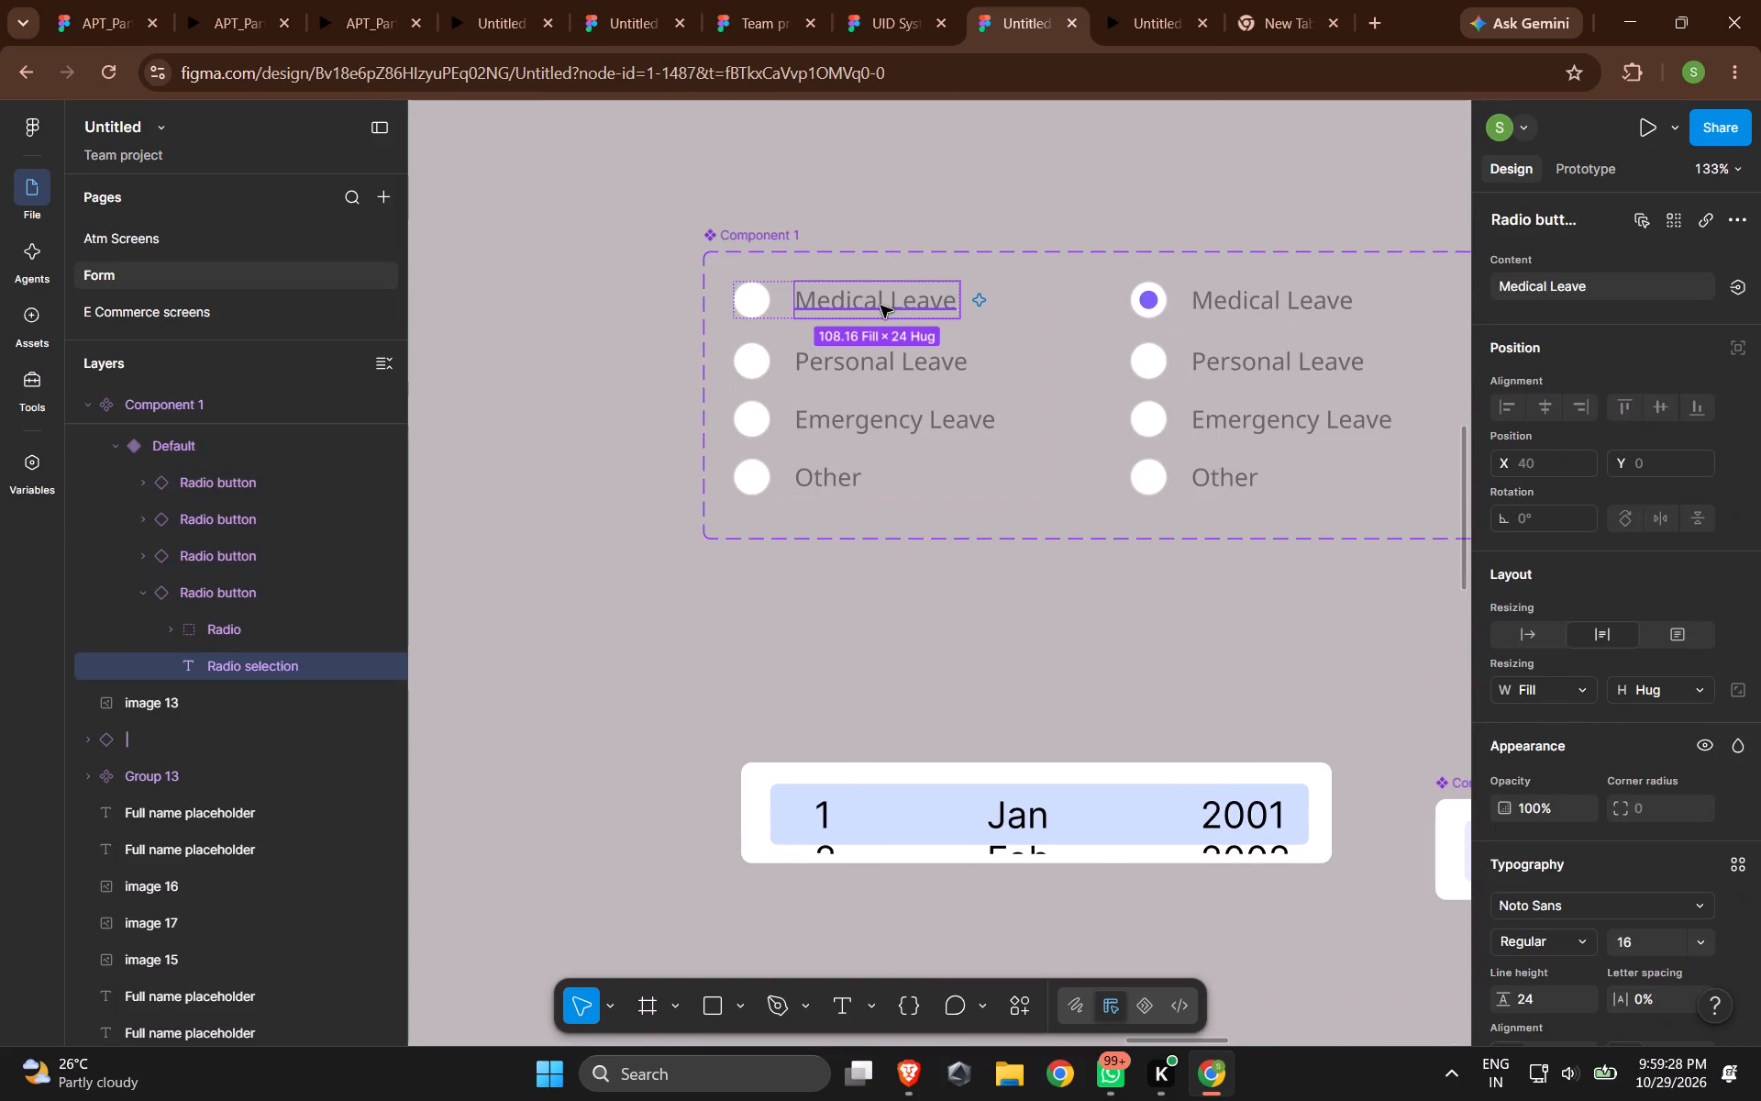
{"action": "triple_click", "coordinate": [880, 306]}
{"action": "left_click", "coordinate": [870, 376], "text": "shift"}
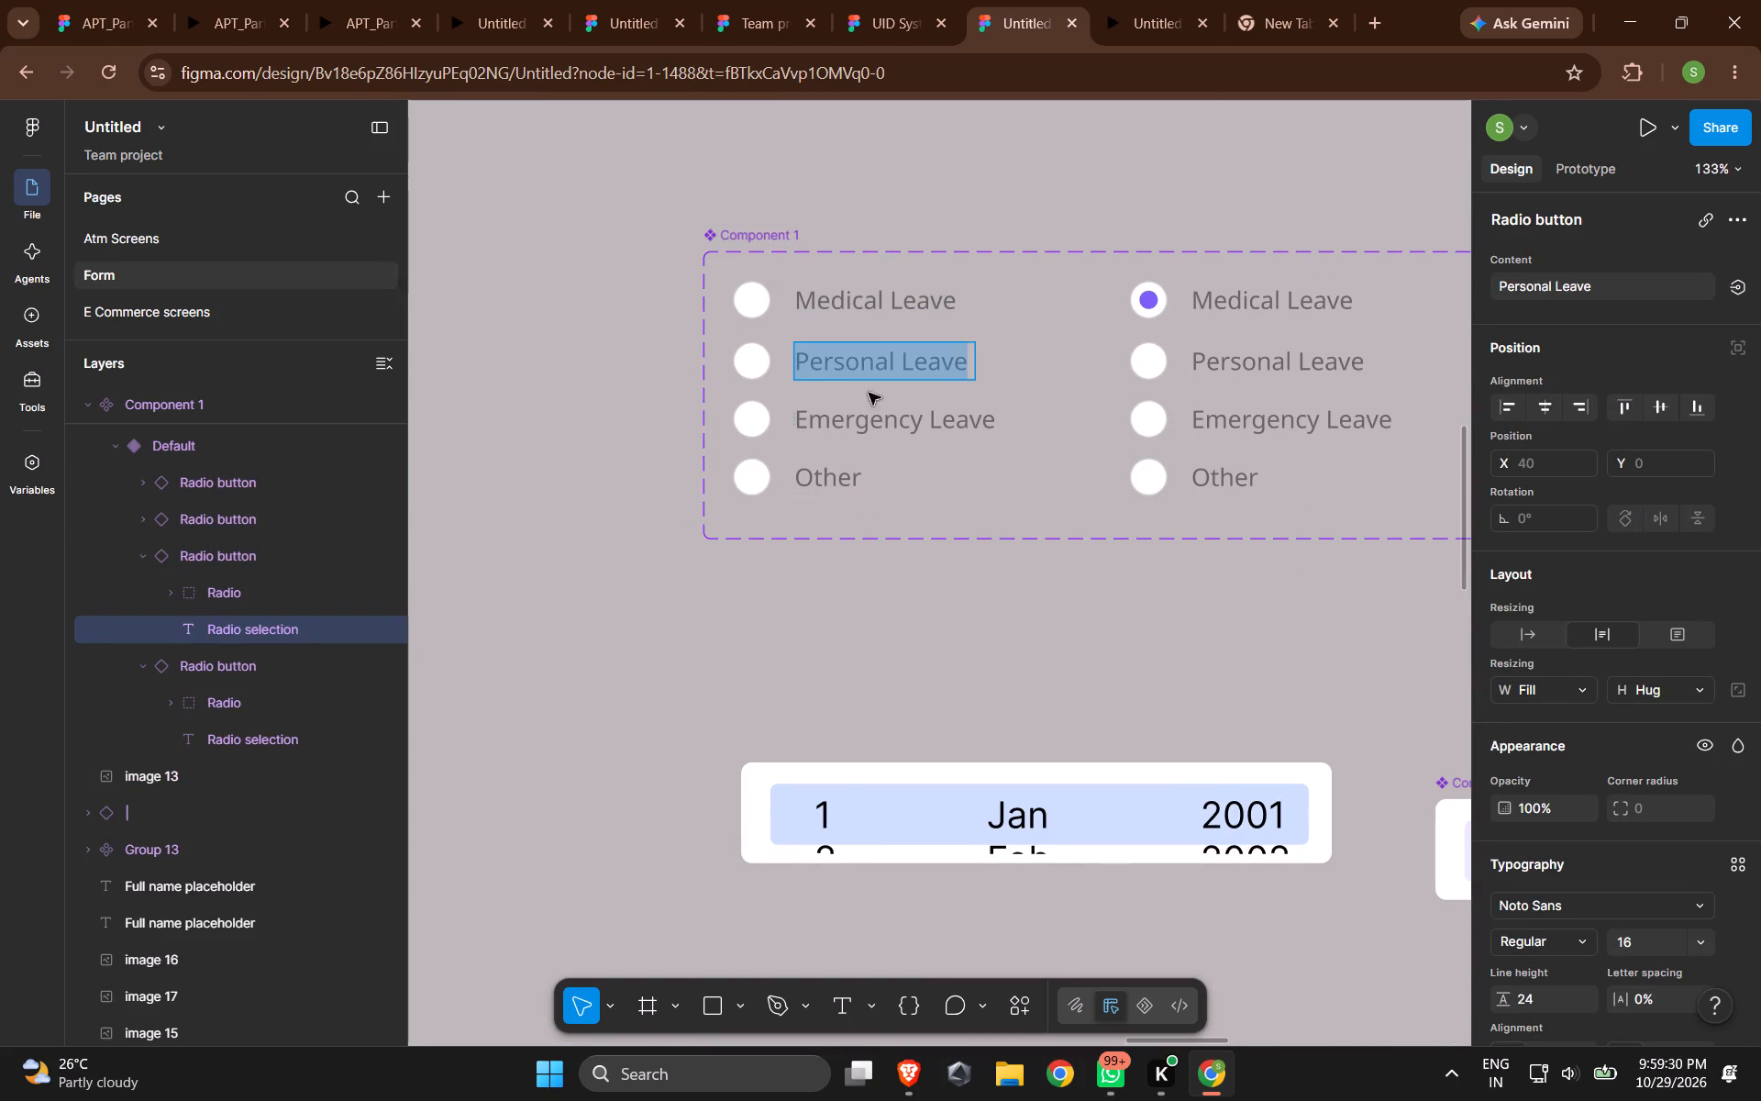
{"action": "left_click", "coordinate": [869, 404], "text": "shift"}
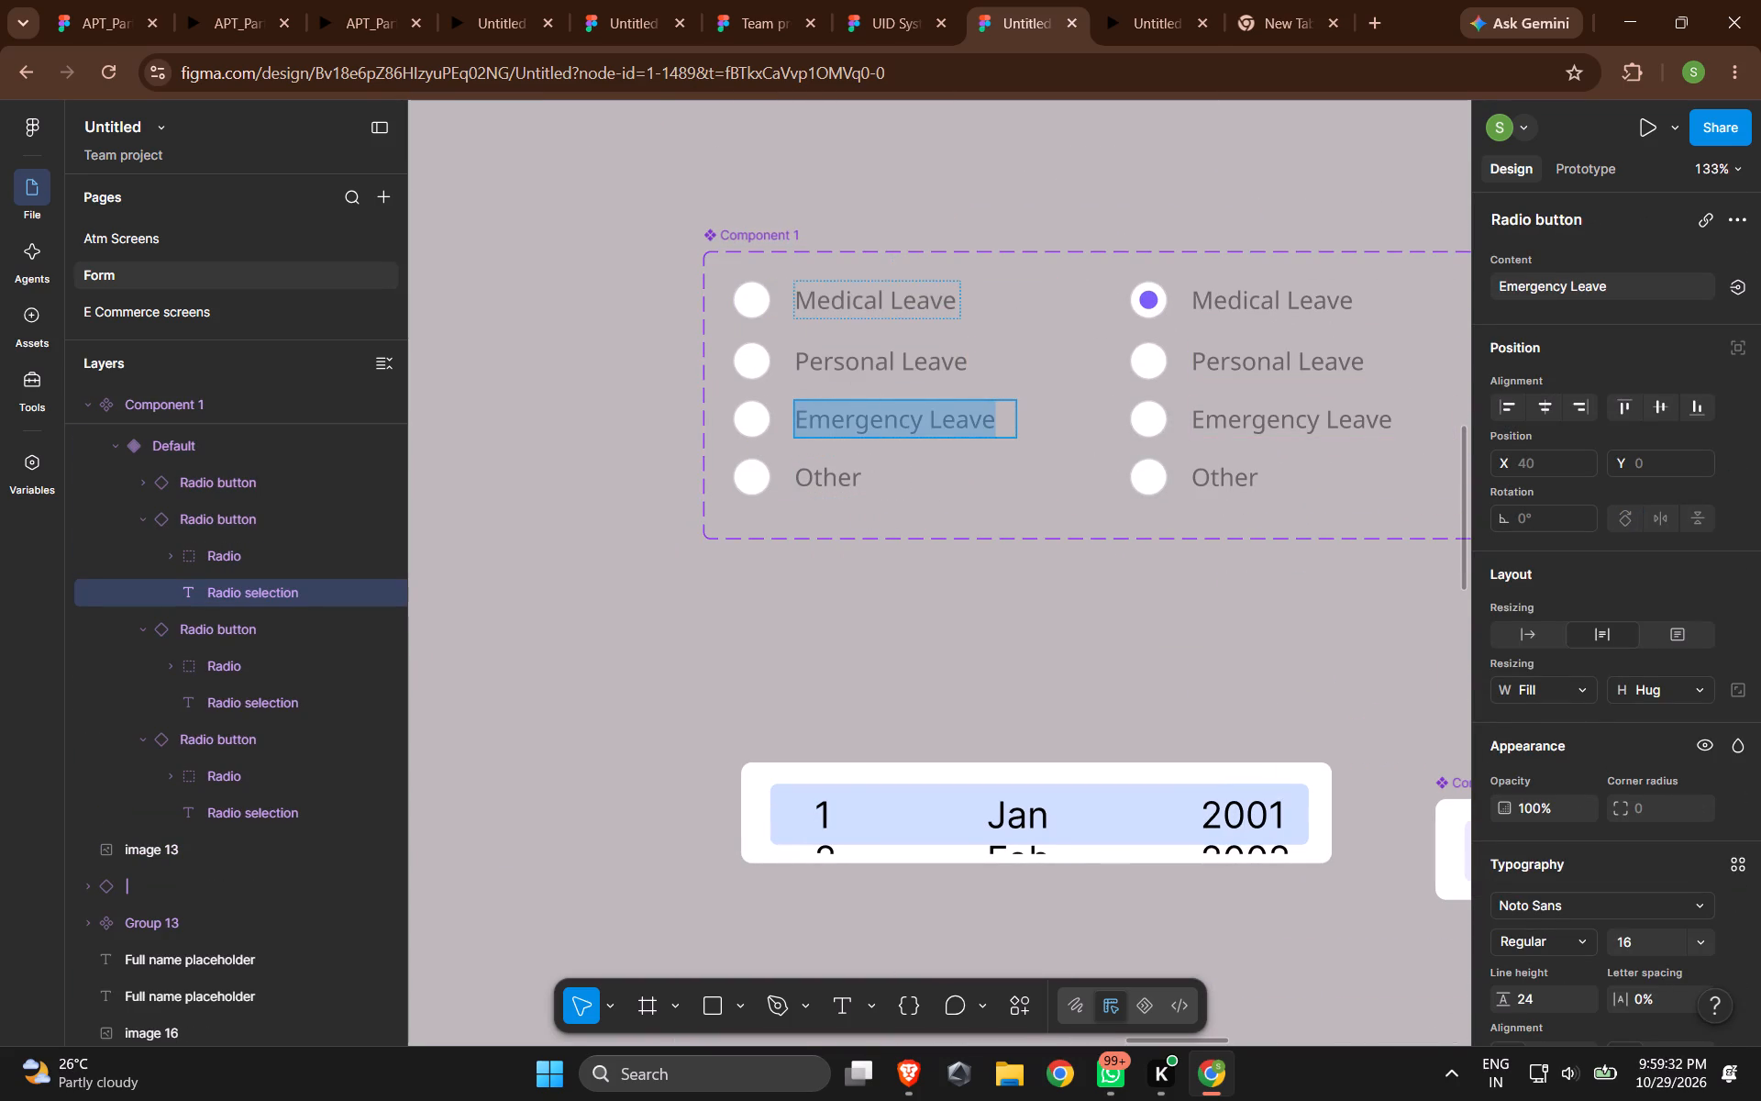
{"action": "triple_click", "coordinate": [861, 295]}
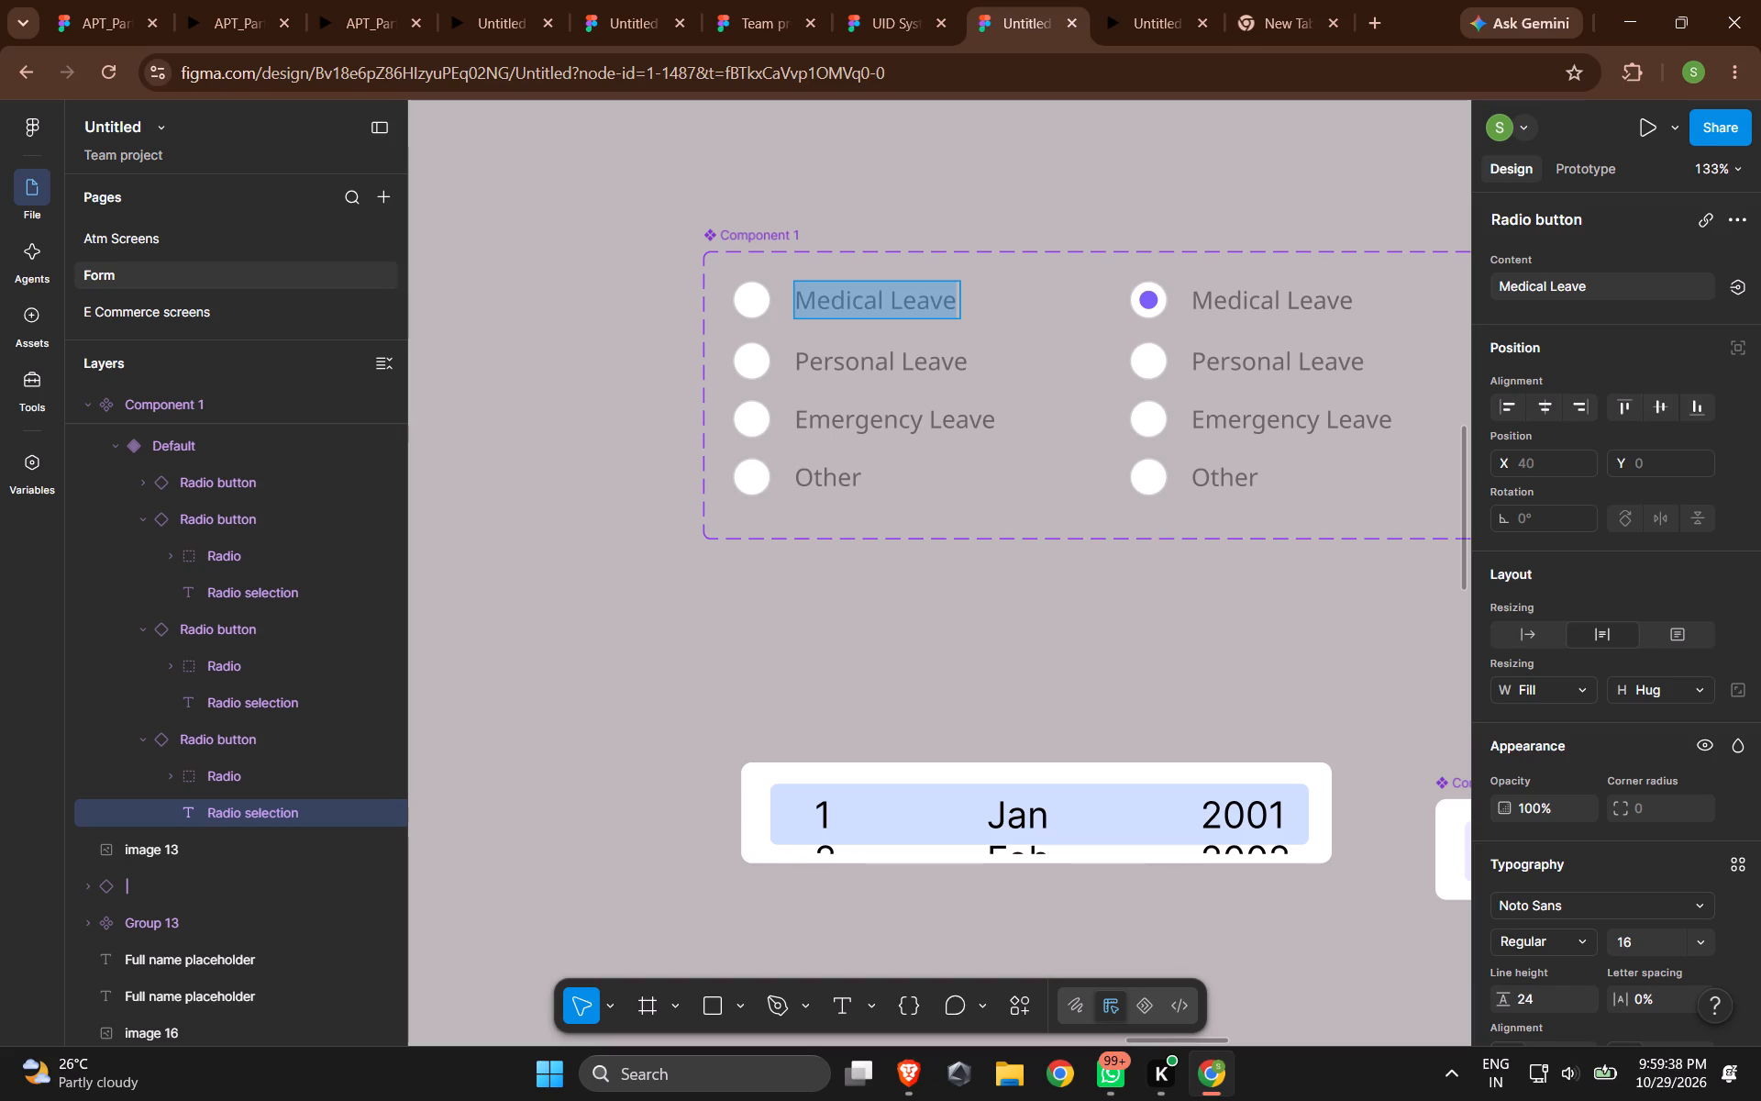
{"action": "key", "text": "shift+p"}
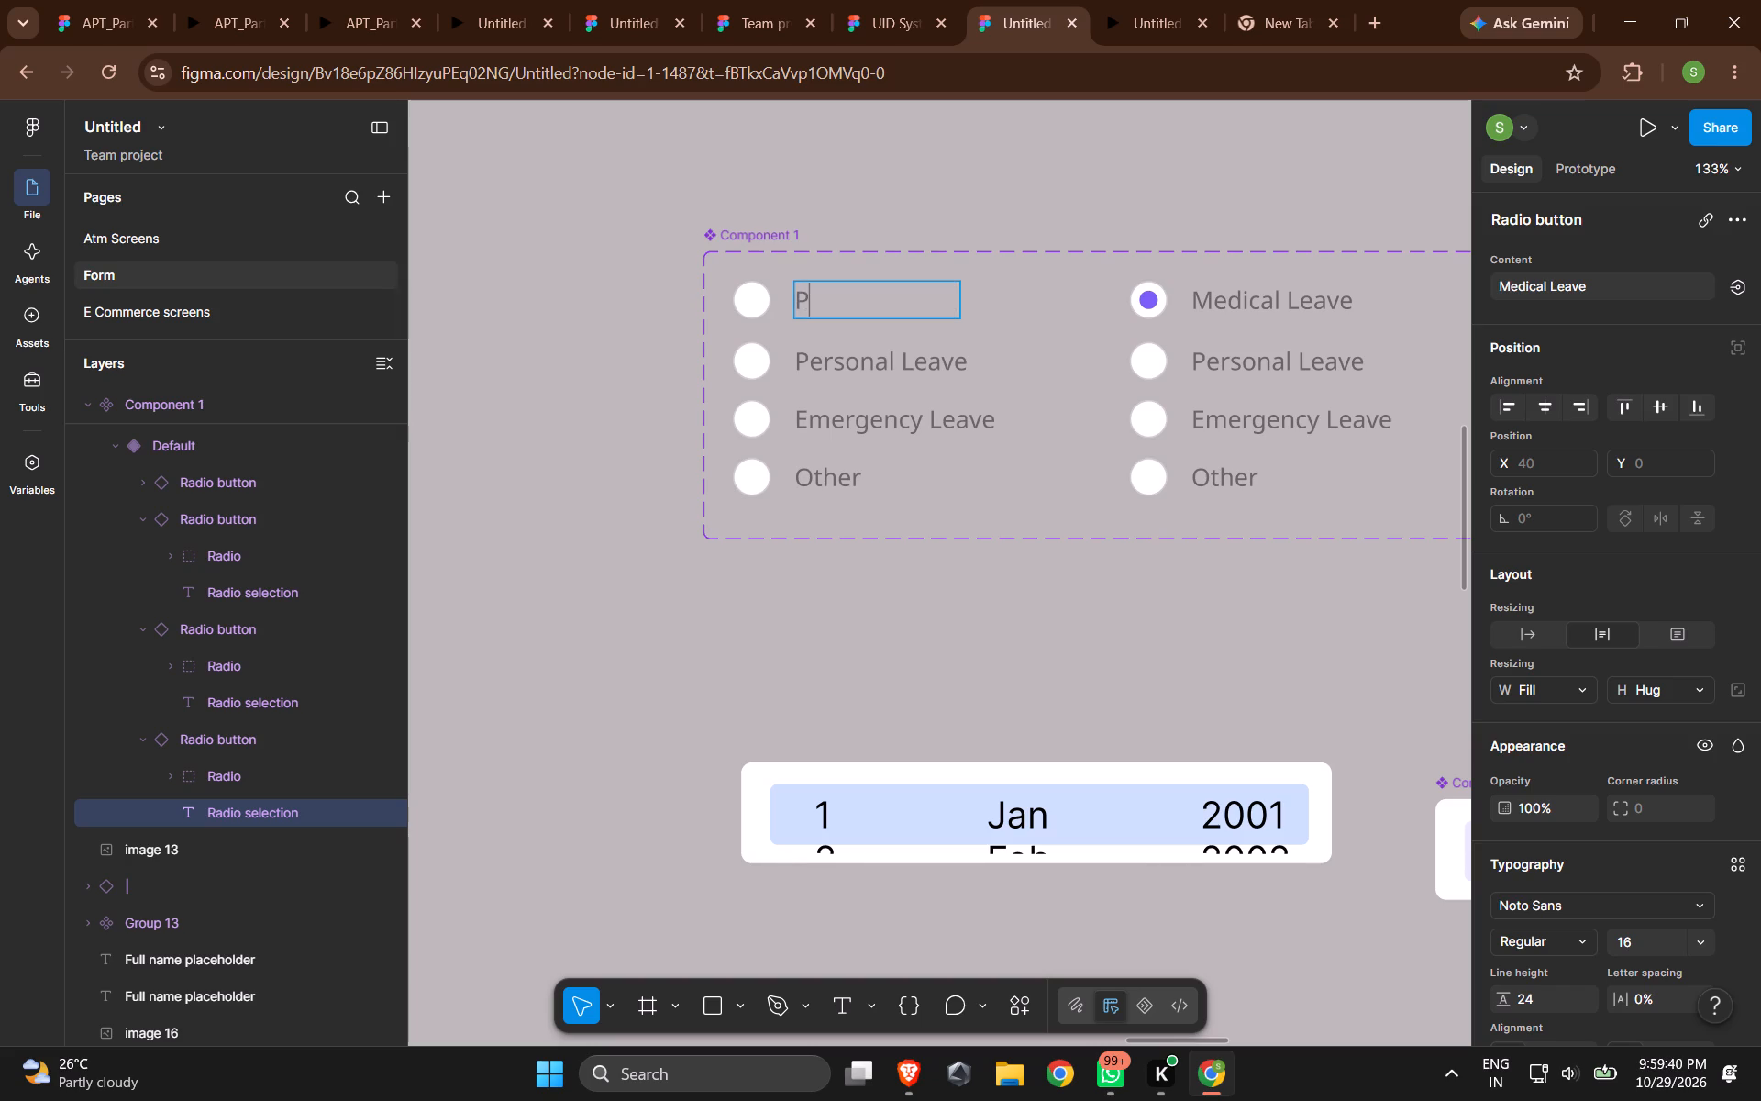
{"action": "key", "text": "BackSpace"}
{"action": "type", "text": "UPI"}
Replace the Personal Leave label in Component 1's Default variant with Amazon pay, matching the payment options on Desktop - 3.
{"action": "triple_click", "coordinate": [876, 363]}
{"action": "scroll", "coordinate": [875, 363], "scroll_direction": "down", "scroll_amount": 9, "text": "ctrl"}
{"action": "scroll", "coordinate": [838, 379], "scroll_direction": "up", "scroll_amount": 19, "text": "shift"}
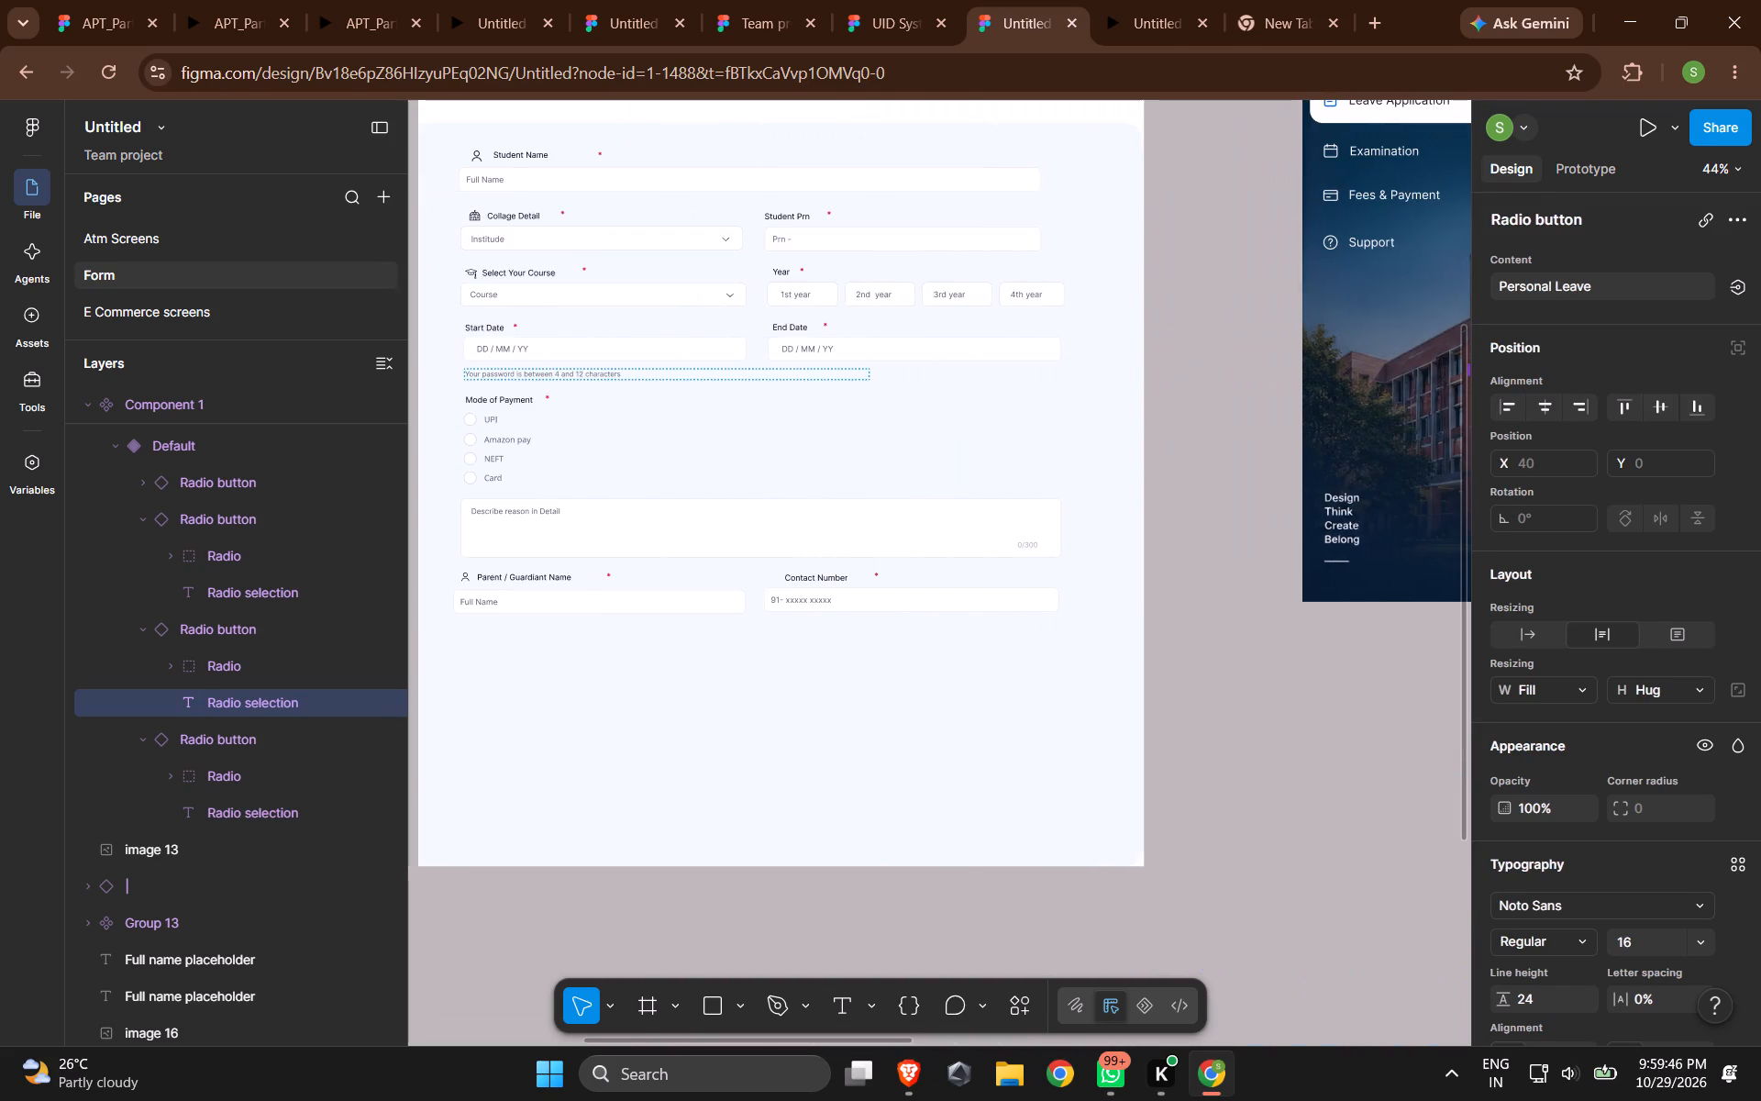
{"action": "scroll", "coordinate": [838, 379], "scroll_direction": "down", "scroll_amount": 14, "text": "shift"}
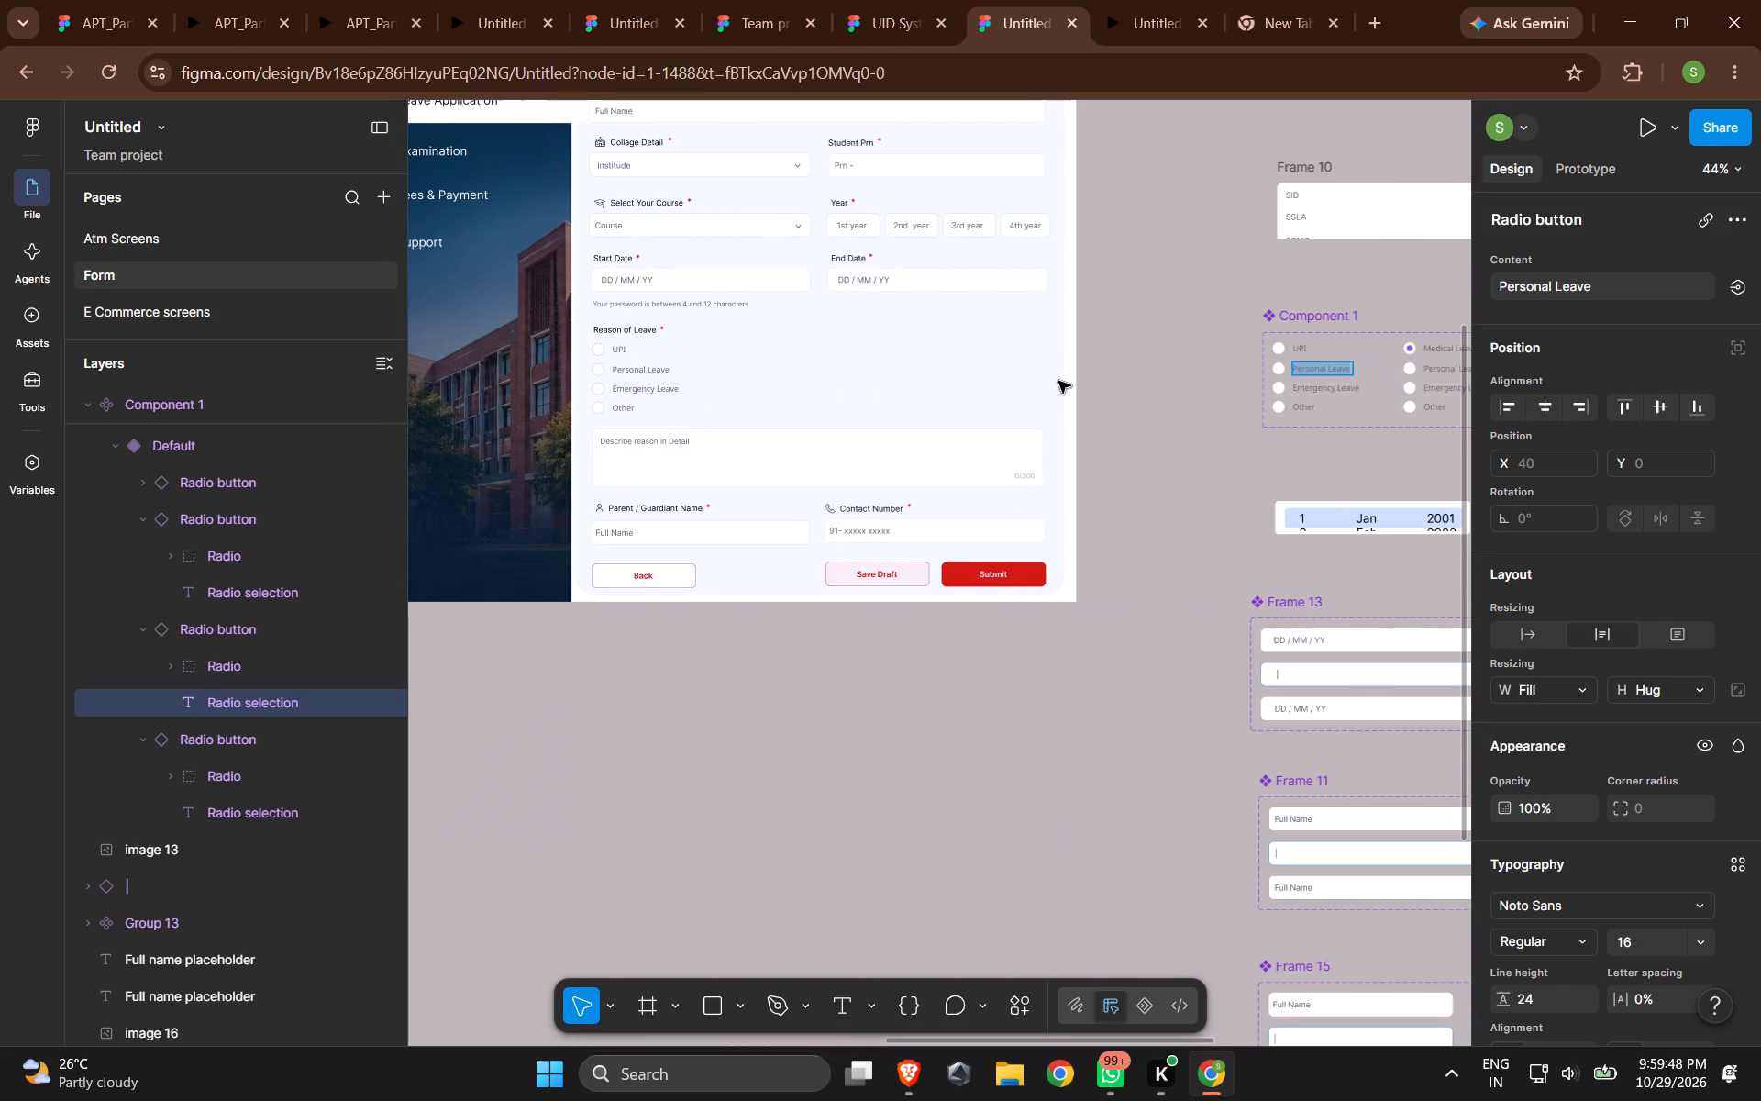
{"action": "key", "text": "shift+a"}
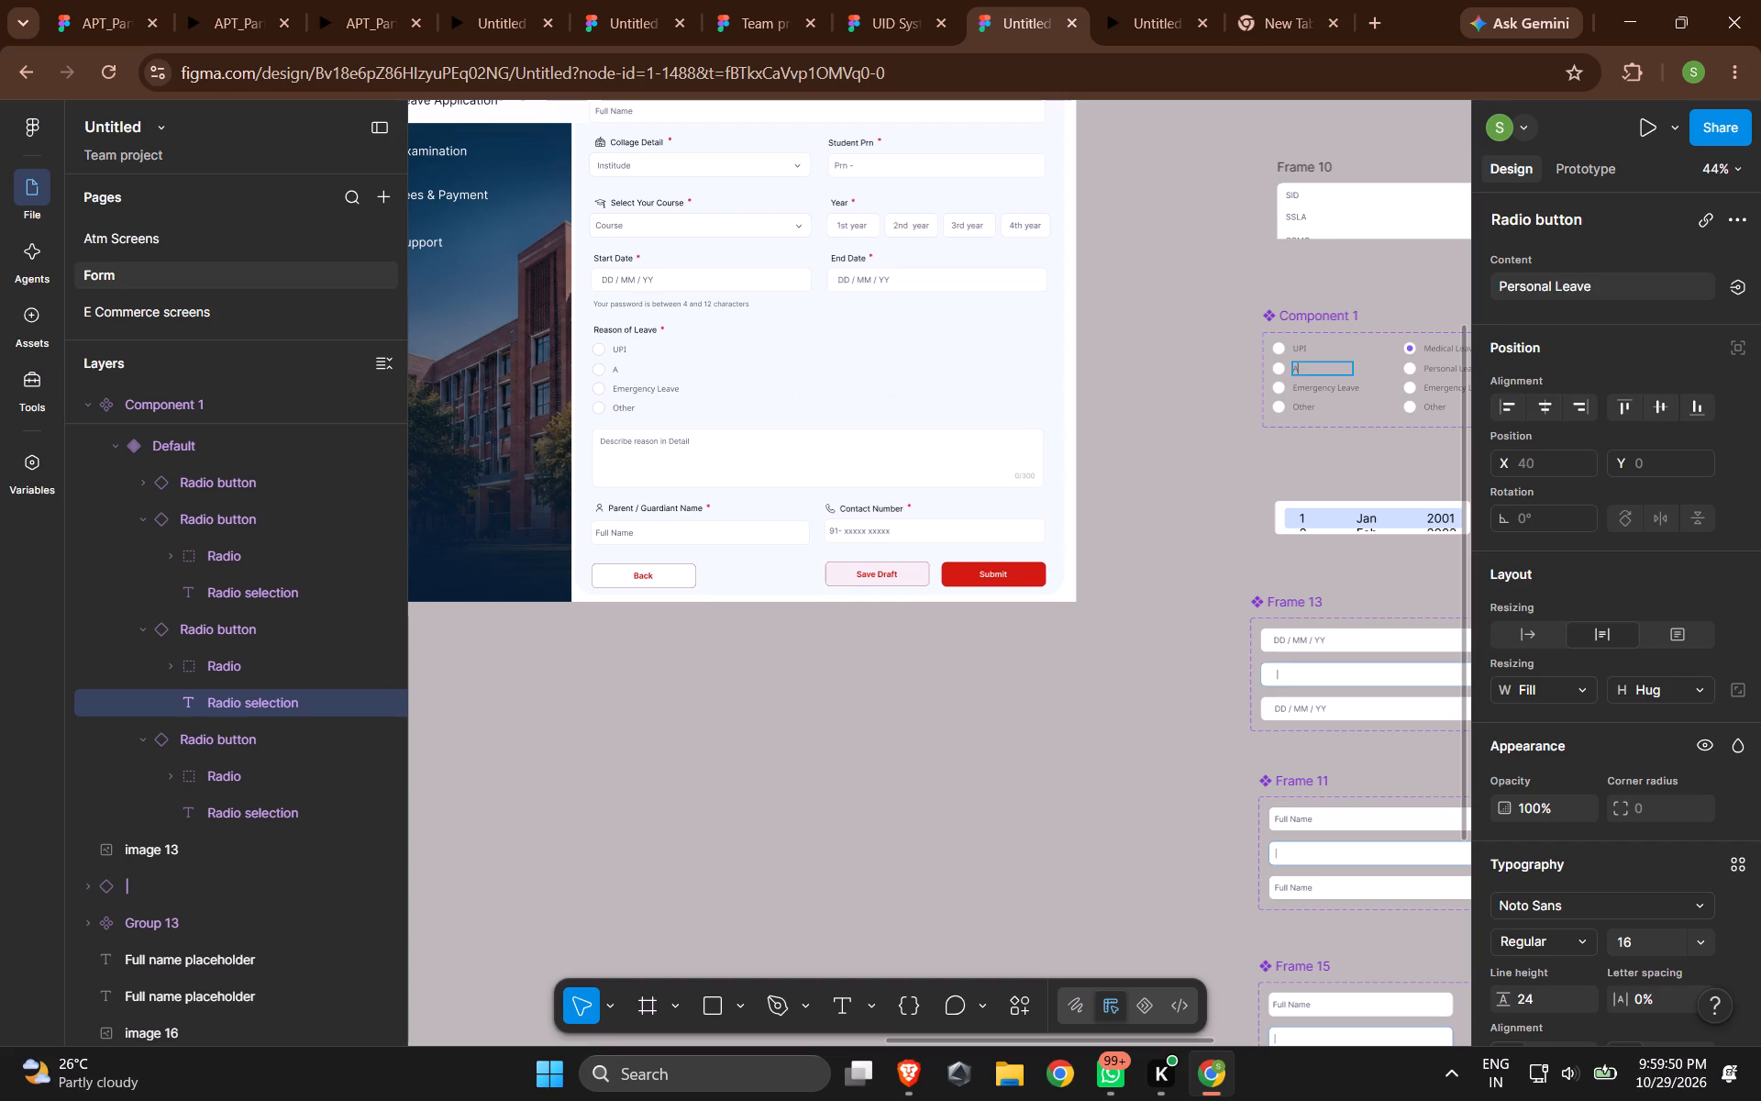
{"action": "type", "text": "mazon pay"}
Open the Emergency Leave label in Component 1's Default variant for editing.
{"action": "double_click", "coordinate": [1310, 393]}
{"action": "double_click", "coordinate": [1310, 393]}
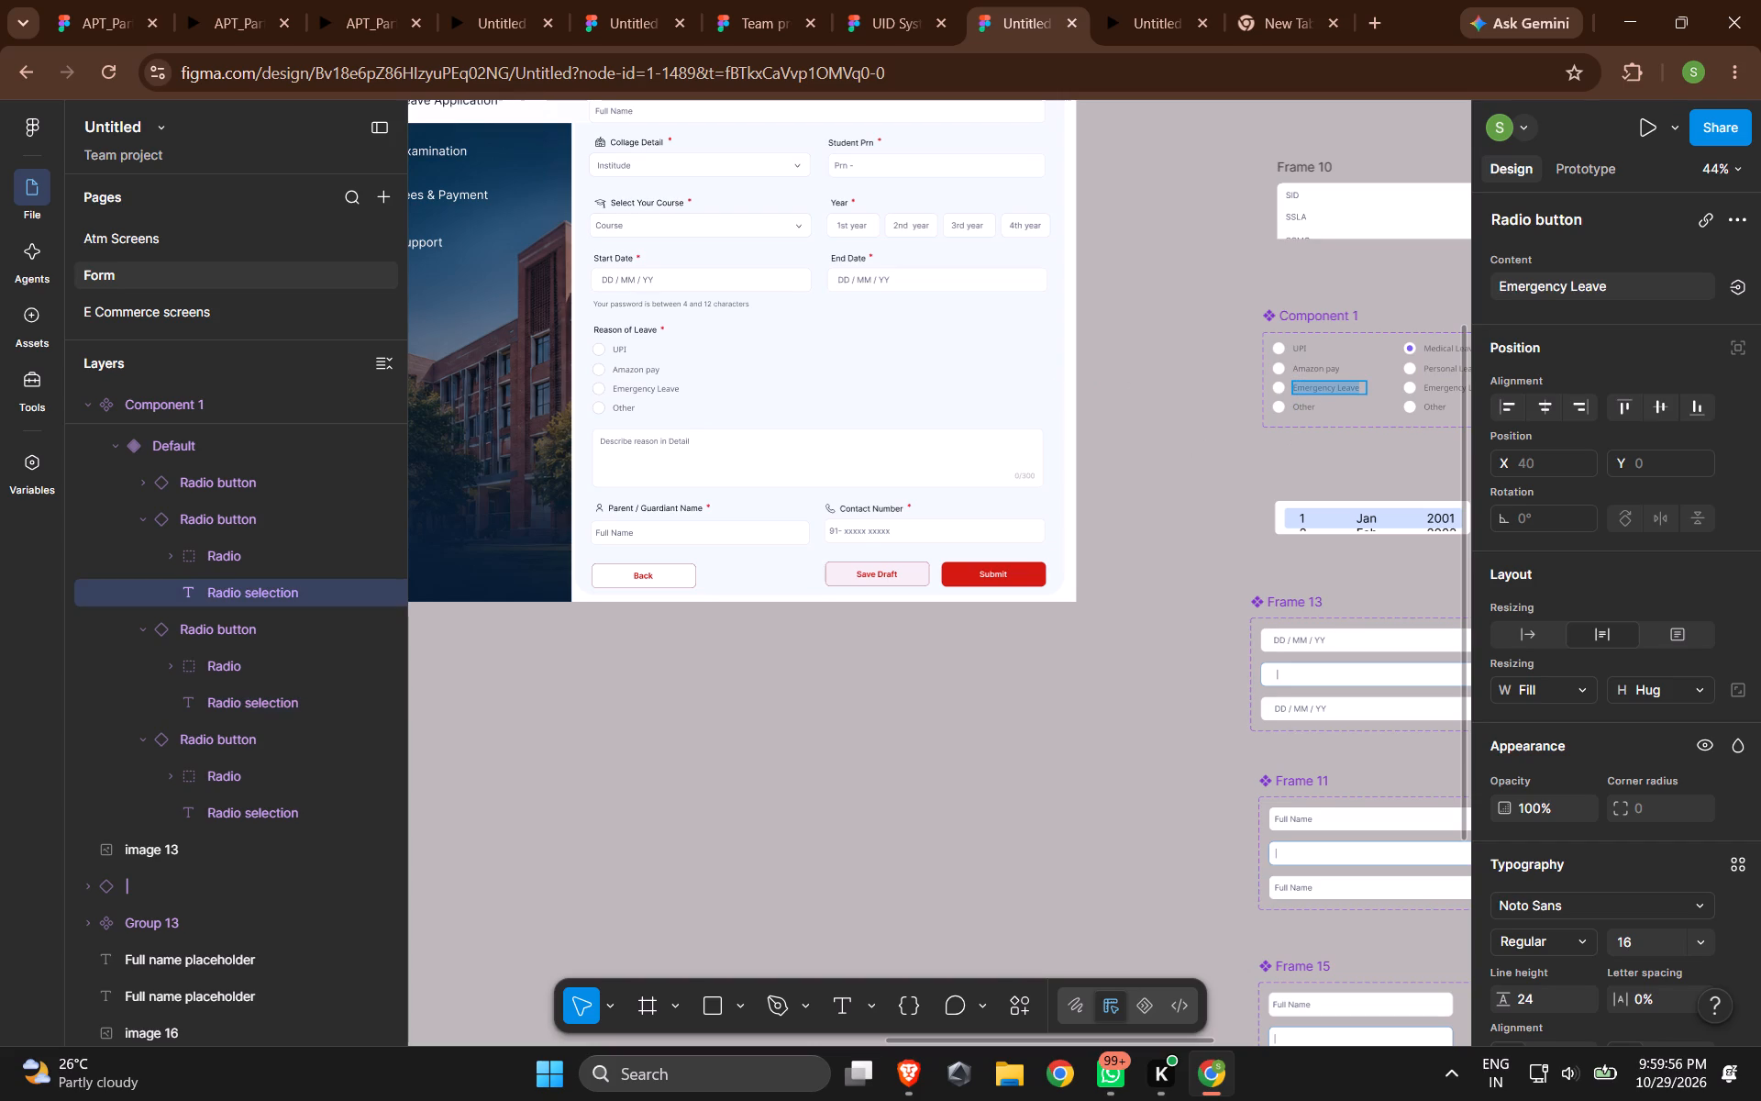